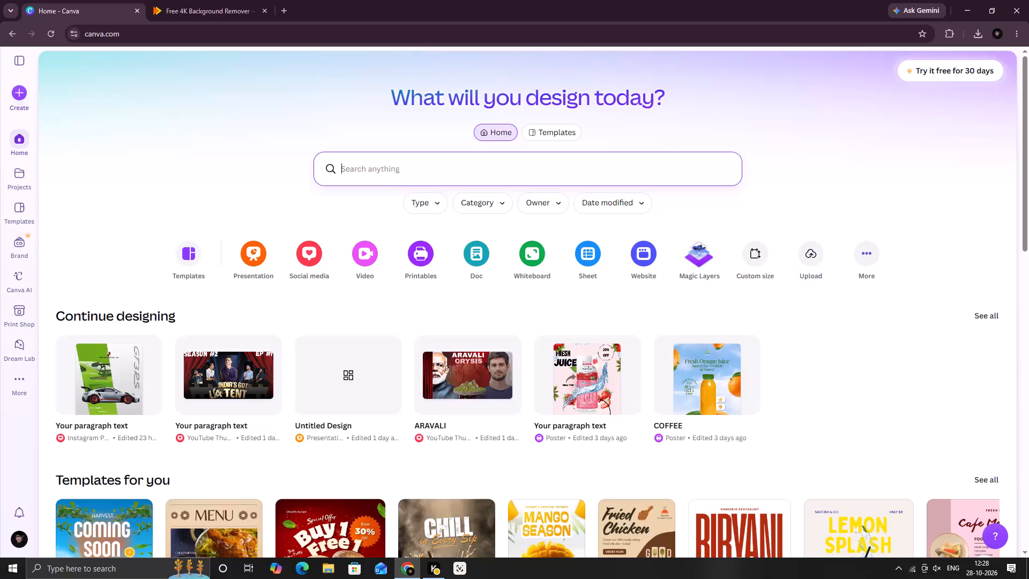
# Search the design types for "insta" and create a blank Instagram Post (4:5) design.
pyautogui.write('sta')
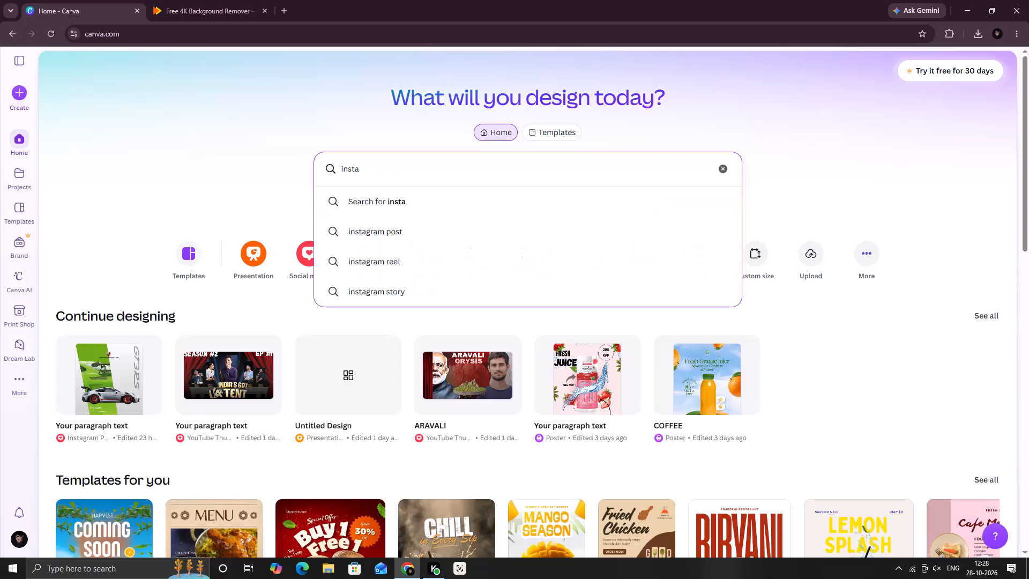
pyautogui.click(381, 233)
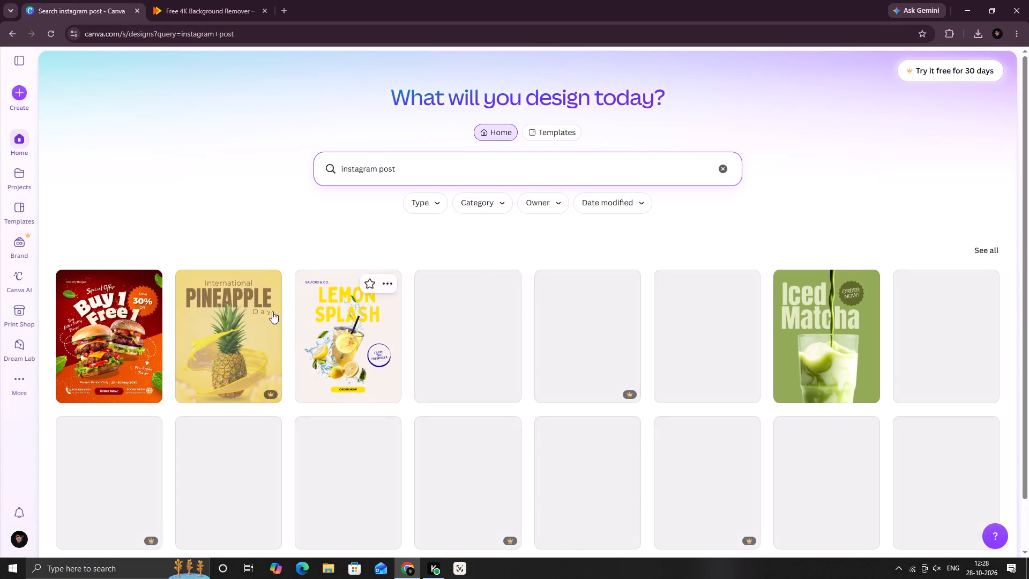
pyautogui.click(16, 94)
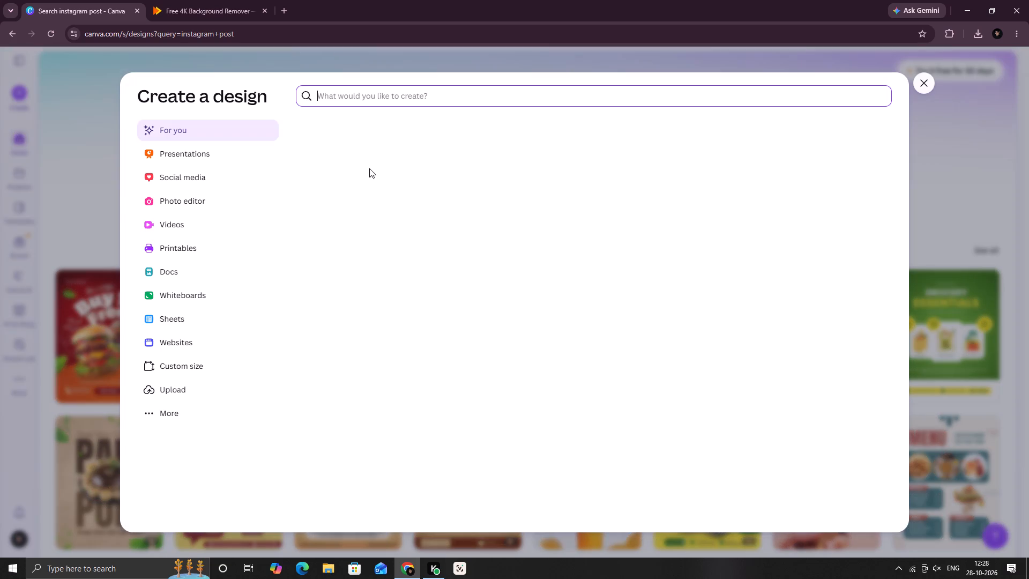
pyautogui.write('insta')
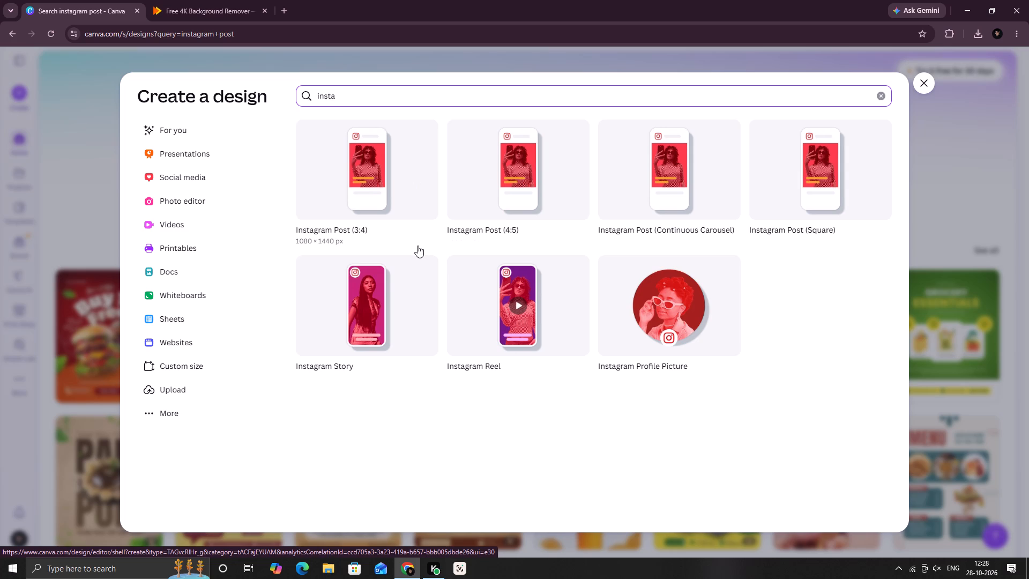
pyautogui.click(516, 170)
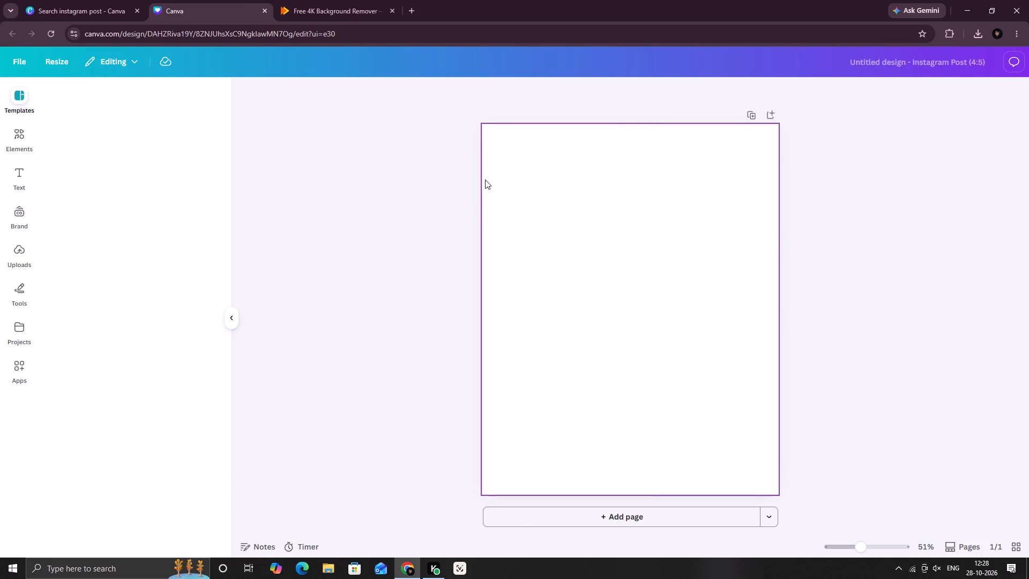
# Set the blank page's background to the solid colour #41E2FF.
pyautogui.click(613, 224)
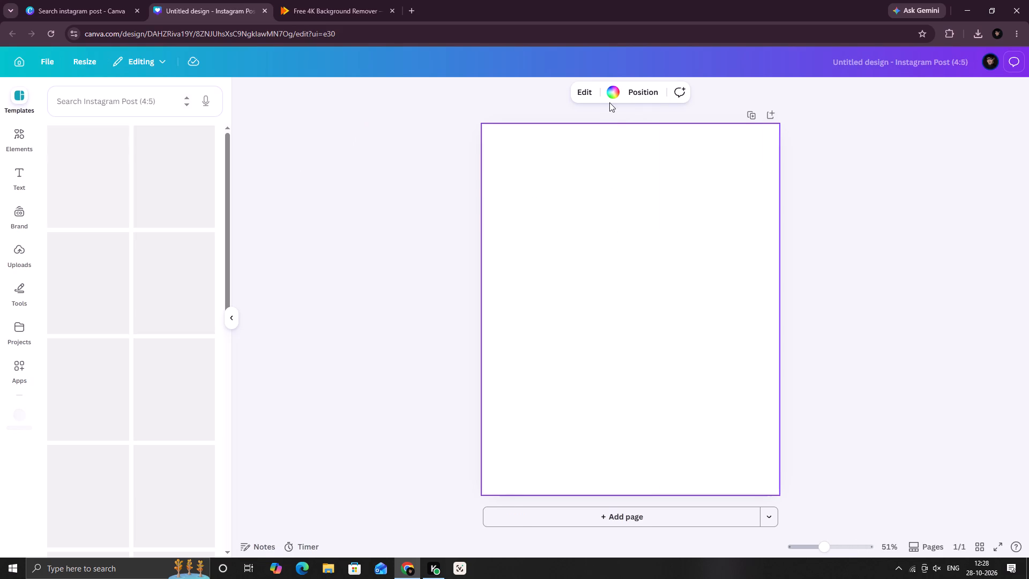
pyautogui.click(617, 92)
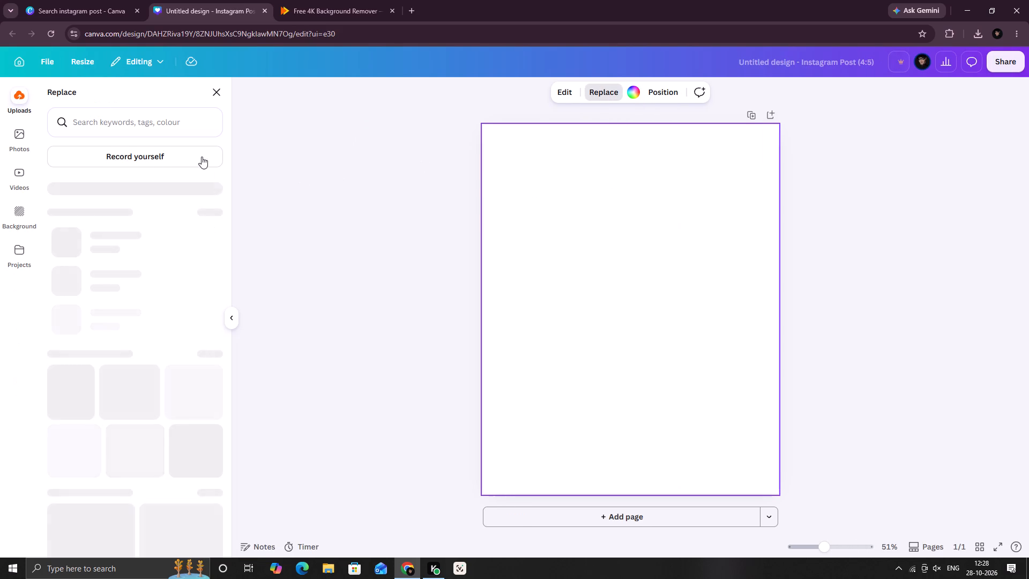
pyautogui.click(632, 92)
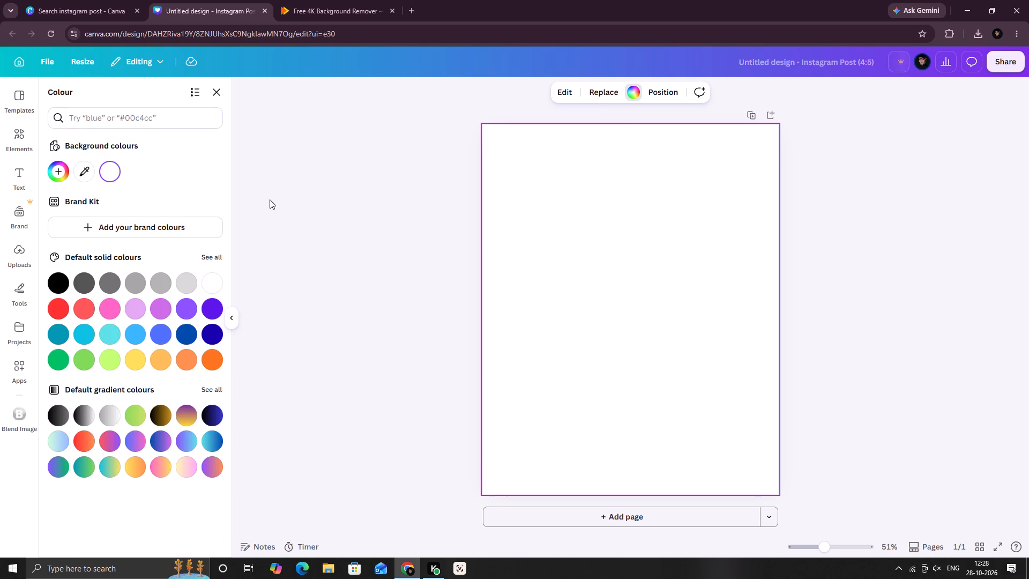
pyautogui.click(58, 173)
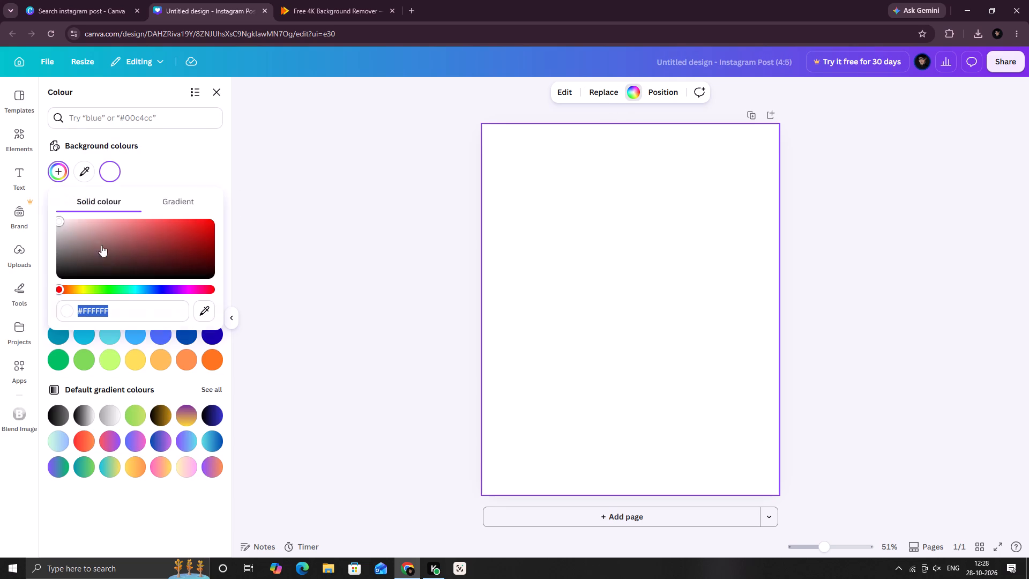
pyautogui.click(131, 291)
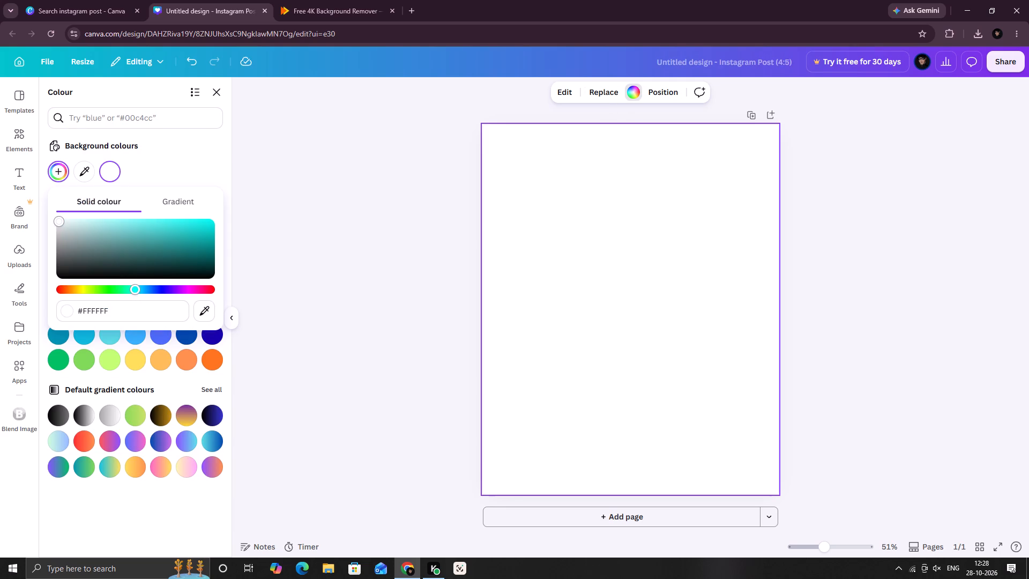
pyautogui.moveTo(136, 291); pyautogui.dragTo(142, 292)
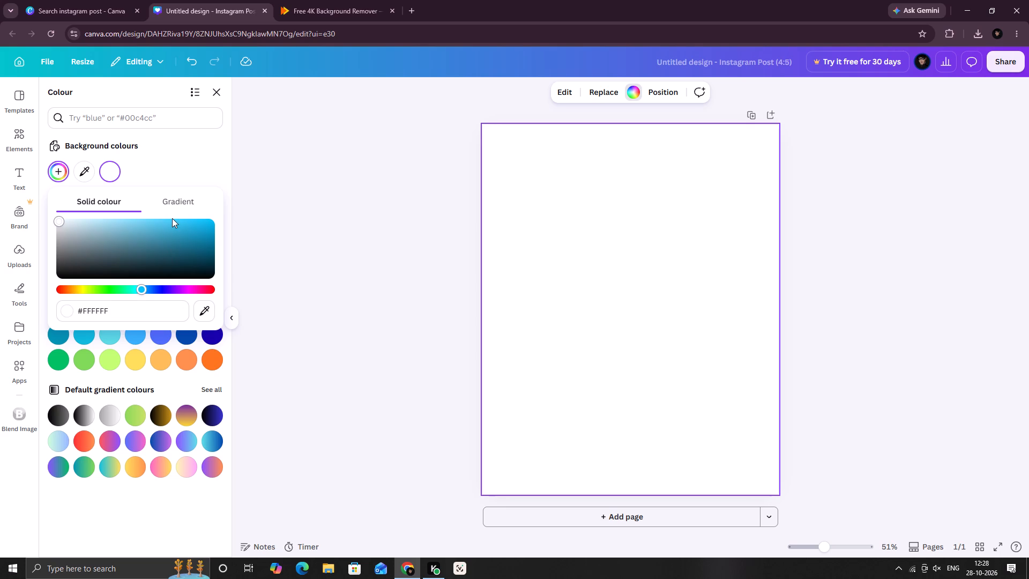
pyautogui.moveTo(117, 316); pyautogui.dragTo(76, 317)
pyautogui.click(124, 309)
pyautogui.press('BackSpace')
pyautogui.press('BackSpace')
pyautogui.press('BackSpace')
pyautogui.press('BackSpace')
pyautogui.press('BackSpace')
pyautogui.press('BackSpace')
pyautogui.press('BackSpace')
pyautogui.press('BackSpace')
pyautogui.press('BackSpace')
pyautogui.press('BackSpace')
pyautogui.press('BackSpace')
pyautogui.press('BackSpace')
pyautogui.press('BackSpace')
pyautogui.press('BackSpace')
pyautogui.press('BackSpace')
pyautogui.press('BackSpace')
pyautogui.press('BackSpace')
pyautogui.press('BackSpace')
pyautogui.press('BackSpace')
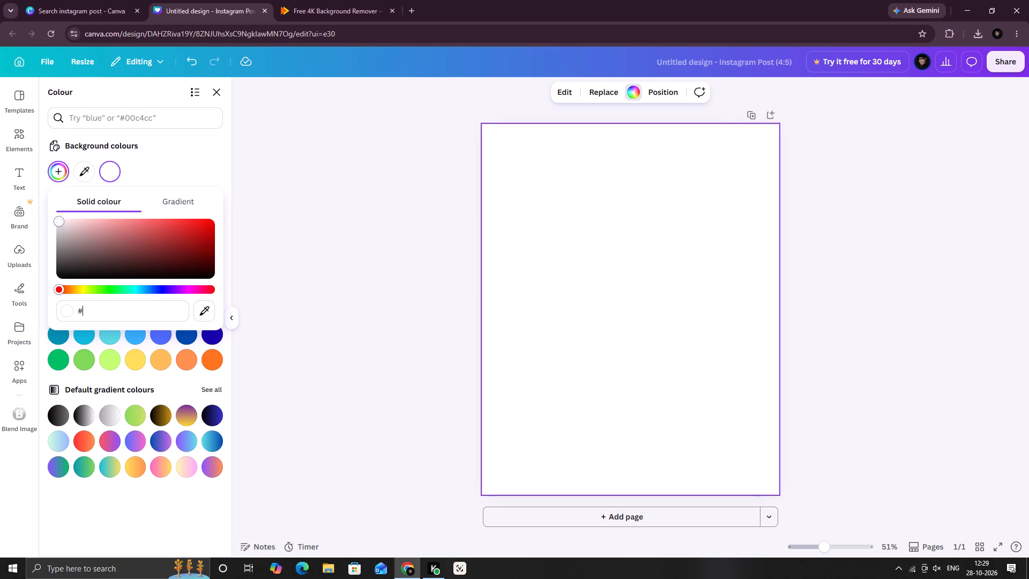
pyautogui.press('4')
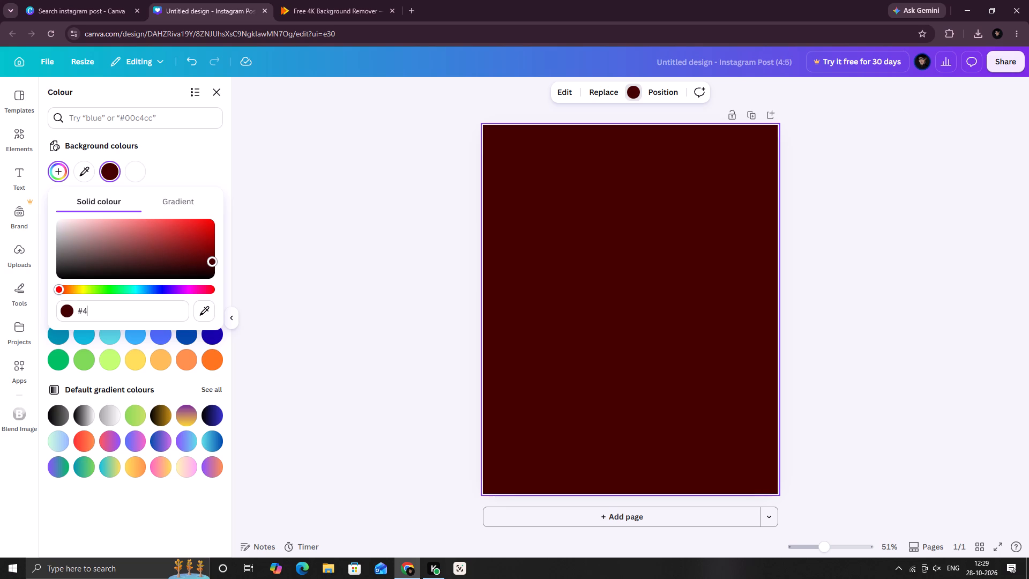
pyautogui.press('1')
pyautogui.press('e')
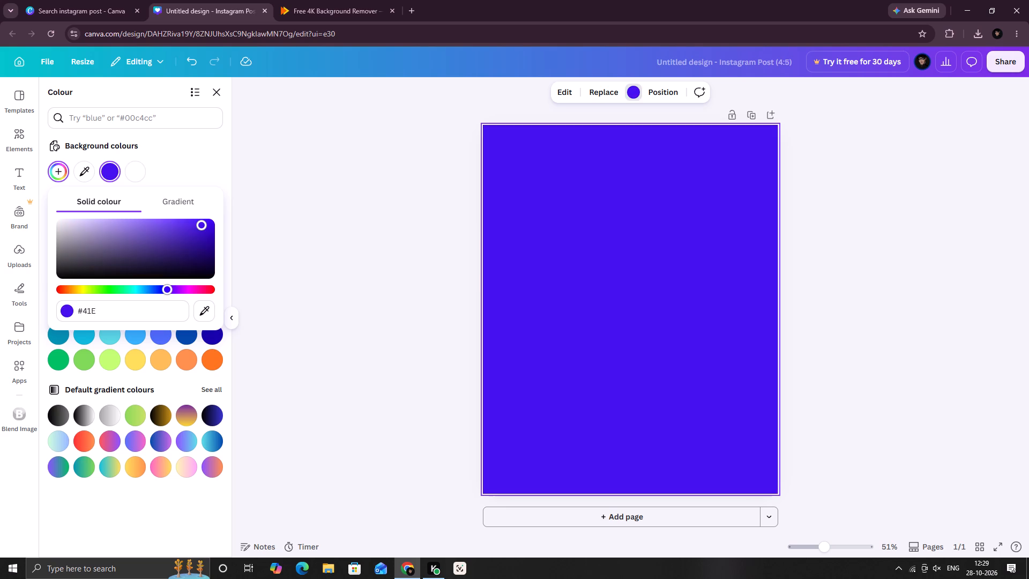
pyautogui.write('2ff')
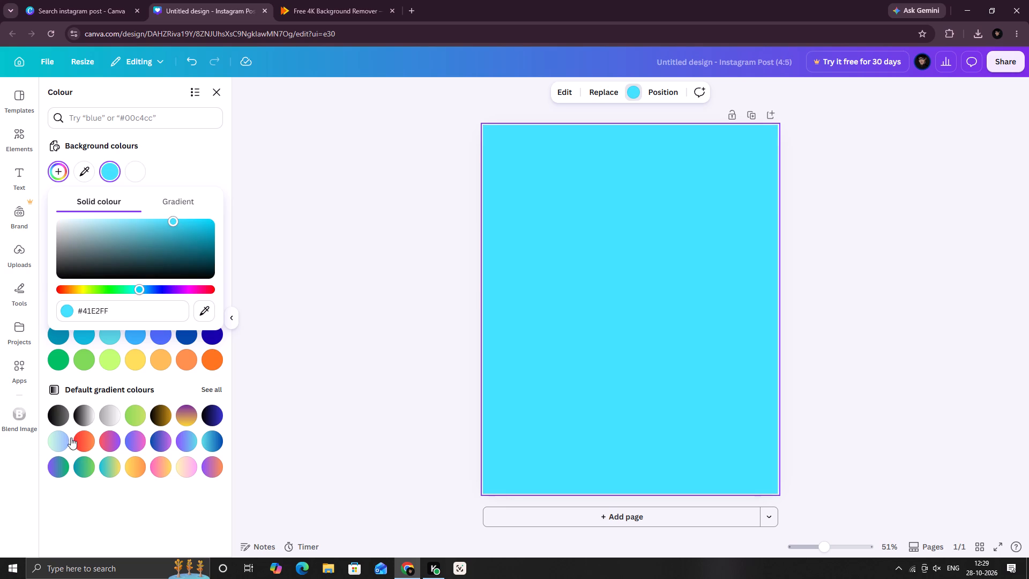
pyautogui.click(308, 257)
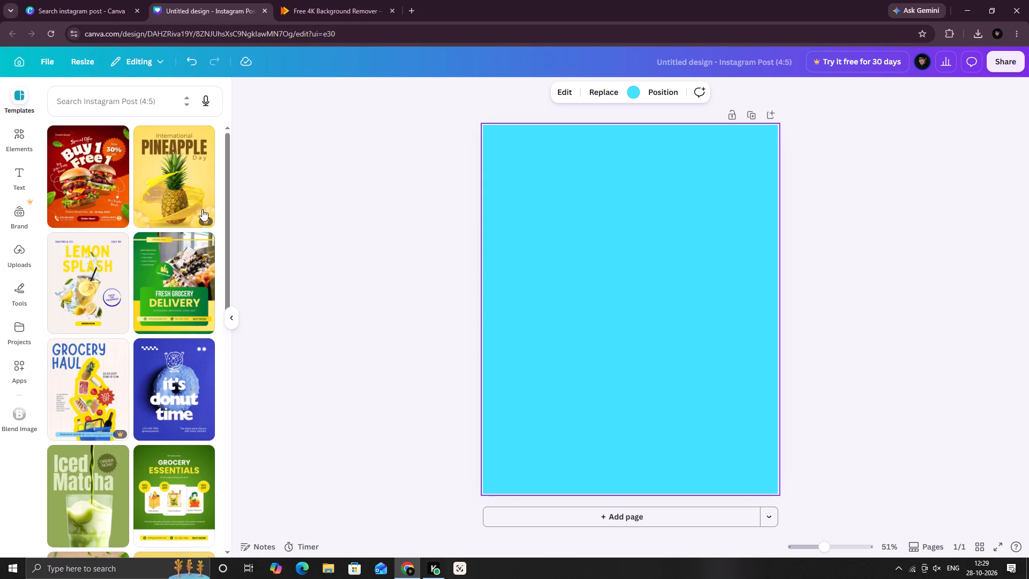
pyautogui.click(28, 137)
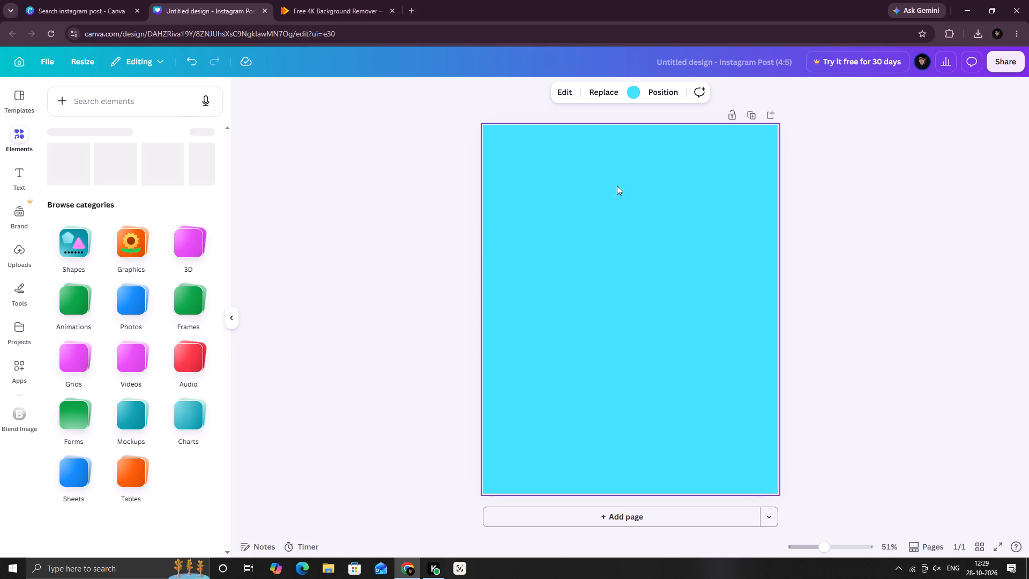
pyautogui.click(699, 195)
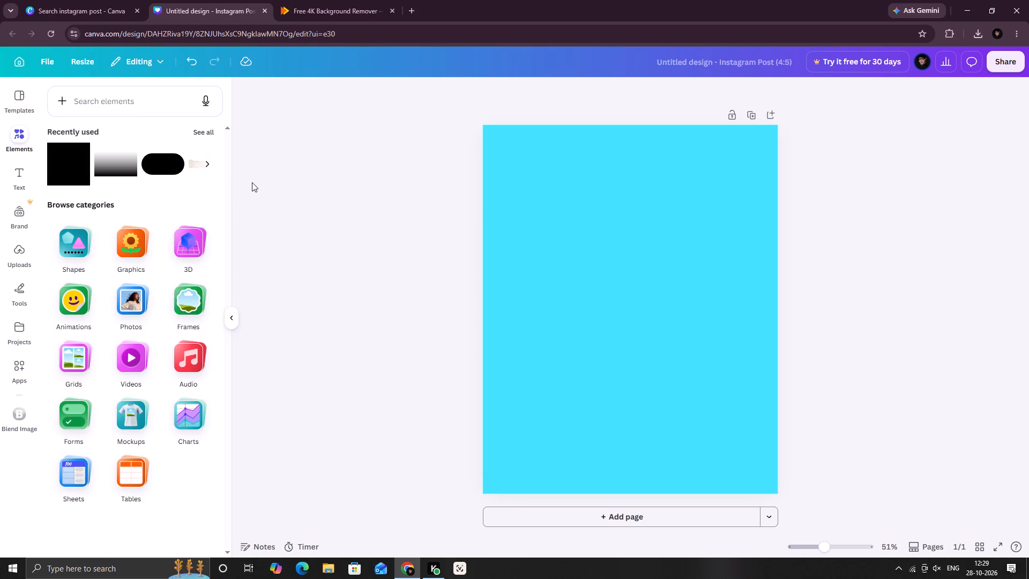
# Open the page's light-blue background colour for editing.
pyautogui.click(663, 147)
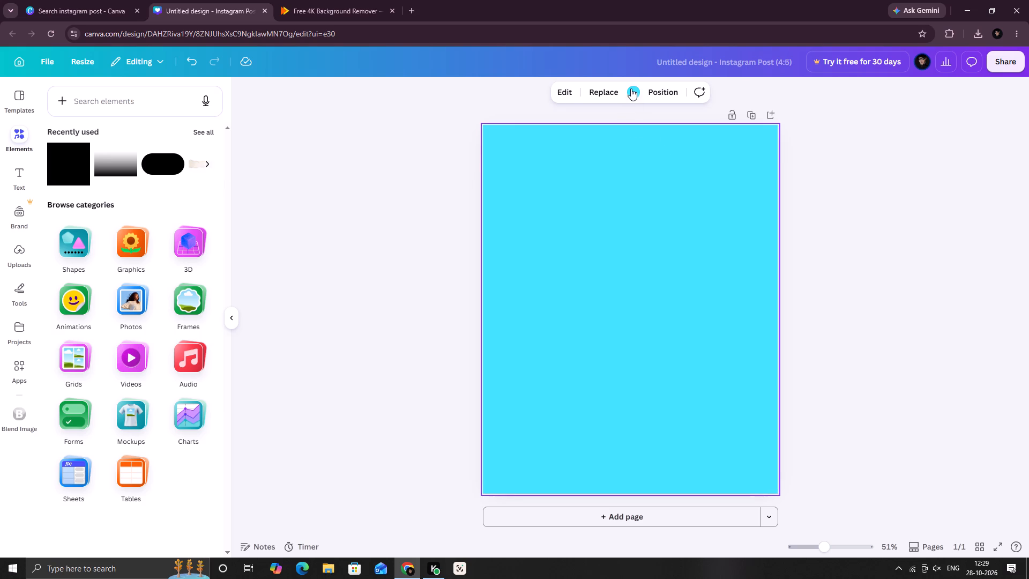
pyautogui.click(631, 88)
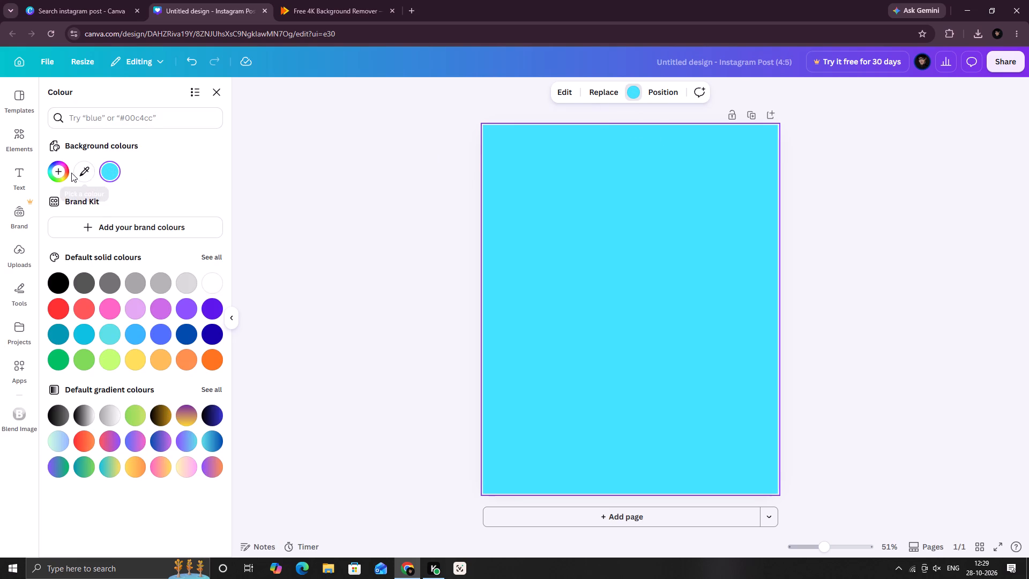
pyautogui.click(107, 171)
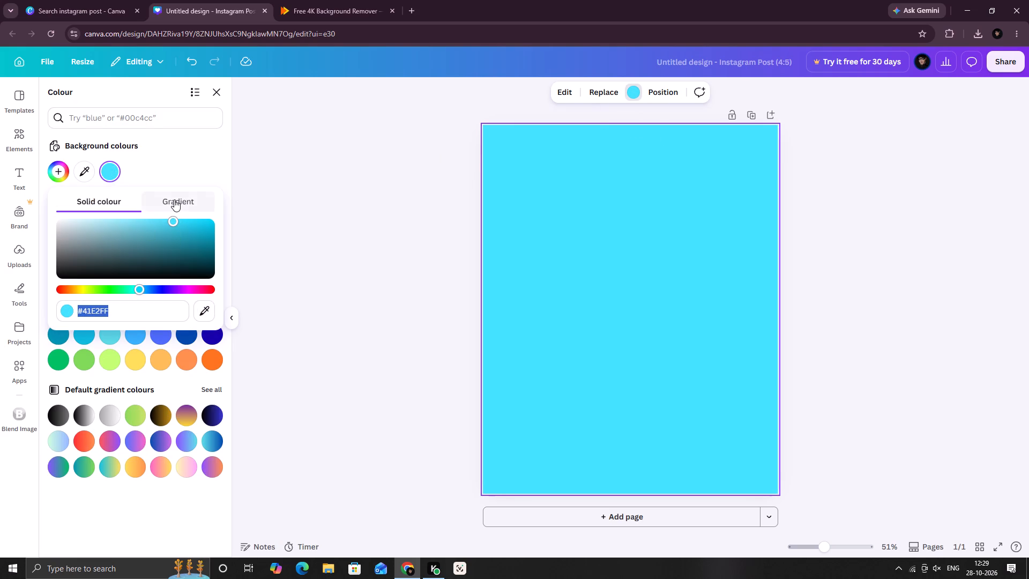
# Change the page background to a left-to-right linear gradient from #41E2FF to off-white #EDEAE9.
pyautogui.click(174, 199)
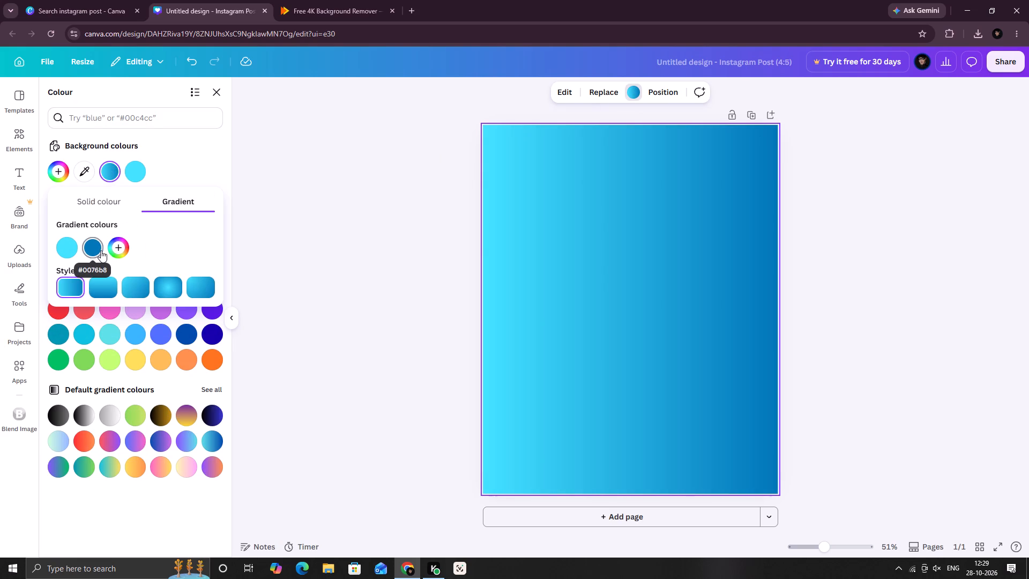
pyautogui.click(100, 250)
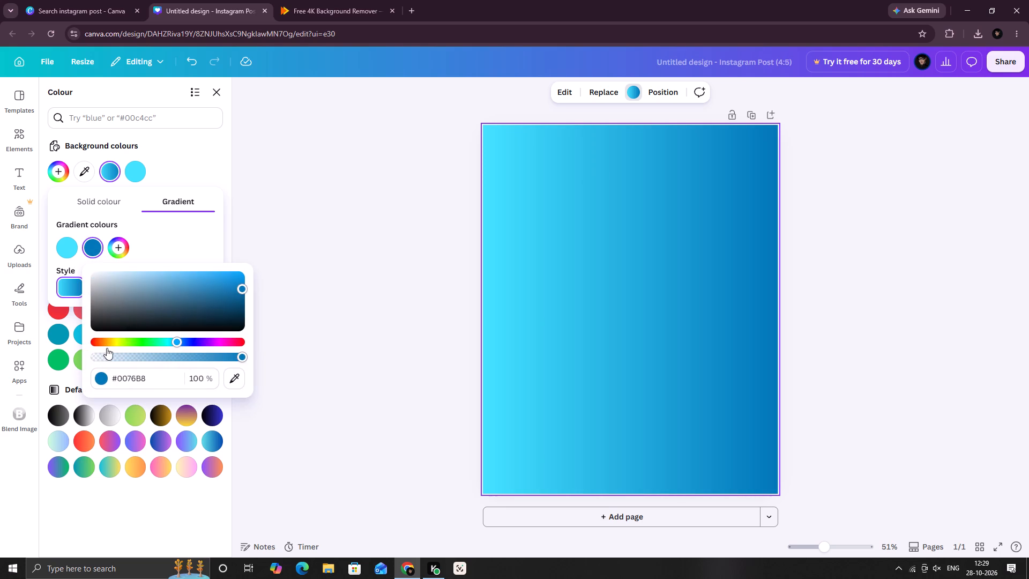
pyautogui.click(93, 276)
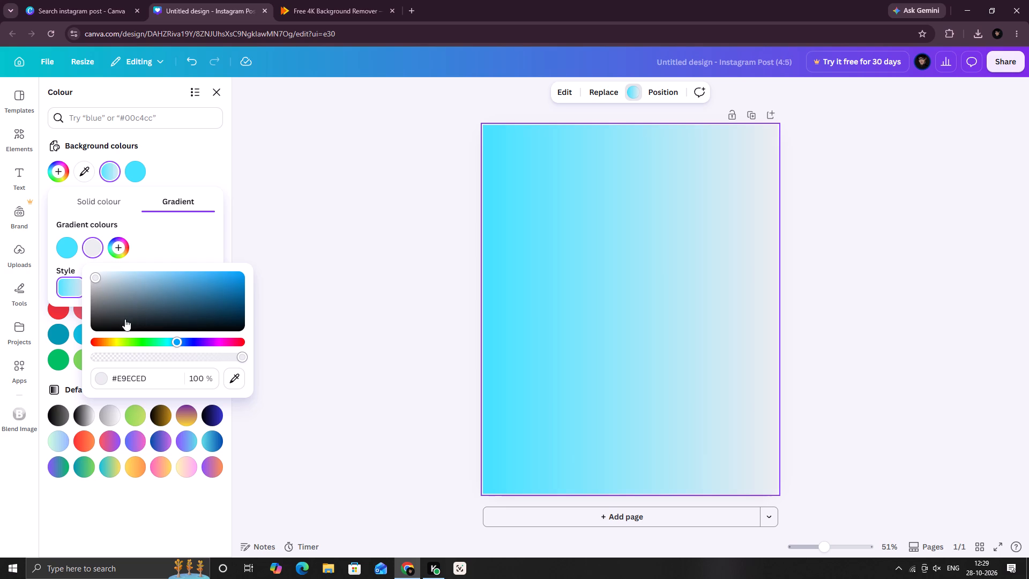
pyautogui.moveTo(120, 343); pyautogui.dragTo(115, 341)
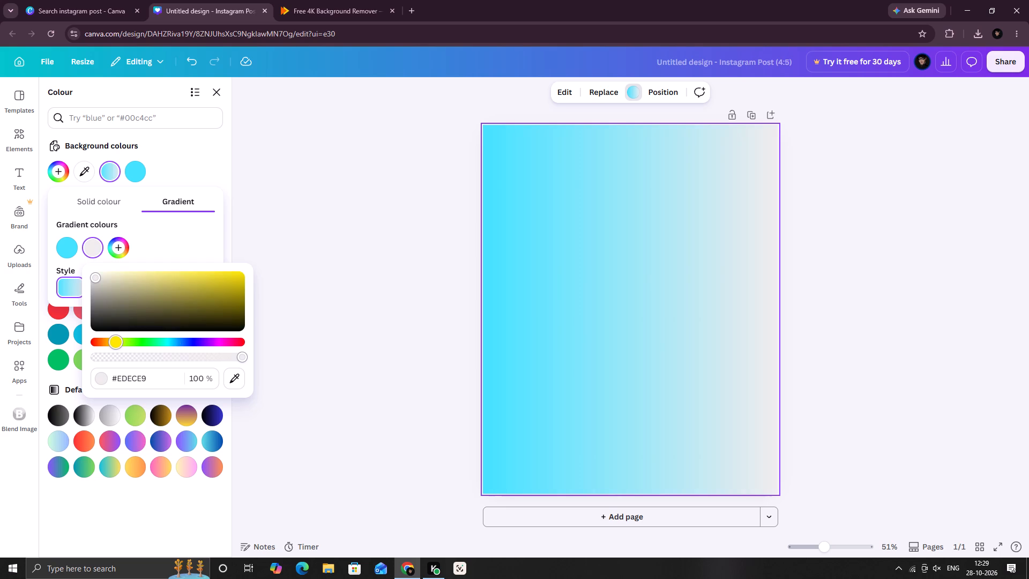
pyautogui.moveTo(115, 341); pyautogui.dragTo(187, 340)
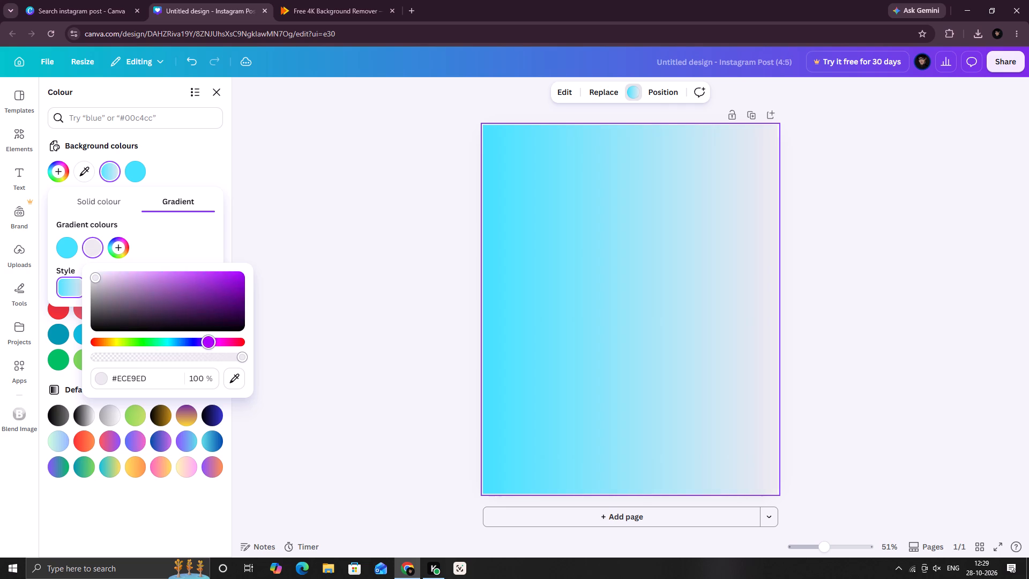
pyautogui.moveTo(187, 340); pyautogui.dragTo(97, 343)
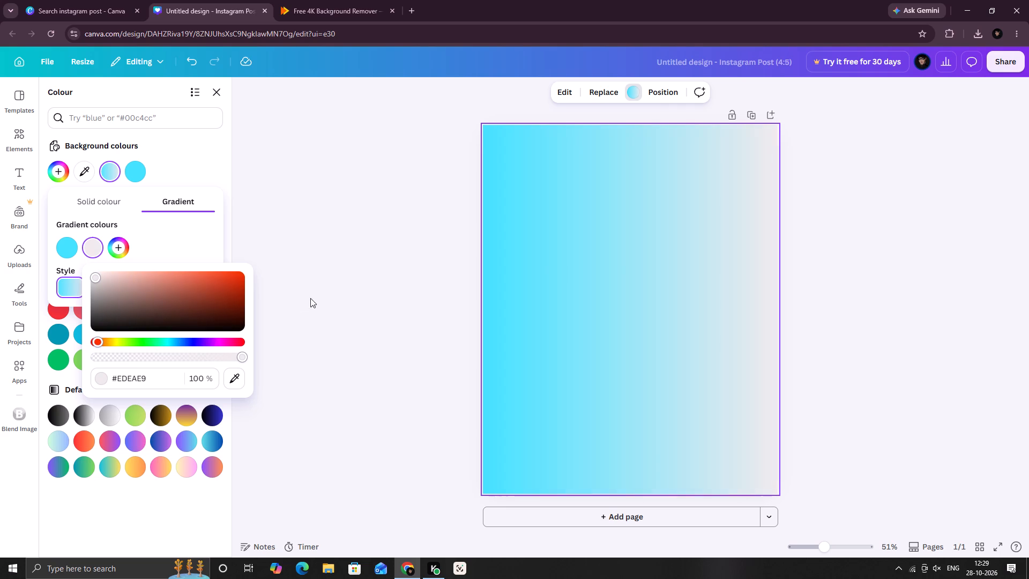
pyautogui.click(340, 252)
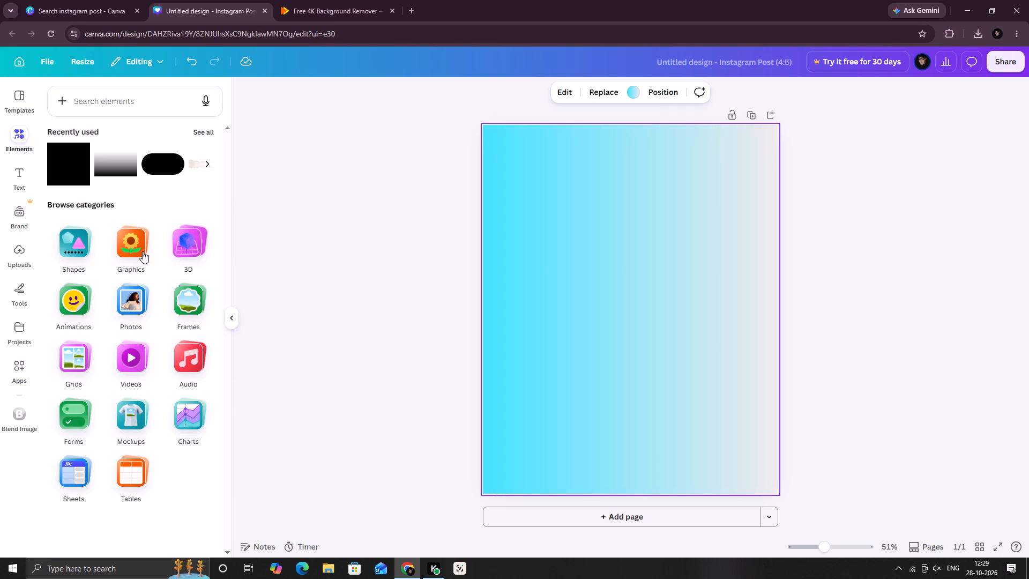
# Upload the "Stadium no BG" image from the Desktop folder to the design's uploads.
pyautogui.click(15, 146)
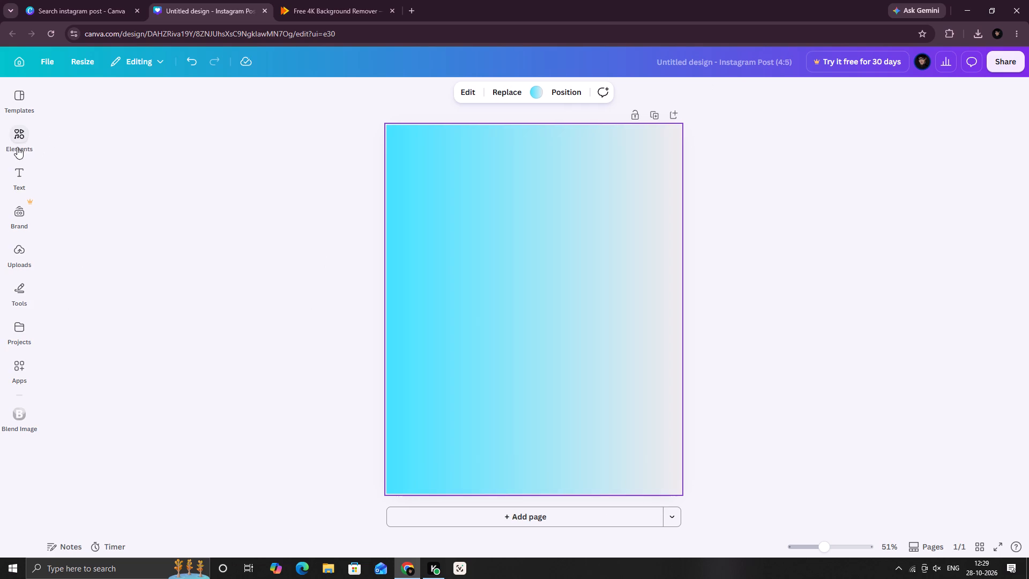
pyautogui.click(17, 260)
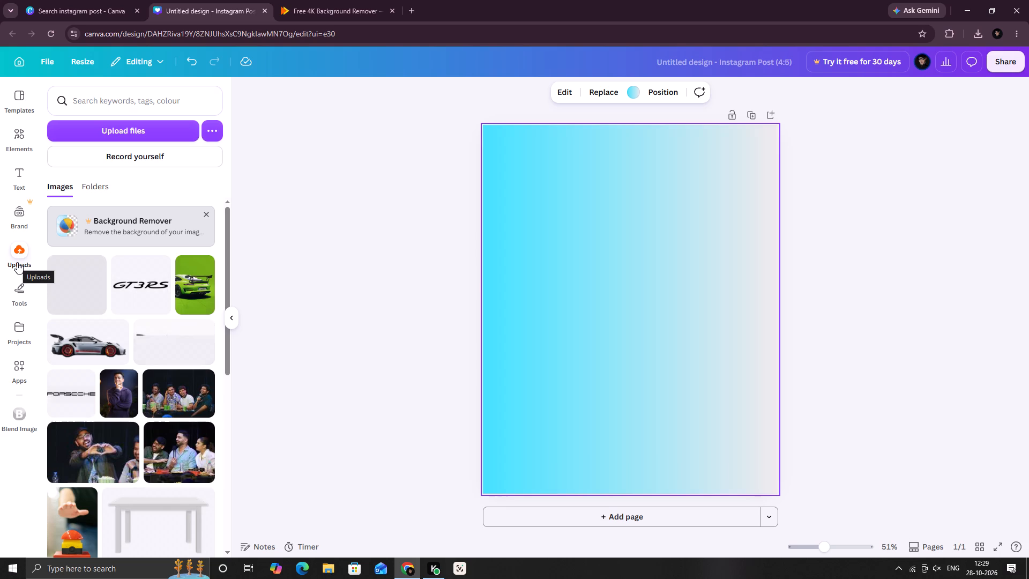
pyautogui.click(141, 131)
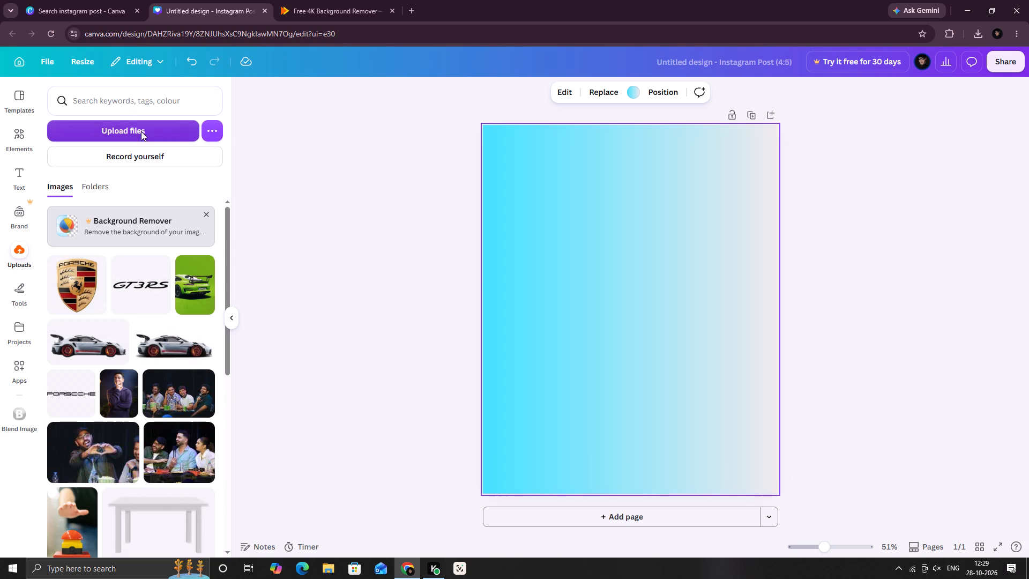
pyautogui.click(56, 112)
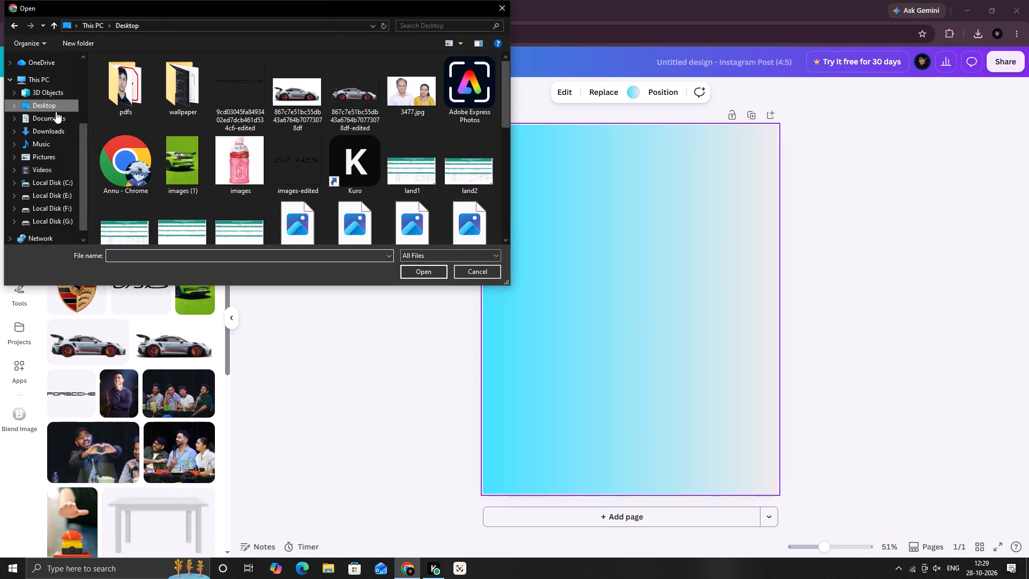
pyautogui.scroll(-4, 345, 111)
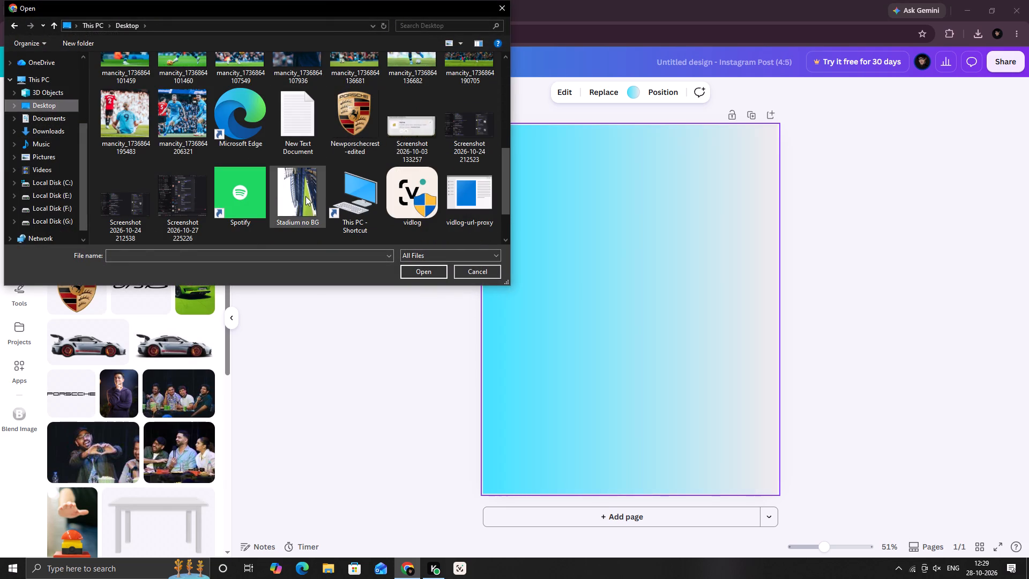
pyautogui.doubleClick(305, 196)
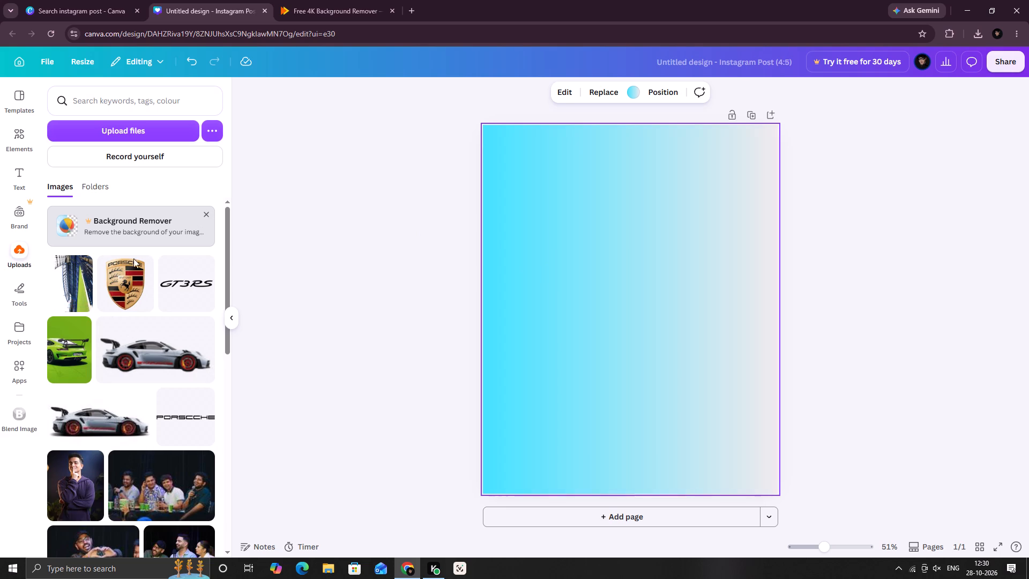
# Place the uploaded stadium image on the page, rotated to 90° and centred horizontally slightly above the page's middle.
pyautogui.click(79, 294)
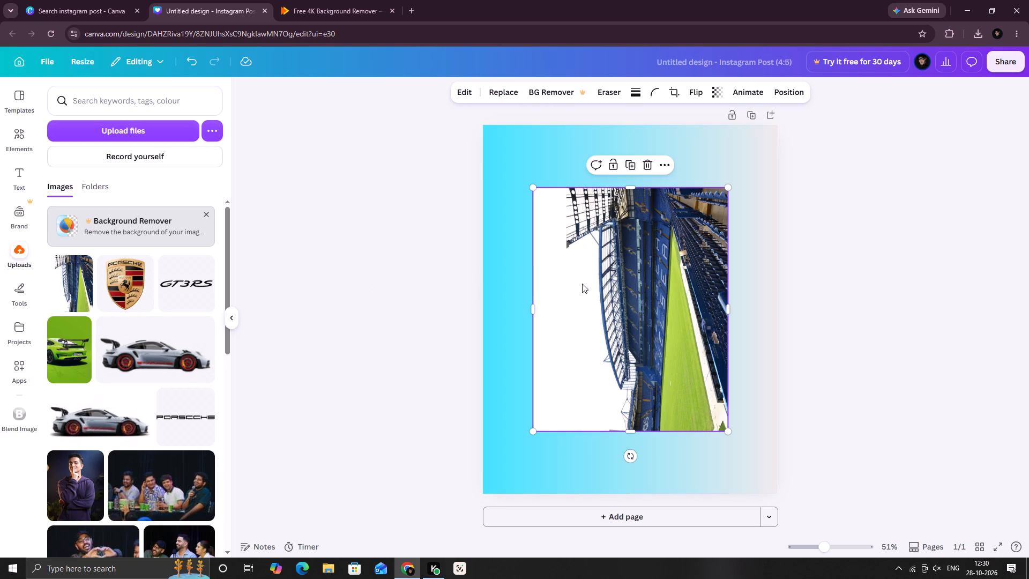
pyautogui.moveTo(631, 455); pyautogui.dragTo(500, 353)
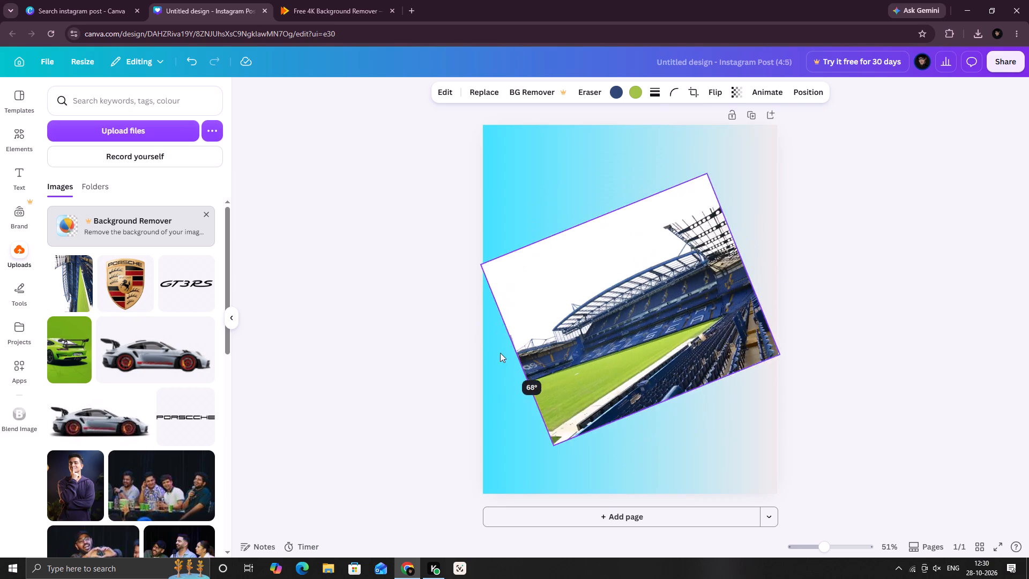
pyautogui.moveTo(500, 353); pyautogui.dragTo(485, 310)
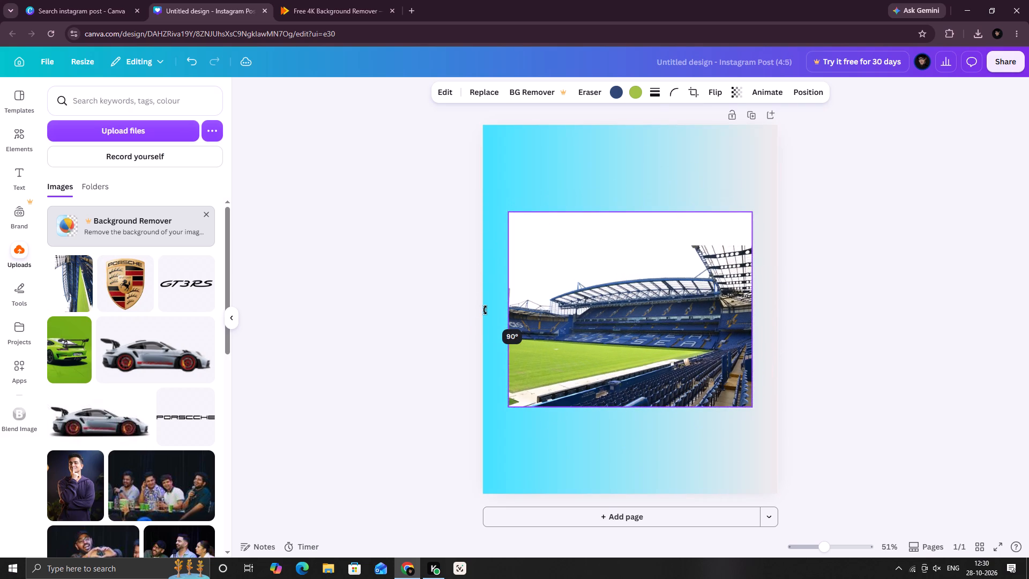
pyautogui.moveTo(637, 340); pyautogui.dragTo(630, 329)
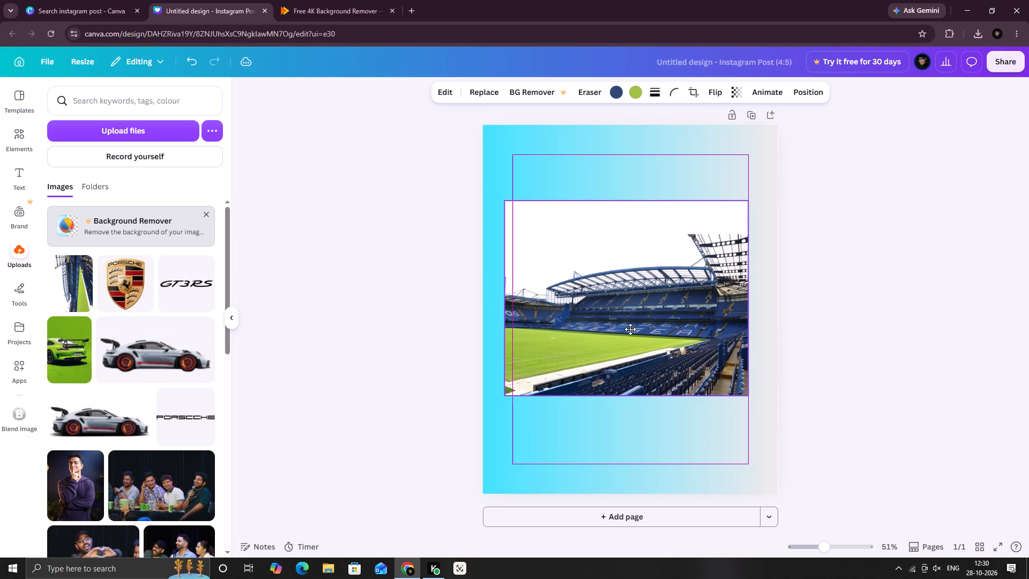
pyautogui.moveTo(630, 329); pyautogui.dragTo(637, 329)
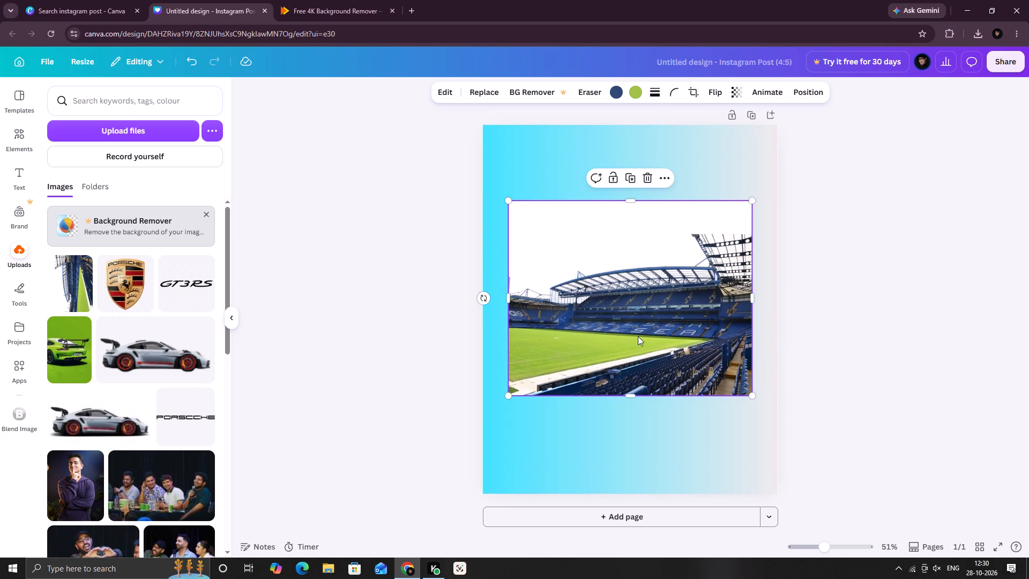
# Extend the stadium image's bottom, top, left and right edges to the page borders so it fills the whole page.
pyautogui.moveTo(628, 395); pyautogui.dragTo(627, 483)
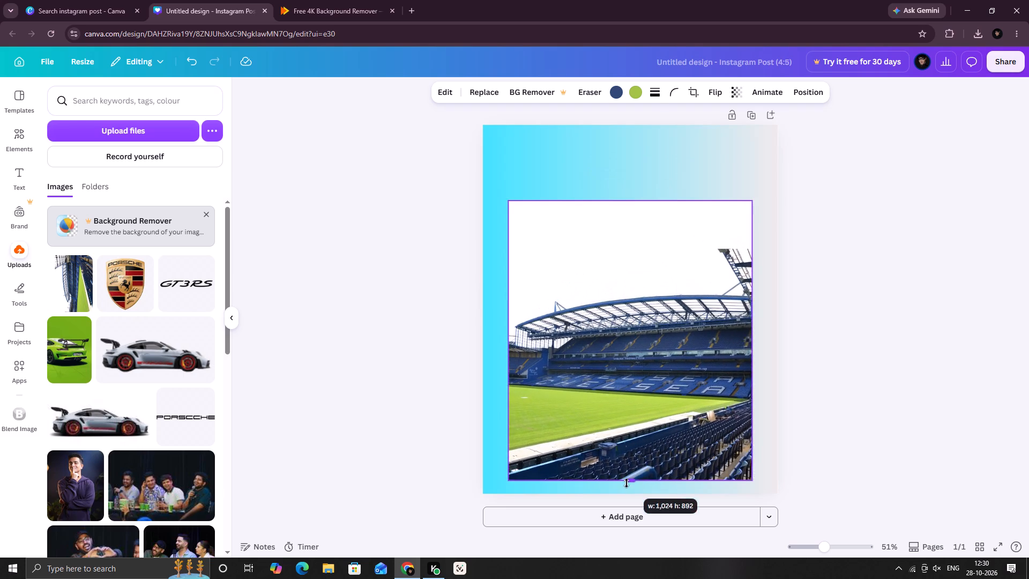
pyautogui.moveTo(627, 483); pyautogui.dragTo(624, 495)
pyautogui.moveTo(627, 201); pyautogui.dragTo(630, 145)
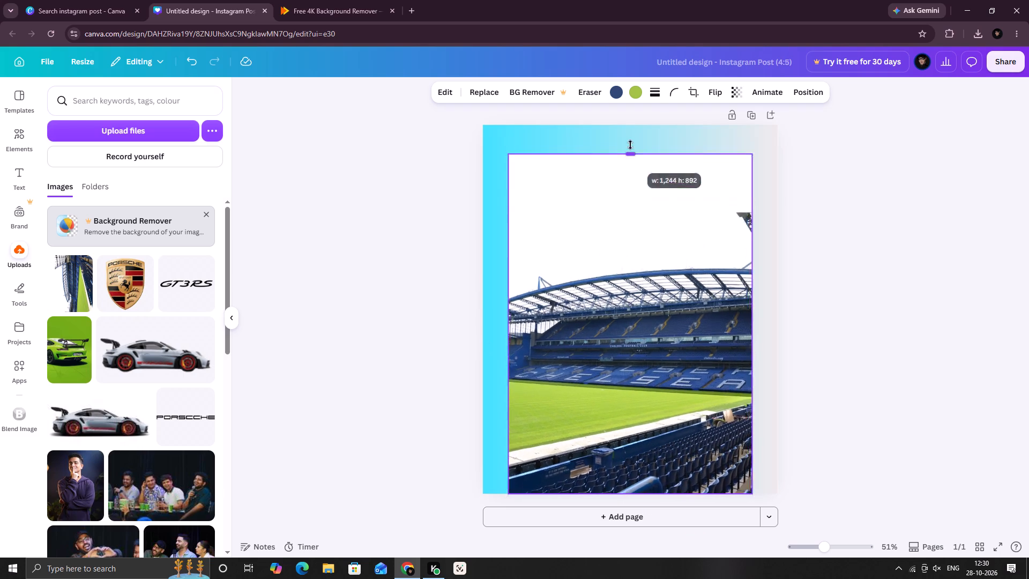
pyautogui.moveTo(630, 145); pyautogui.dragTo(630, 123)
pyautogui.moveTo(506, 306); pyautogui.dragTo(484, 303)
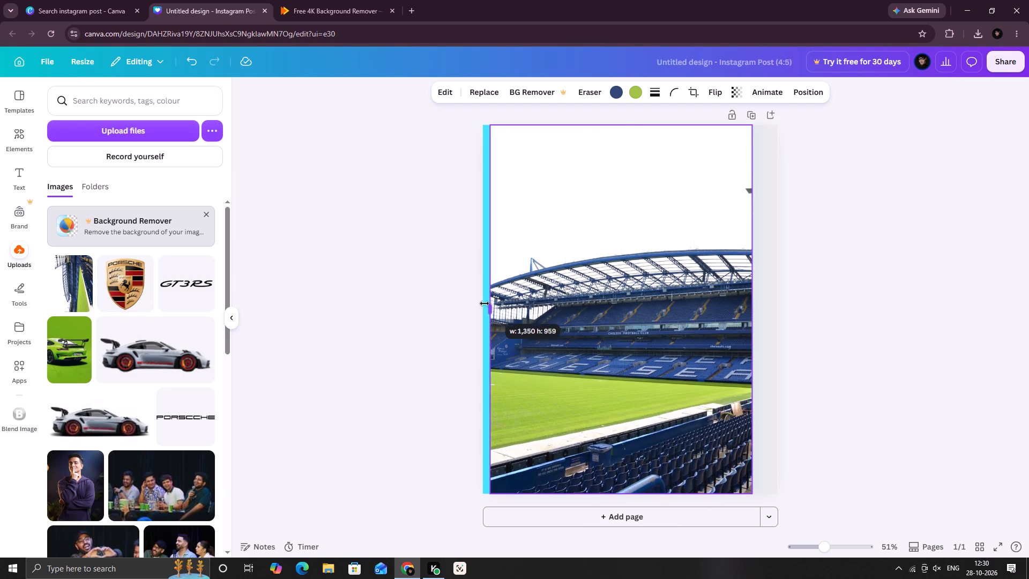
pyautogui.moveTo(484, 303); pyautogui.dragTo(482, 303)
pyautogui.moveTo(754, 310); pyautogui.dragTo(774, 312)
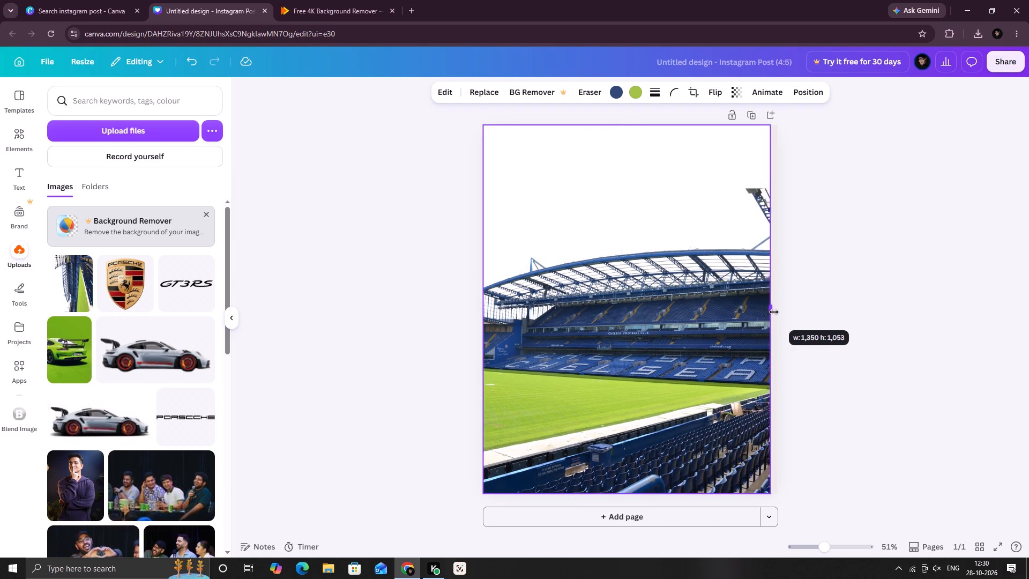
pyautogui.moveTo(774, 312); pyautogui.dragTo(779, 314)
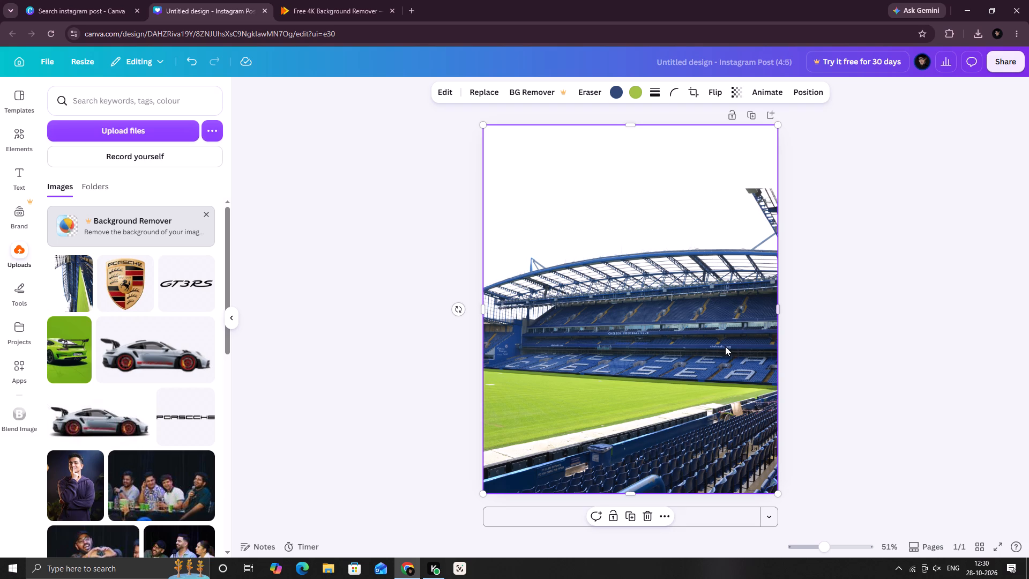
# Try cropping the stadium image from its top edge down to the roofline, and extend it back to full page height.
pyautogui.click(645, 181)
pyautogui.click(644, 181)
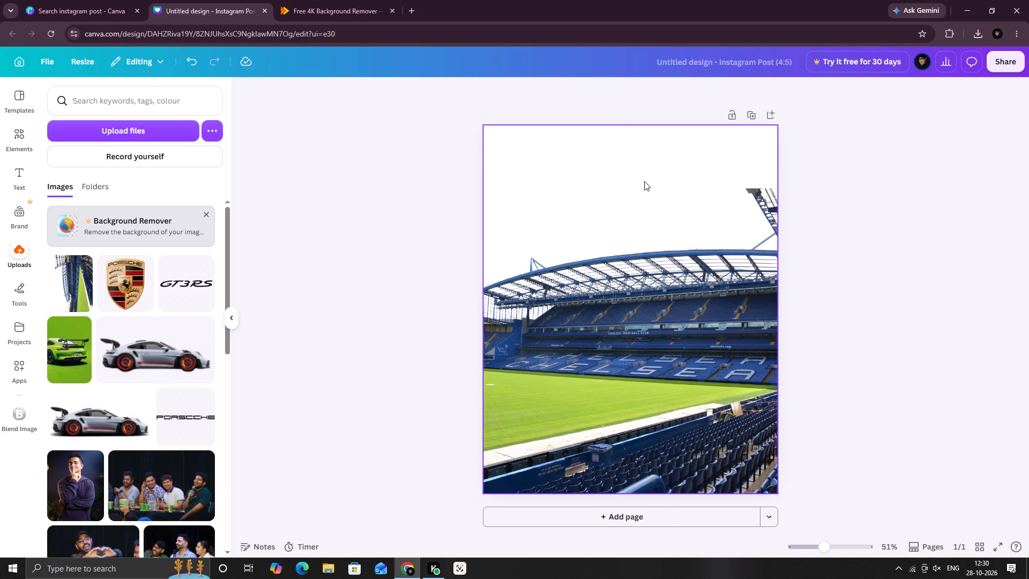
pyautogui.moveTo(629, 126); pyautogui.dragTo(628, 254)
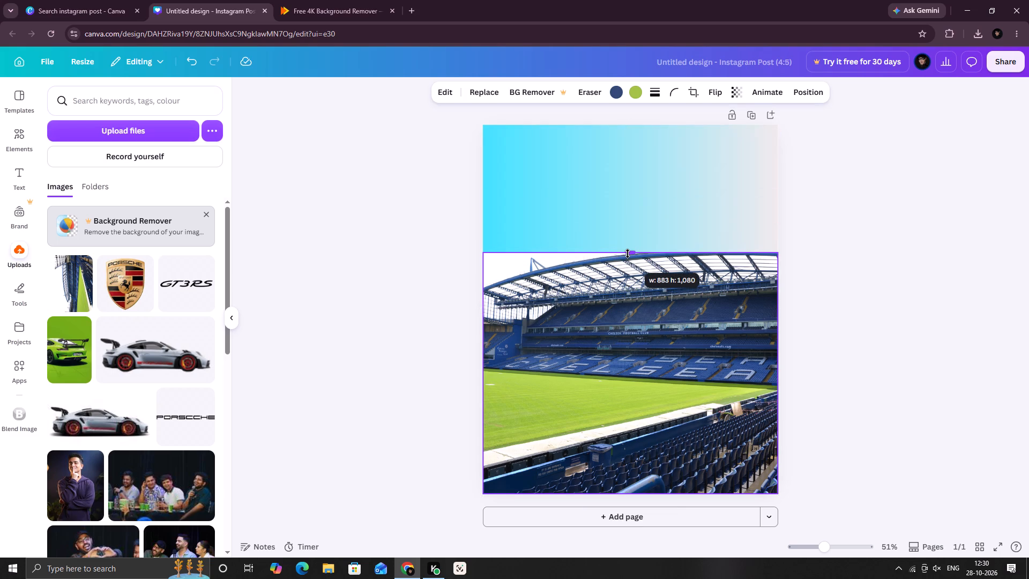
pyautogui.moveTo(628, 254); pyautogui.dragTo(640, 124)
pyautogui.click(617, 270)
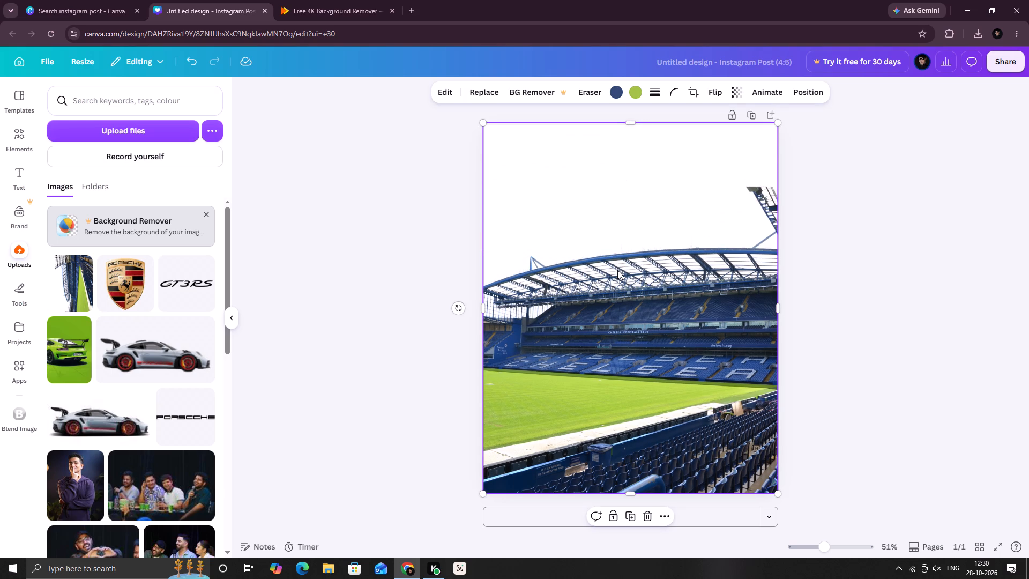
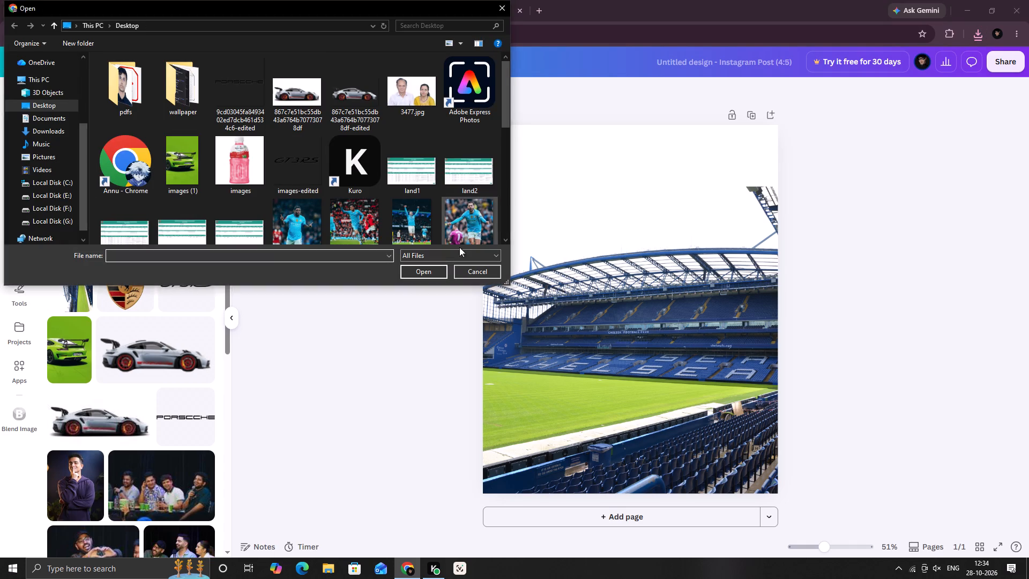
# Delete the white-sky stadium image from the page, leaving only the gradient background.
pyautogui.click(473, 274)
pyautogui.click(666, 324)
pyautogui.rightClick(666, 324)
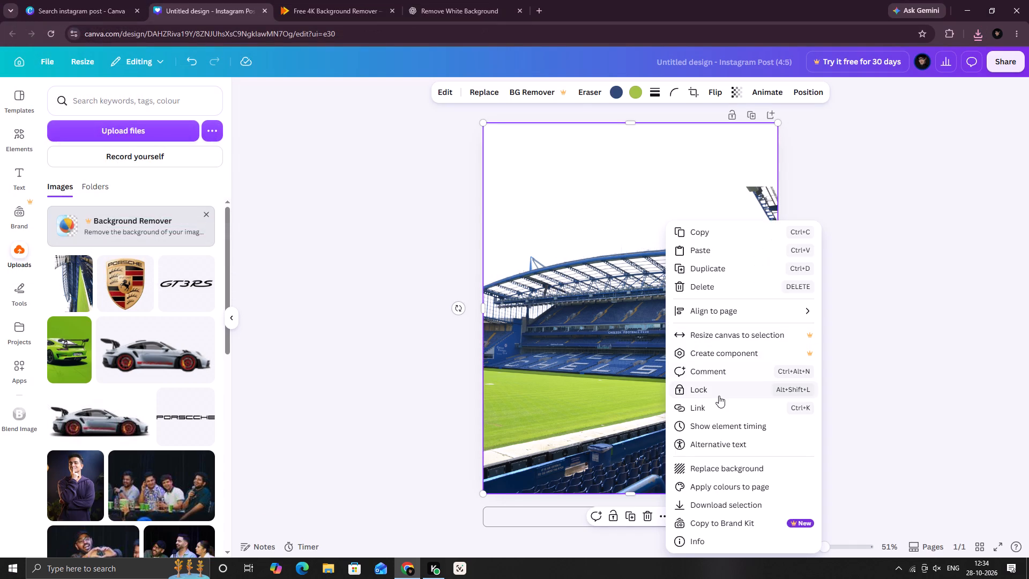
pyautogui.click(706, 292)
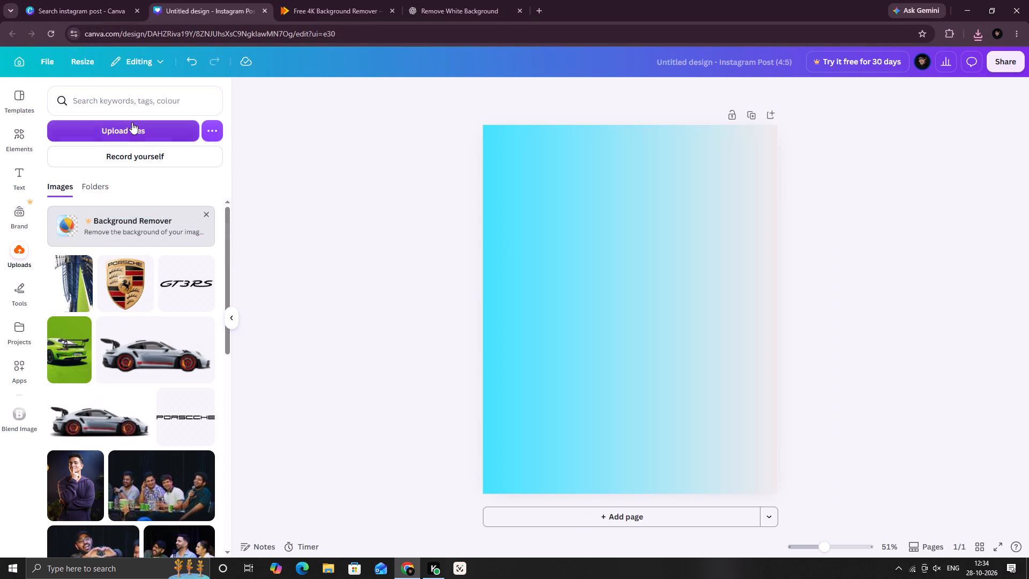
# Upload the newly generated transparent stadium image from the Downloads folder and add it to the page.
pyautogui.click(132, 122)
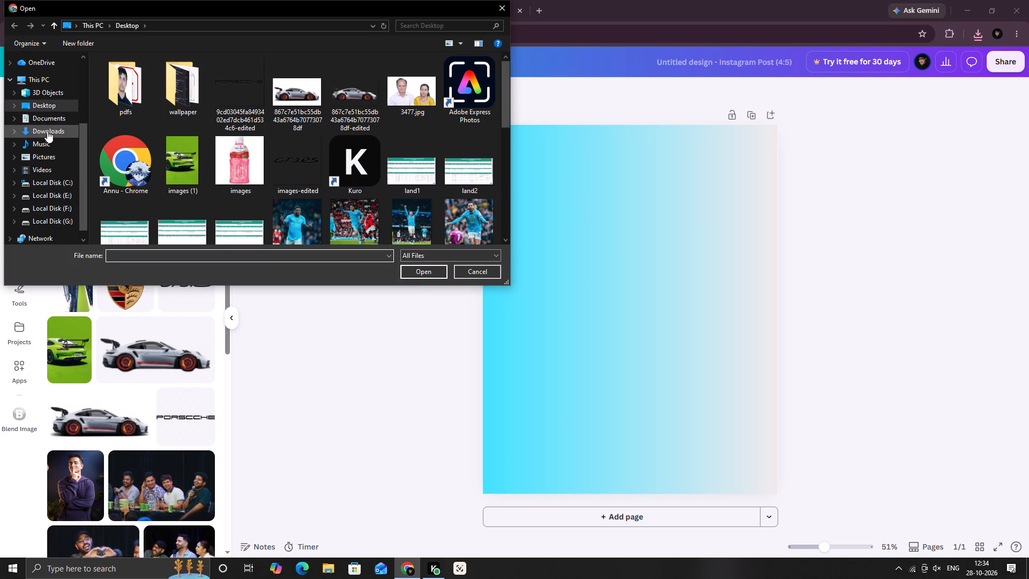
pyautogui.click(46, 132)
pyautogui.doubleClick(118, 108)
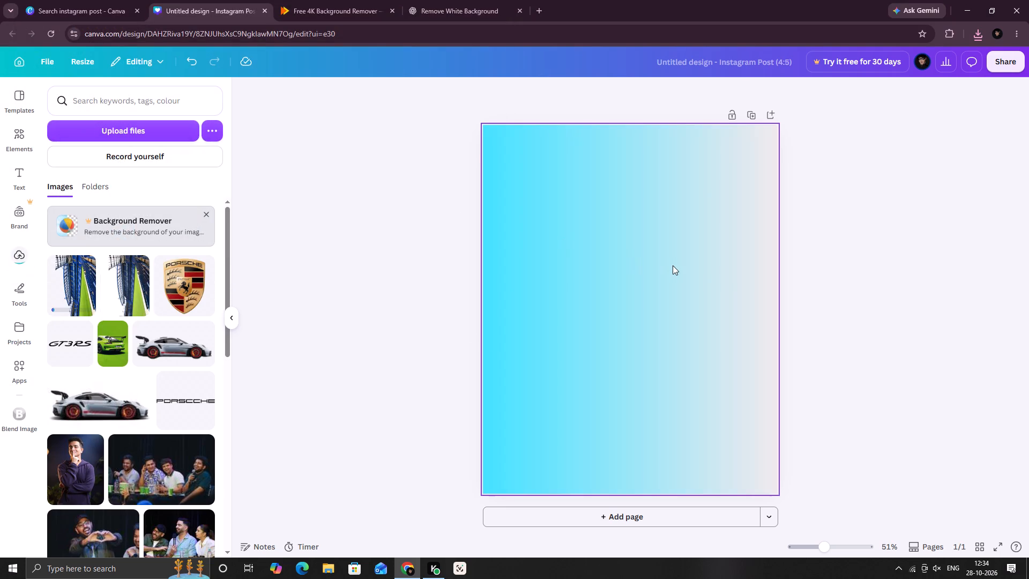
pyautogui.click(73, 279)
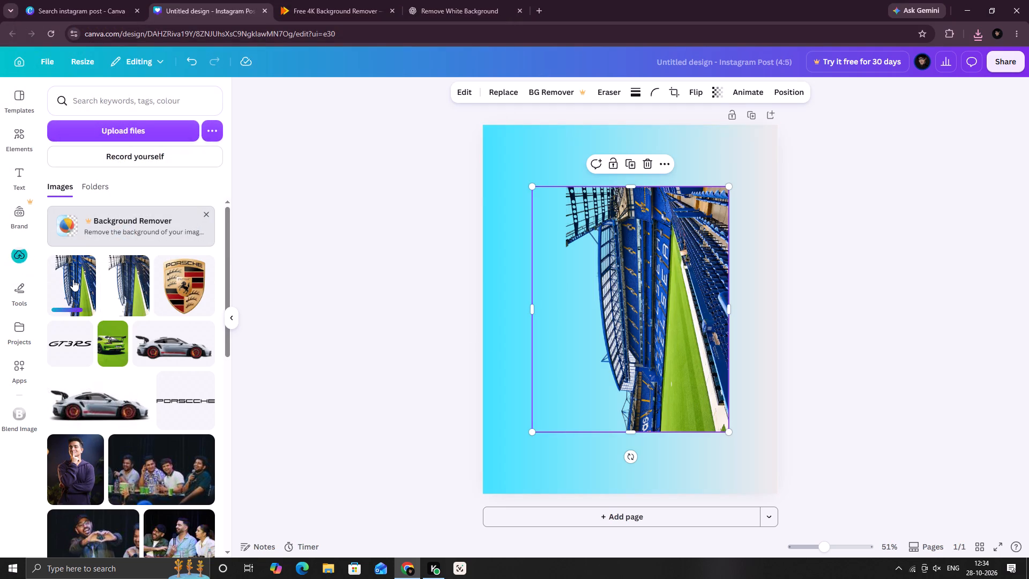
# Rotate the sideways stadium image until it is upright and level, and centre it on the page.
pyautogui.moveTo(626, 461); pyautogui.dragTo(555, 420)
pyautogui.moveTo(553, 432); pyautogui.dragTo(474, 315)
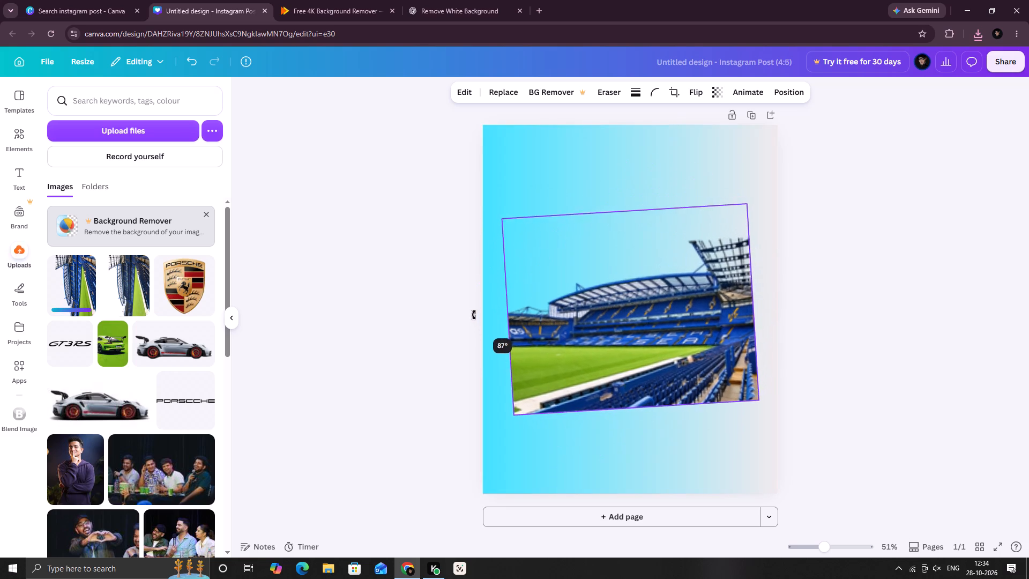
pyautogui.moveTo(474, 315); pyautogui.dragTo(471, 308)
pyautogui.moveTo(660, 352); pyautogui.dragTo(666, 351)
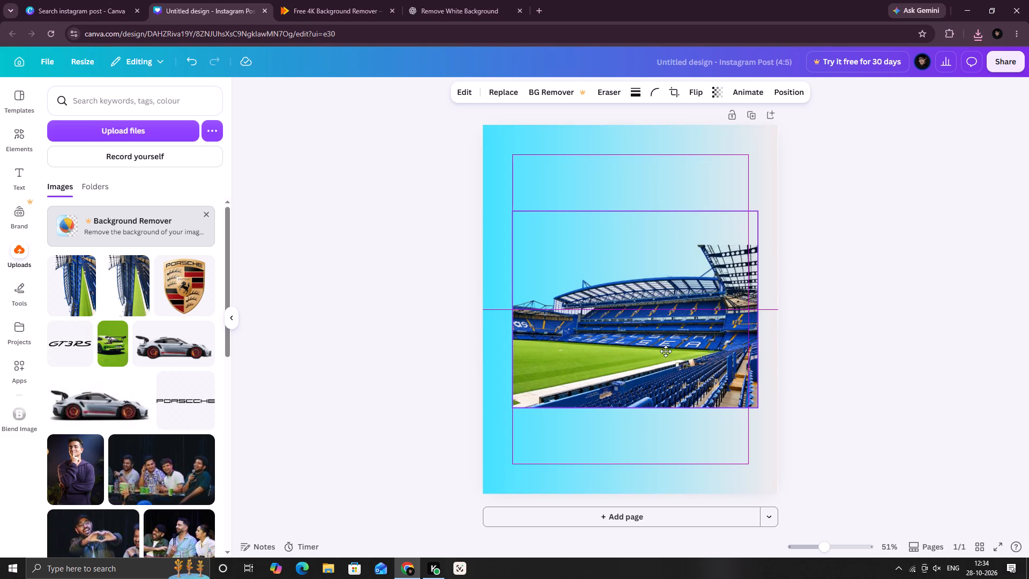
pyautogui.moveTo(666, 351); pyautogui.dragTo(660, 345)
# Stretch the stadium image's bottom, side and top edges to the page edges so it fills the whole page.
pyautogui.moveTo(632, 402); pyautogui.dragTo(631, 467)
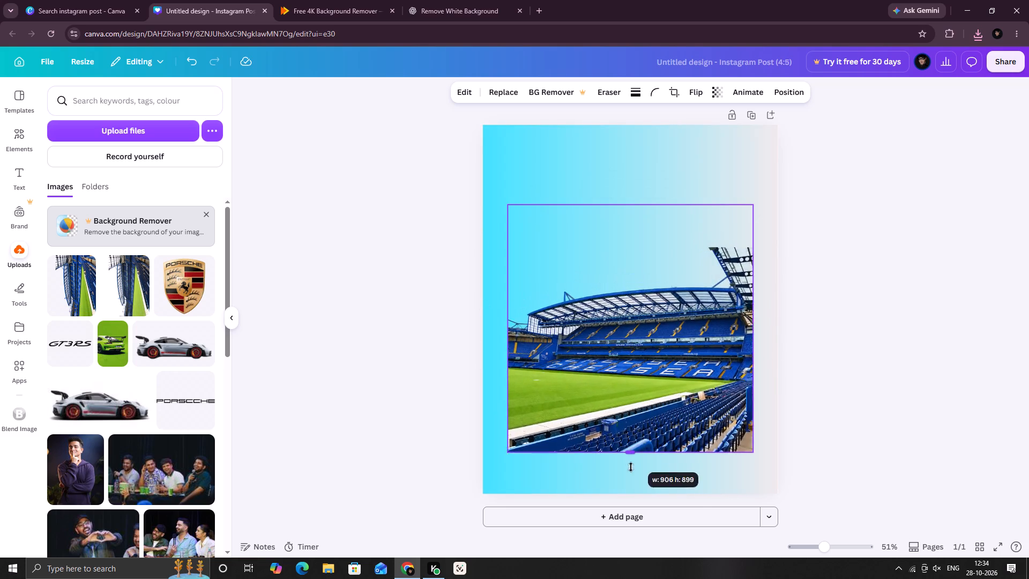
pyautogui.moveTo(631, 467); pyautogui.dragTo(631, 495)
pyautogui.moveTo(504, 349); pyautogui.dragTo(494, 348)
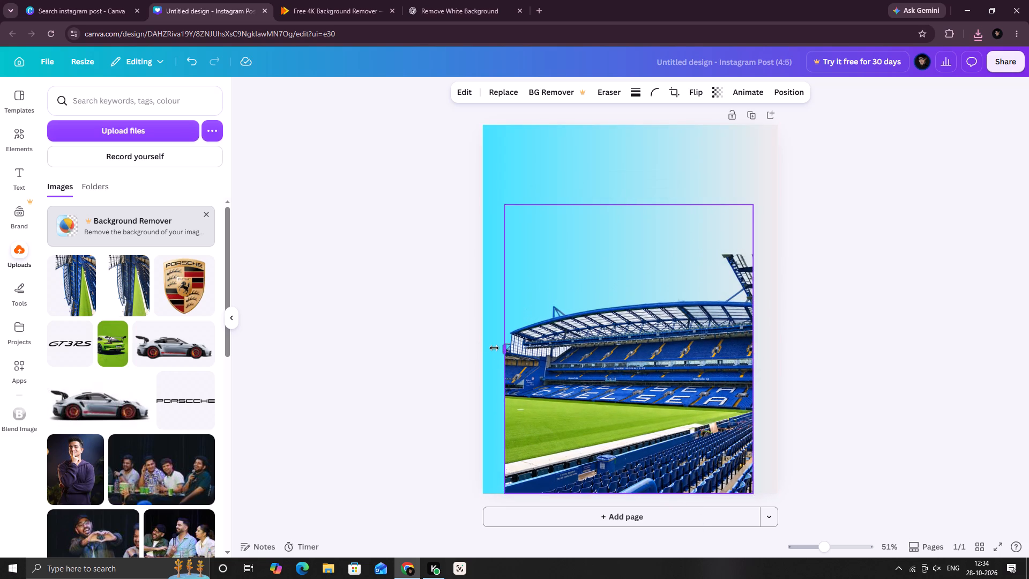
pyautogui.moveTo(494, 348); pyautogui.dragTo(480, 348)
pyautogui.moveTo(752, 351); pyautogui.dragTo(771, 351)
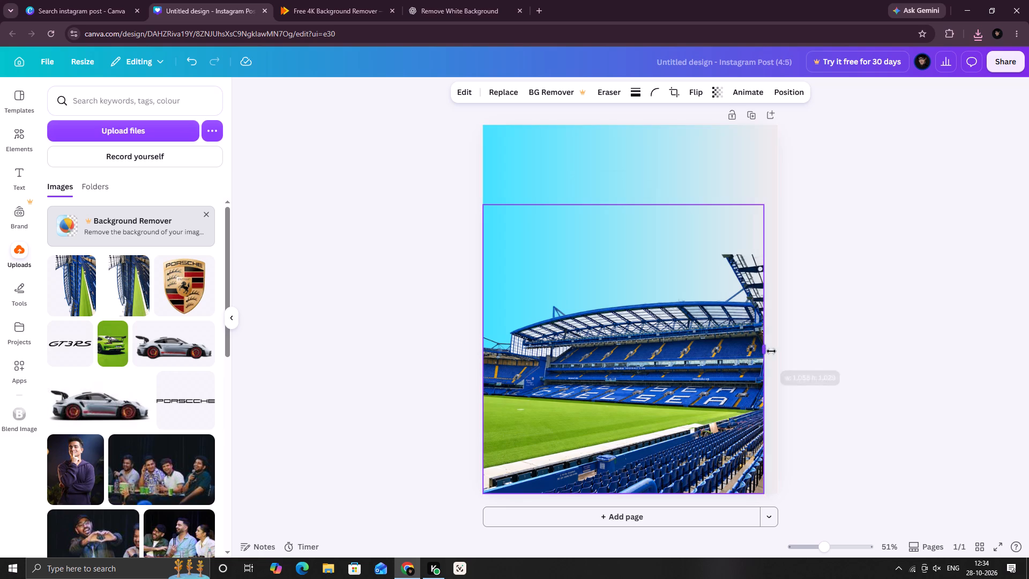
pyautogui.moveTo(771, 351); pyautogui.dragTo(776, 351)
pyautogui.moveTo(627, 201); pyautogui.dragTo(629, 150)
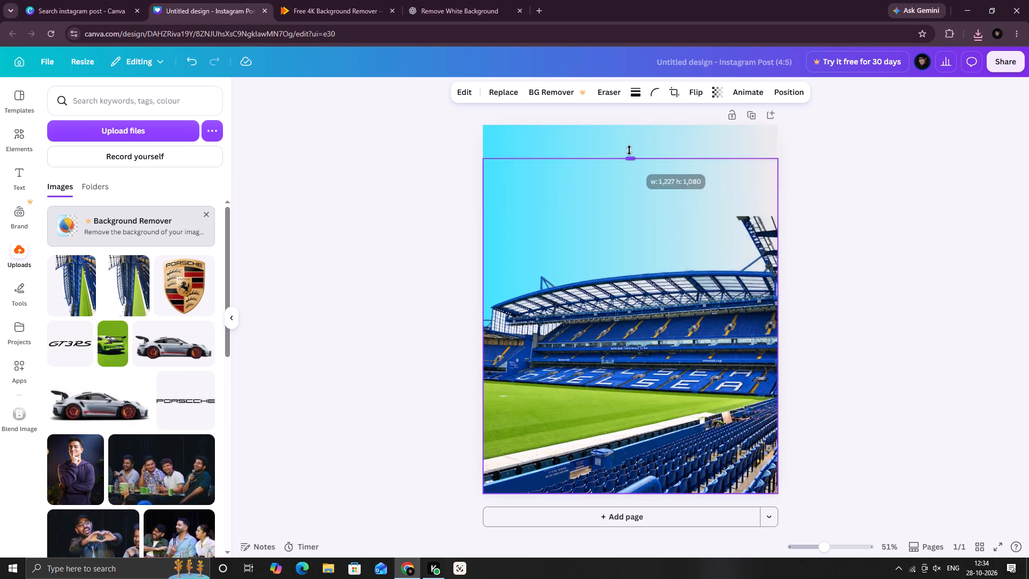
pyautogui.moveTo(629, 150); pyautogui.dragTo(633, 123)
pyautogui.click(673, 343)
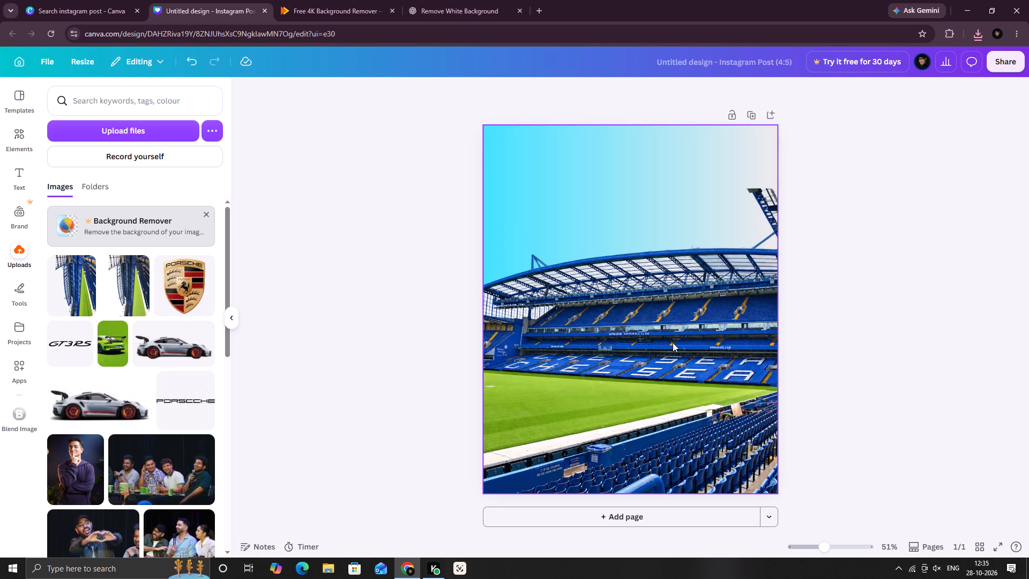
# Move the full-page stadium image down so more of the gradient sky shows above the stand.
pyautogui.click(643, 318)
pyautogui.moveTo(644, 316); pyautogui.dragTo(644, 343)
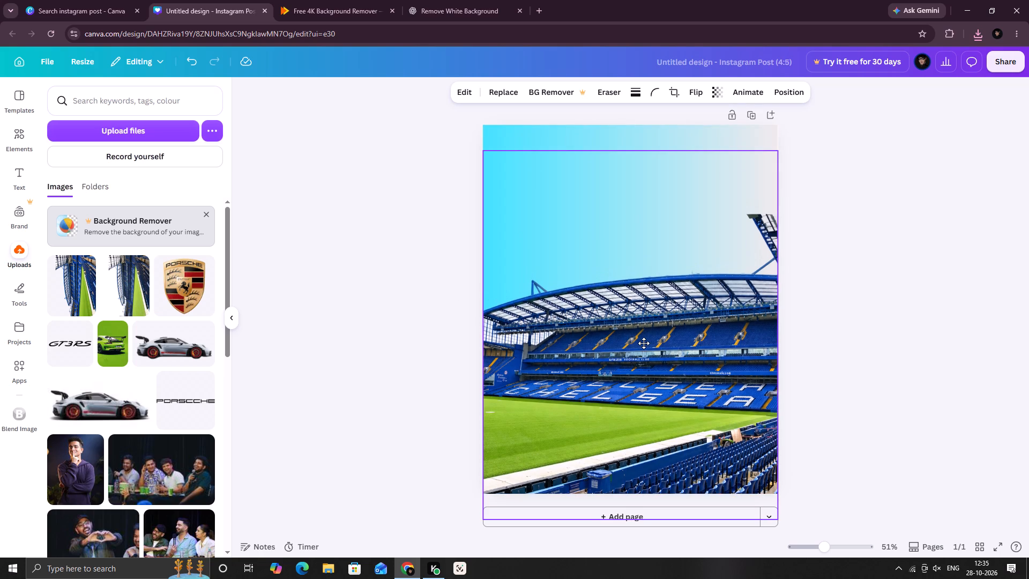
# Widen the stadium cutout beyond both side edges of the page and shift it down so the stand and pitch fill the lower half.
pyautogui.moveTo(644, 343); pyautogui.dragTo(644, 372)
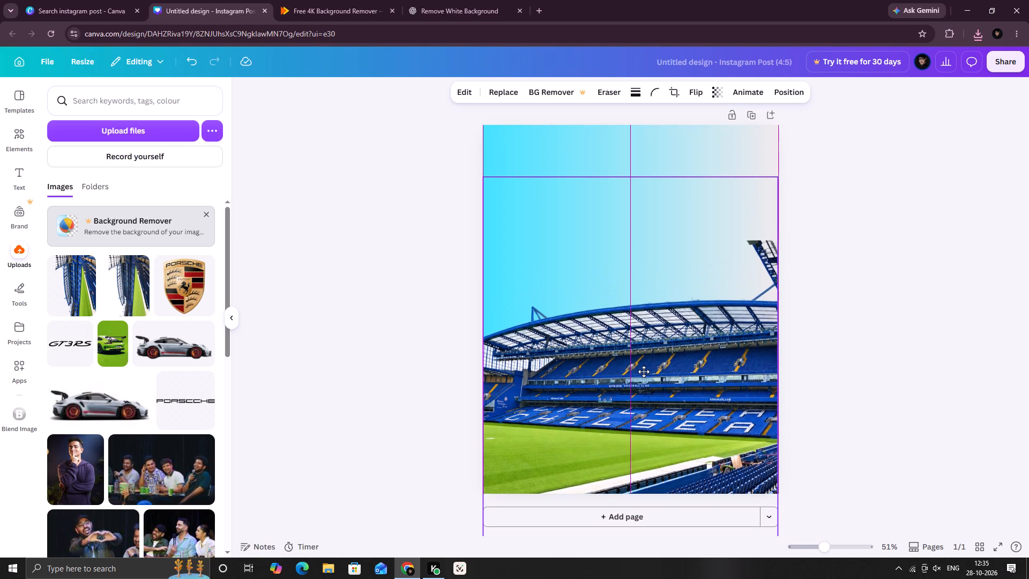
pyautogui.moveTo(644, 372); pyautogui.dragTo(643, 375)
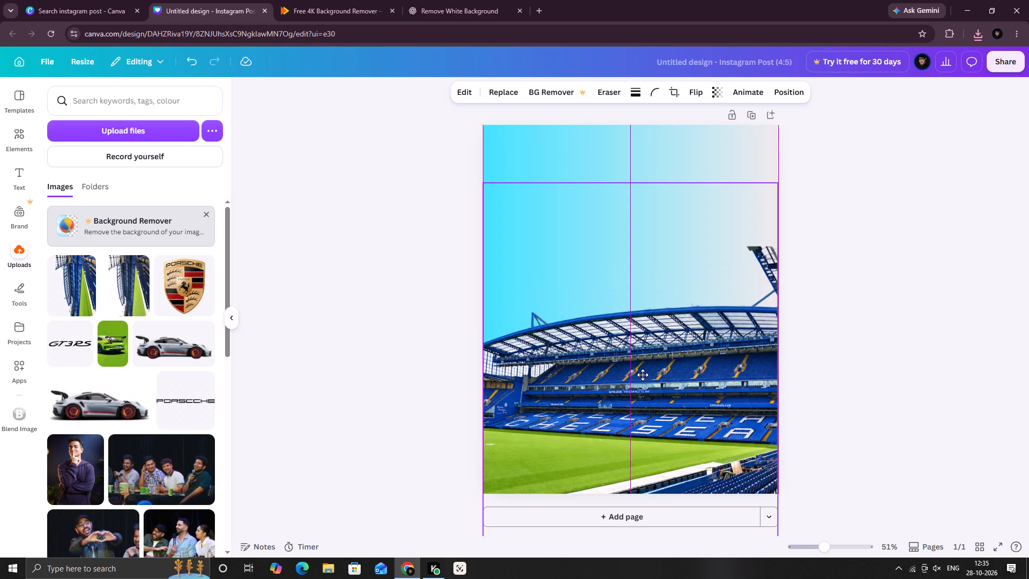
pyautogui.moveTo(643, 375); pyautogui.dragTo(640, 375)
pyautogui.moveTo(776, 367); pyautogui.dragTo(796, 367)
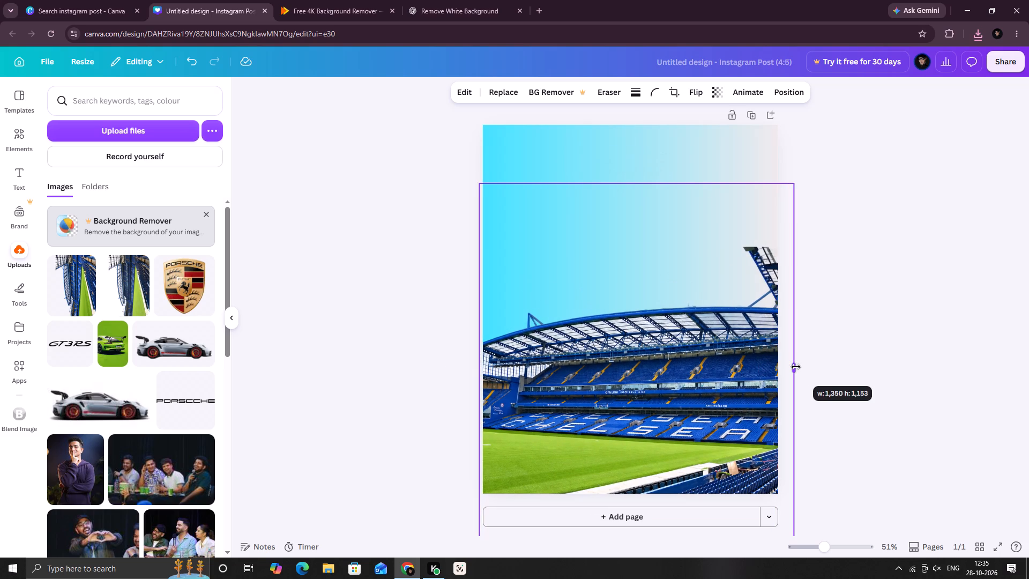
pyautogui.moveTo(796, 367); pyautogui.dragTo(795, 367)
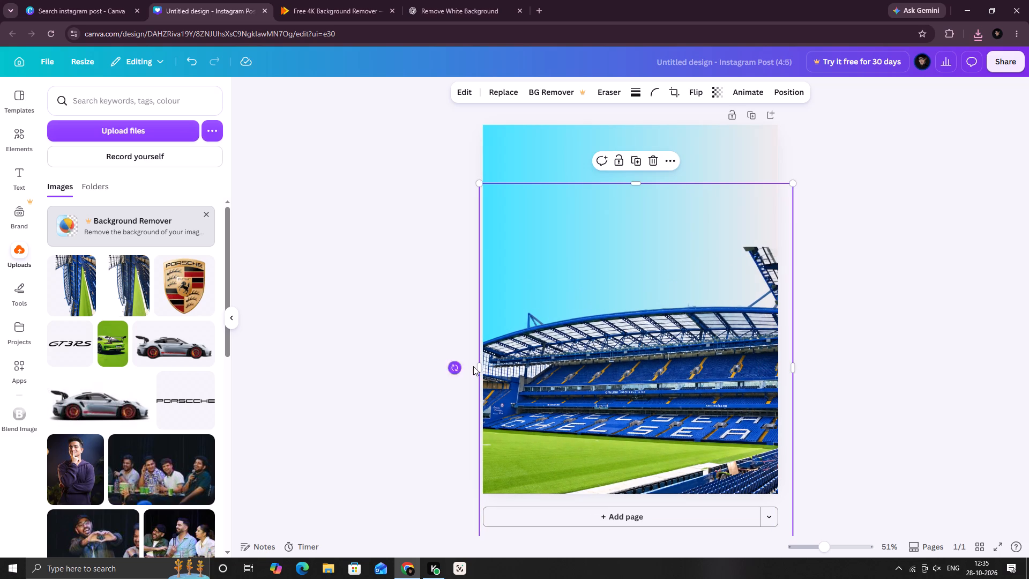
pyautogui.moveTo(480, 366); pyautogui.dragTo(429, 366)
pyautogui.moveTo(630, 358); pyautogui.dragTo(562, 357)
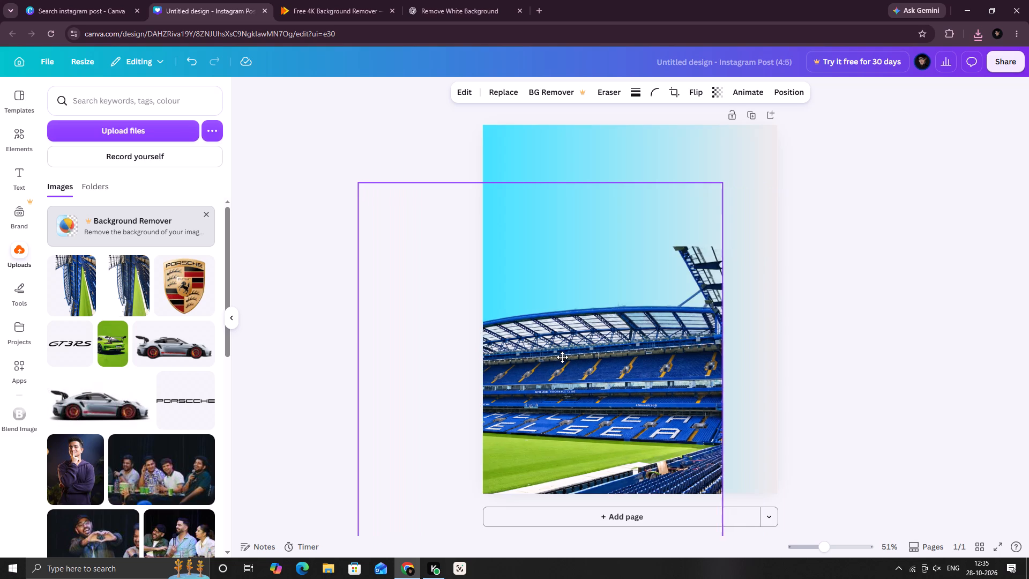
pyautogui.moveTo(562, 357); pyautogui.dragTo(638, 363)
pyautogui.moveTo(638, 363); pyautogui.dragTo(640, 351)
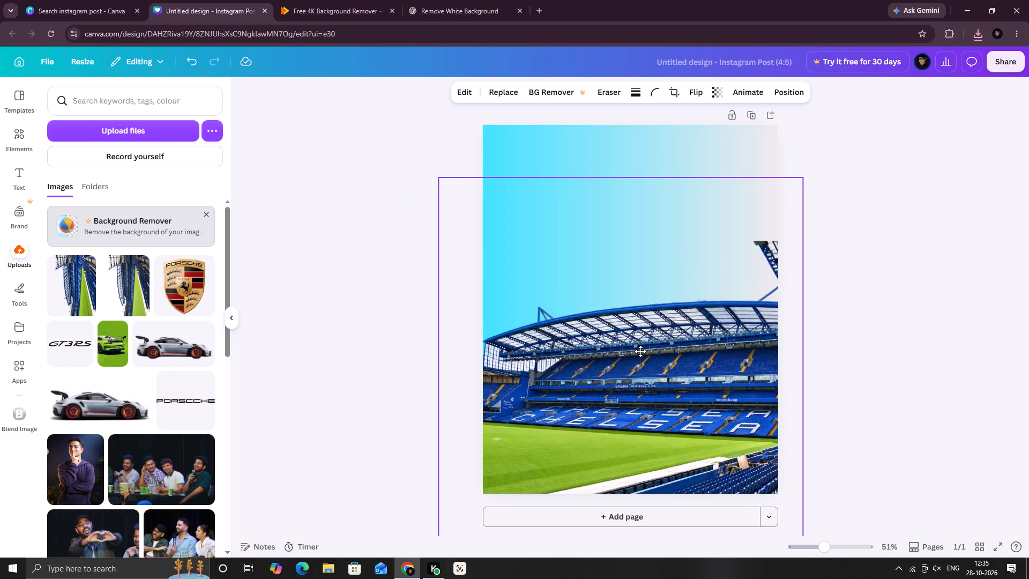
pyautogui.moveTo(640, 351); pyautogui.dragTo(641, 349)
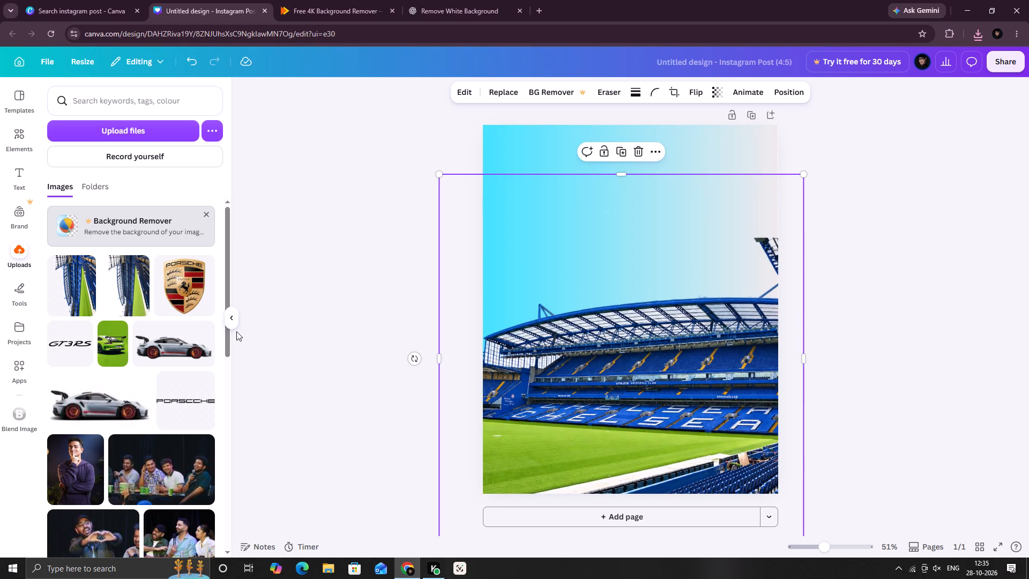
# Start uploading a file from the Downloads folder to the design's image uploads.
pyautogui.click(165, 129)
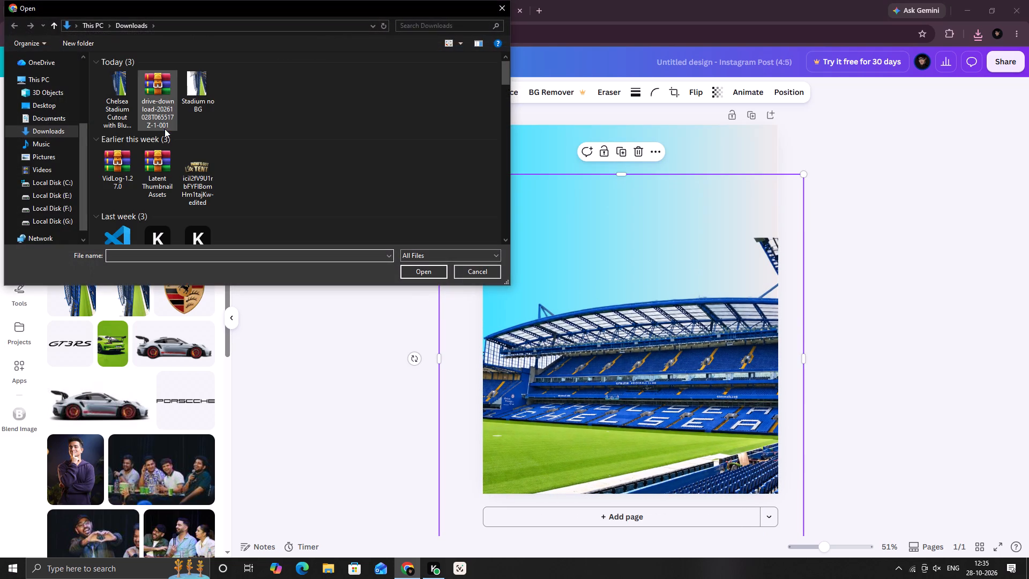
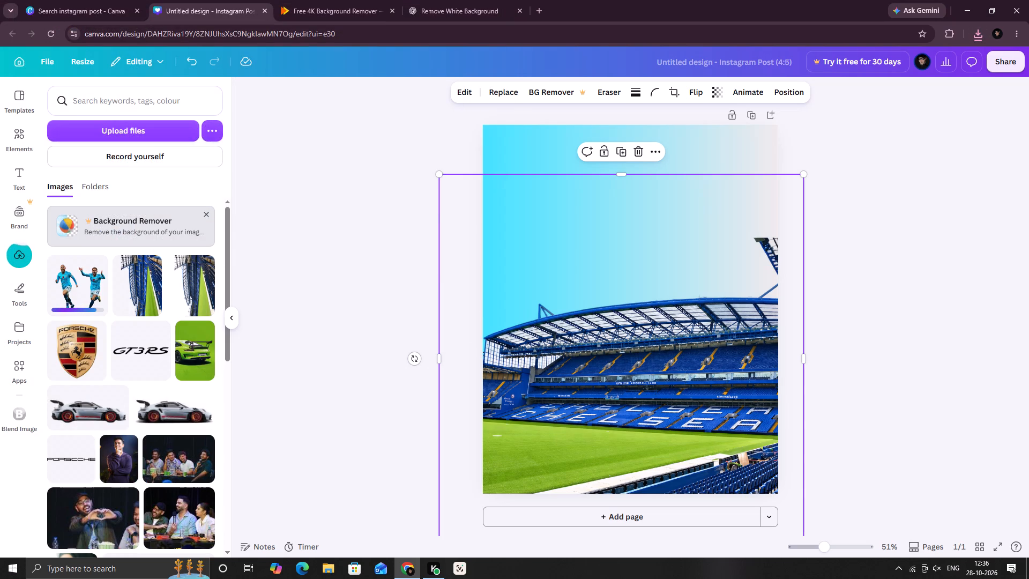
# Add the uploaded cutout of the two footballers to the page and position it over the stadium roof, slightly left of centre.
pyautogui.click(80, 280)
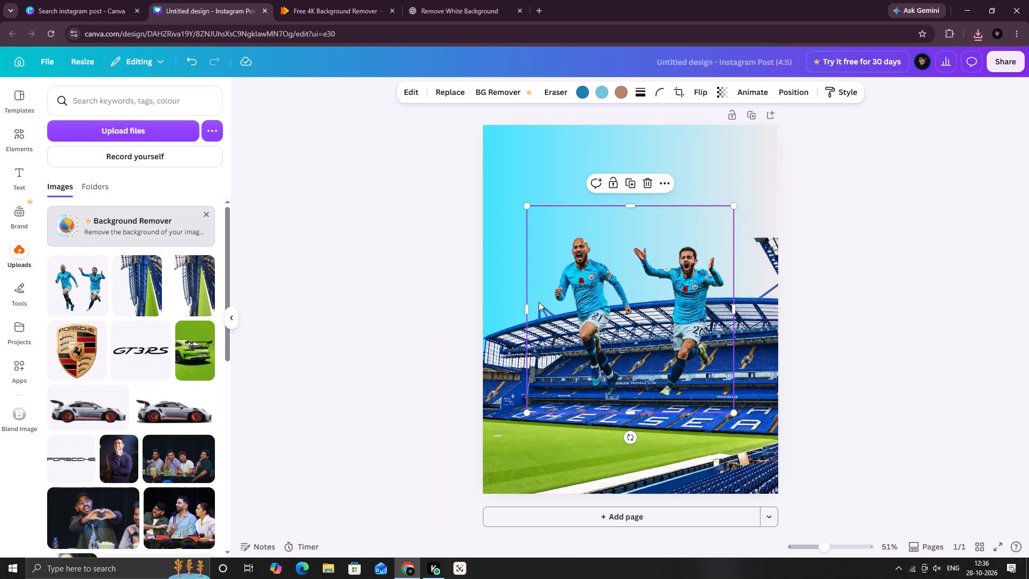
pyautogui.moveTo(662, 318); pyautogui.dragTo(630, 280)
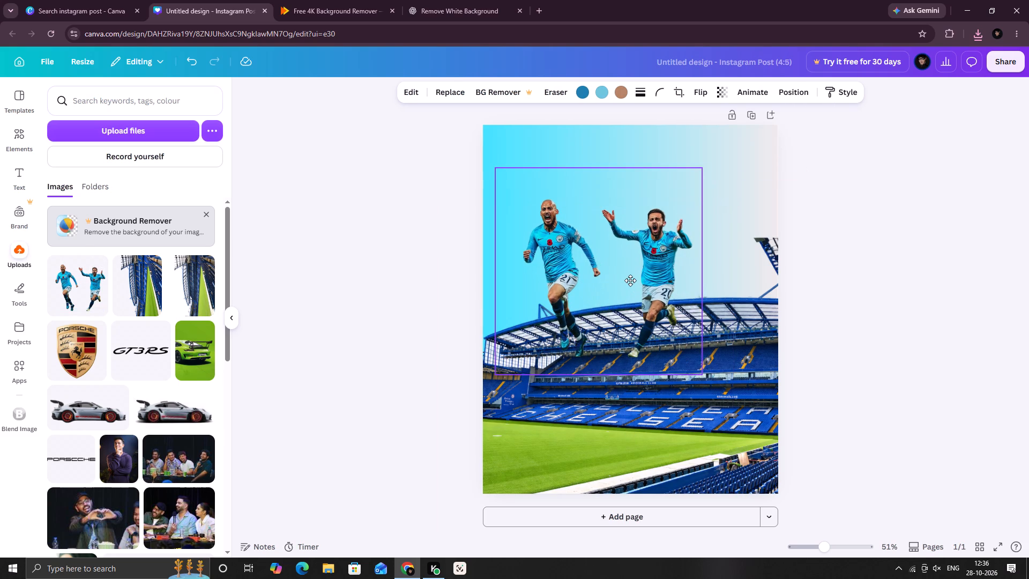
pyautogui.moveTo(630, 280); pyautogui.dragTo(630, 288)
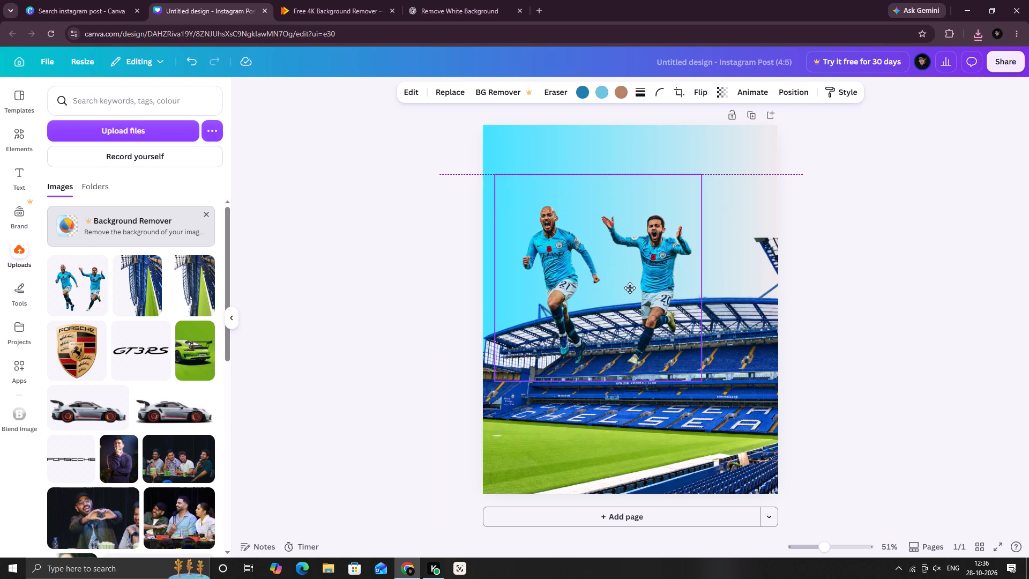
pyautogui.moveTo(630, 288); pyautogui.dragTo(635, 292)
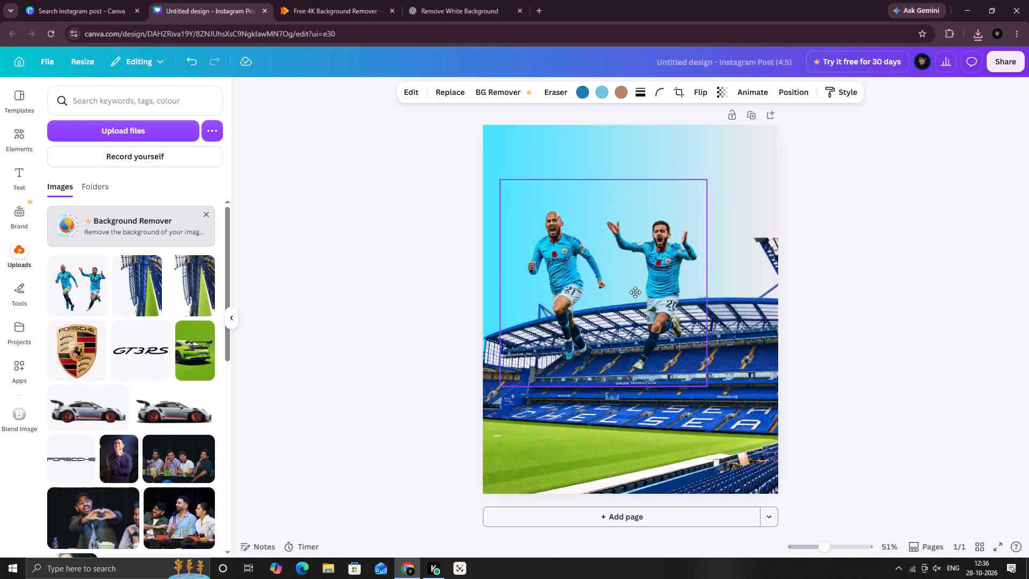
pyautogui.moveTo(635, 292); pyautogui.dragTo(625, 270)
# Open the available actions for the footballers cutout.
pyautogui.rightClick(607, 261)
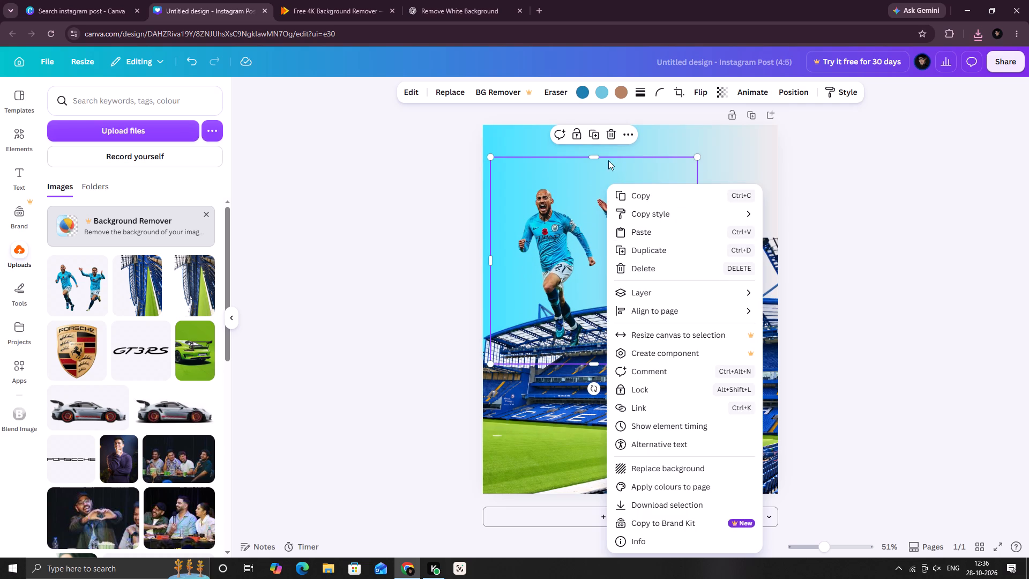
# Shift the two-player cutout up, duplicate it, and place the copy lower on the page over the stand and pitch.
pyautogui.click(591, 135)
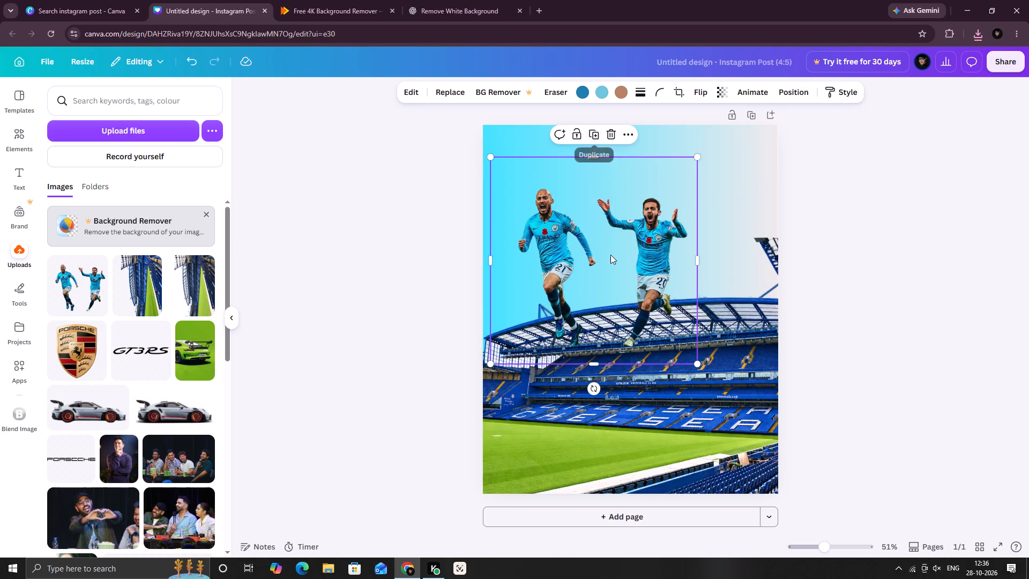
pyautogui.moveTo(610, 259); pyautogui.dragTo(593, 236)
pyautogui.click(587, 181)
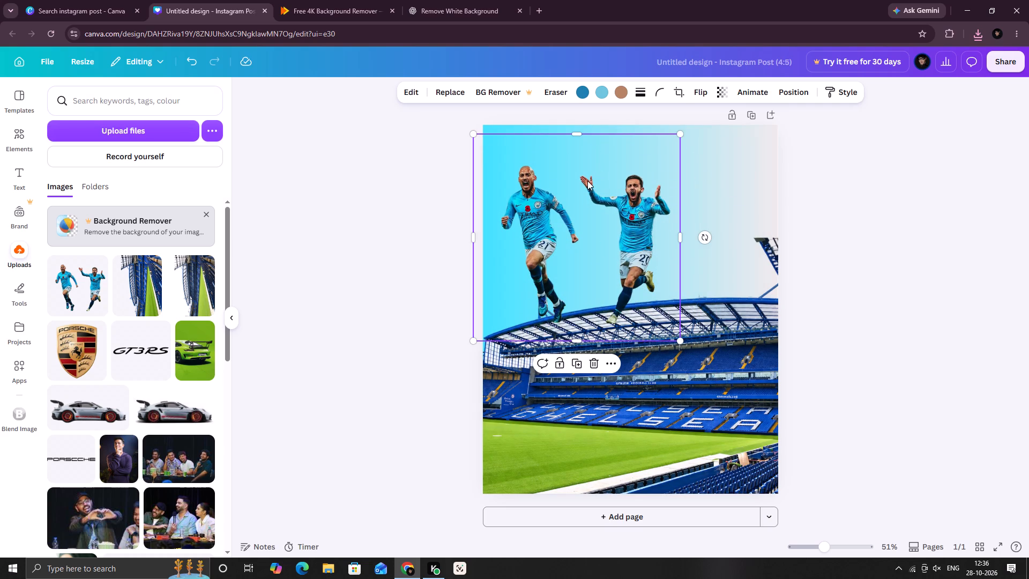
pyautogui.rightClick(606, 229)
pyautogui.click(655, 251)
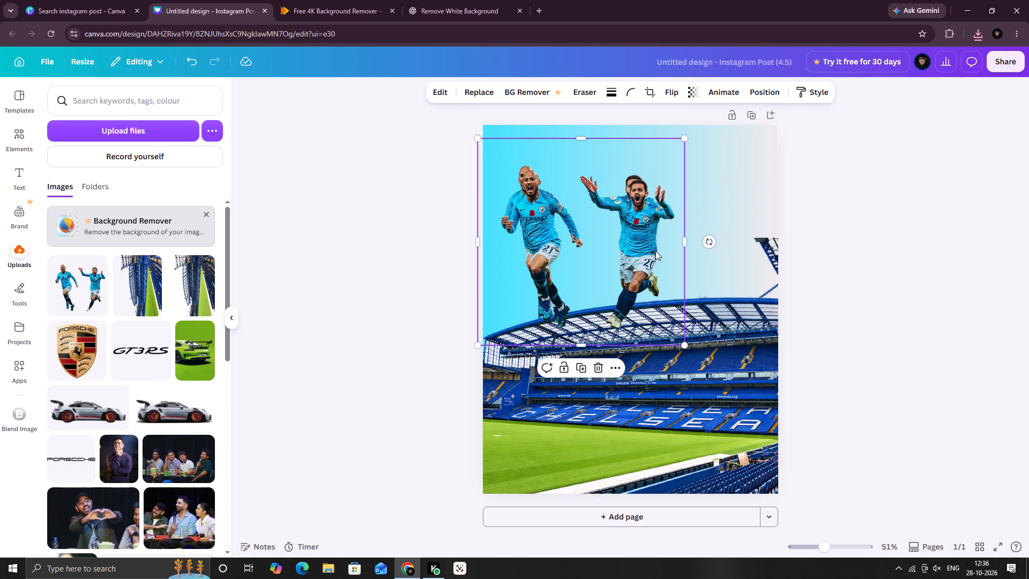
pyautogui.moveTo(620, 242); pyautogui.dragTo(696, 395)
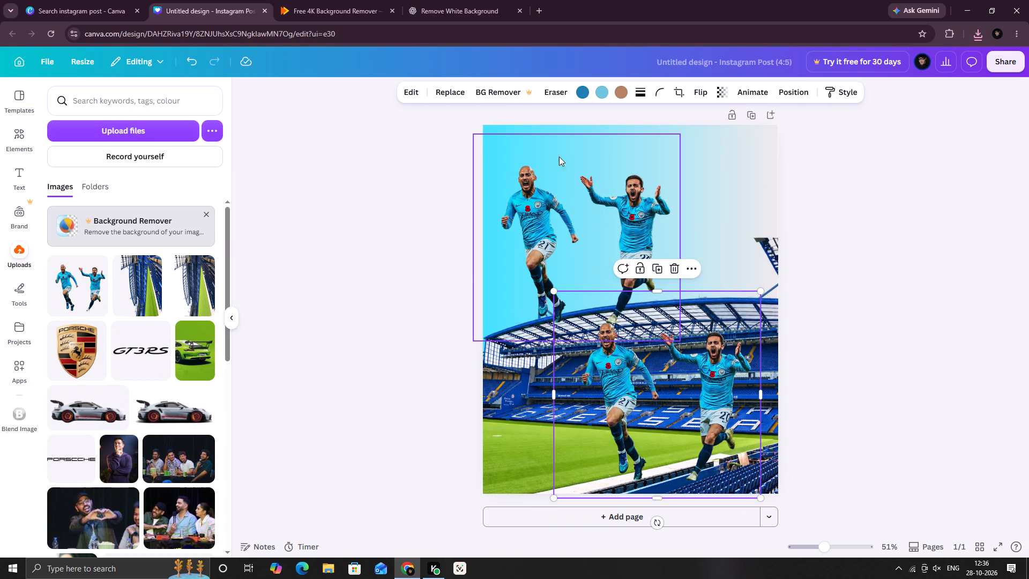
# Shrink the original two-player cutout and crop it to the arms-raised number 20 player, about 323 wide by 665 high.
pyautogui.click(484, 138)
pyautogui.moveTo(474, 135); pyautogui.dragTo(545, 147)
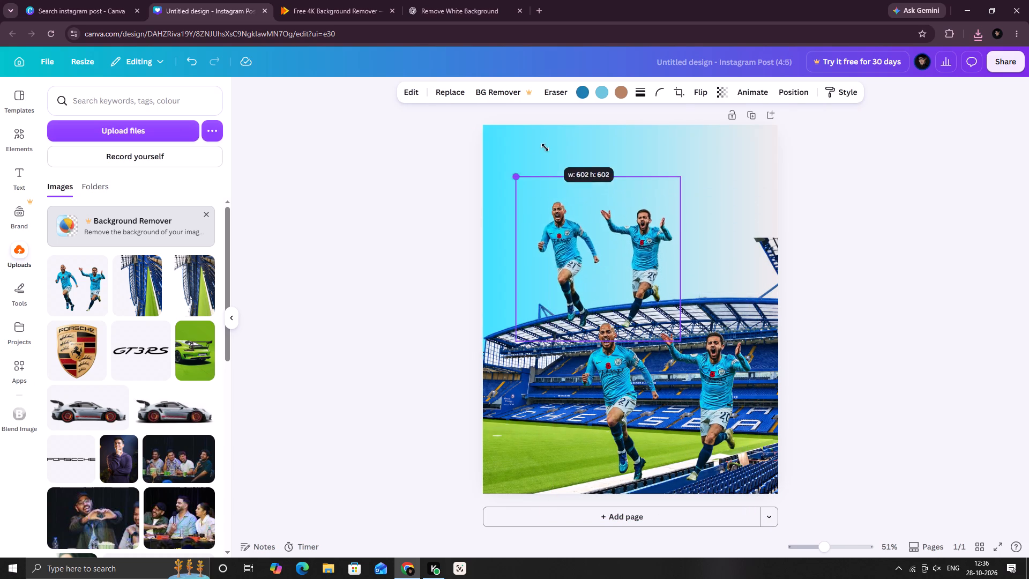
pyautogui.moveTo(545, 147); pyautogui.dragTo(531, 130)
pyautogui.moveTo(501, 244); pyautogui.dragTo(609, 240)
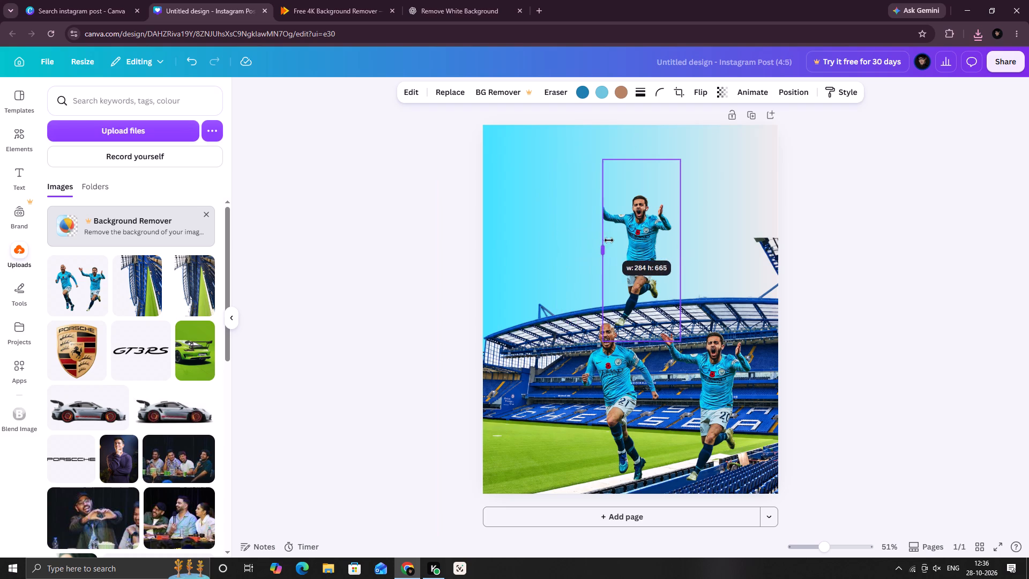
pyautogui.moveTo(609, 240); pyautogui.dragTo(594, 238)
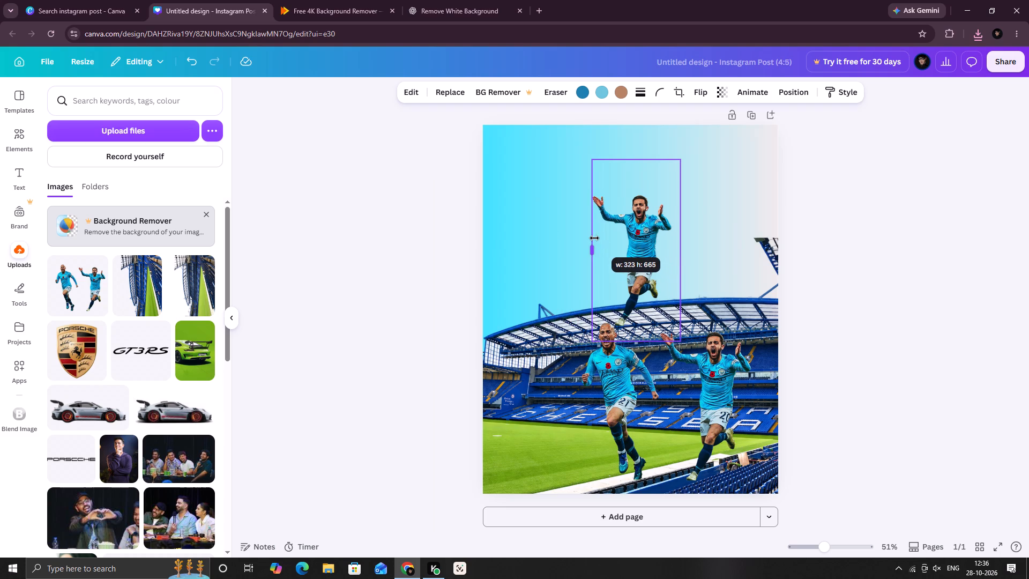
pyautogui.moveTo(594, 238); pyautogui.dragTo(593, 238)
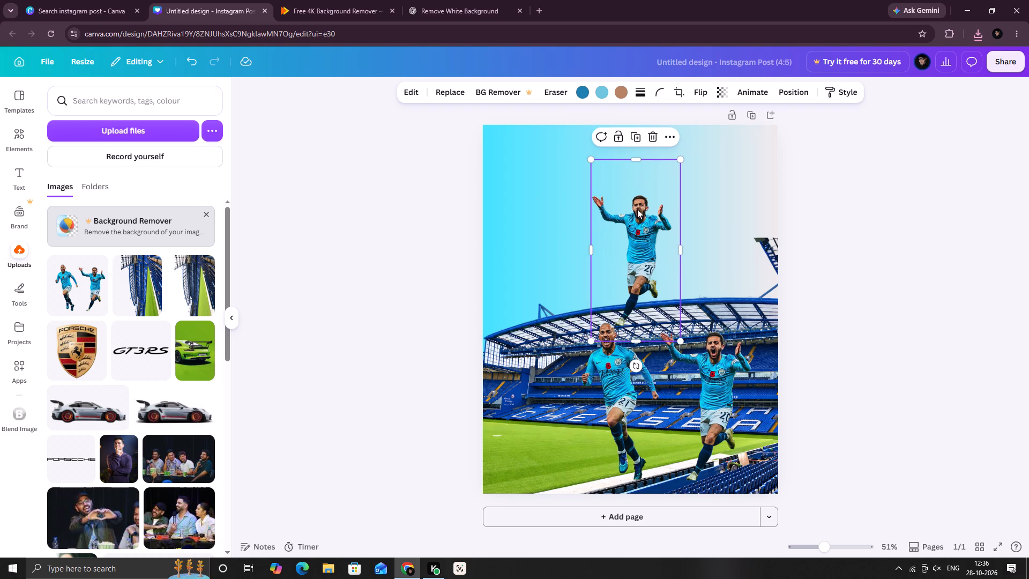
# Crop the upper number 20 player cutout at top and bottom, ending just below the knees, to about 327 wide by 388 high.
pyautogui.moveTo(636, 158); pyautogui.dragTo(635, 197)
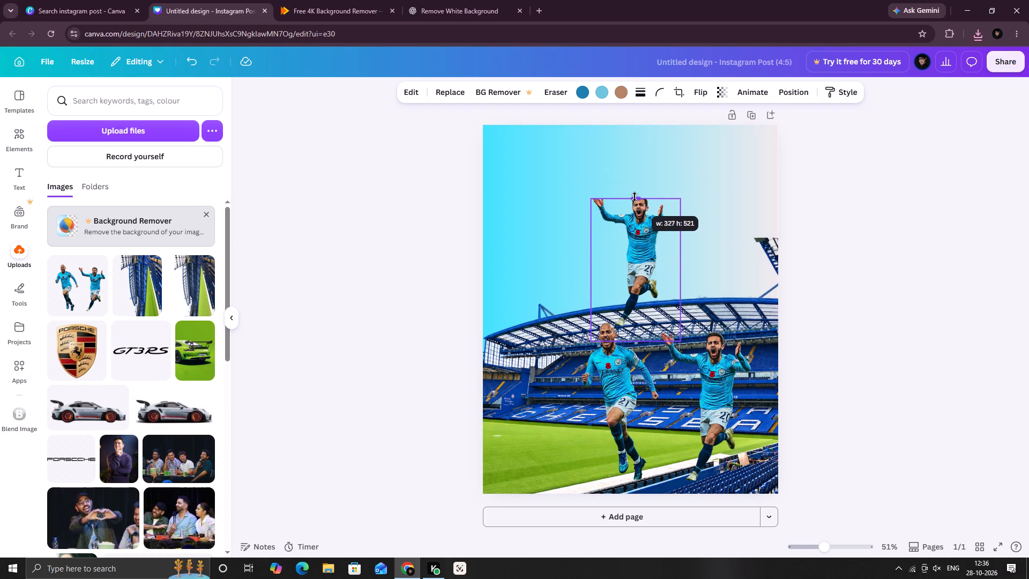
pyautogui.moveTo(635, 197); pyautogui.dragTo(637, 184)
pyautogui.moveTo(630, 339); pyautogui.dragTo(632, 325)
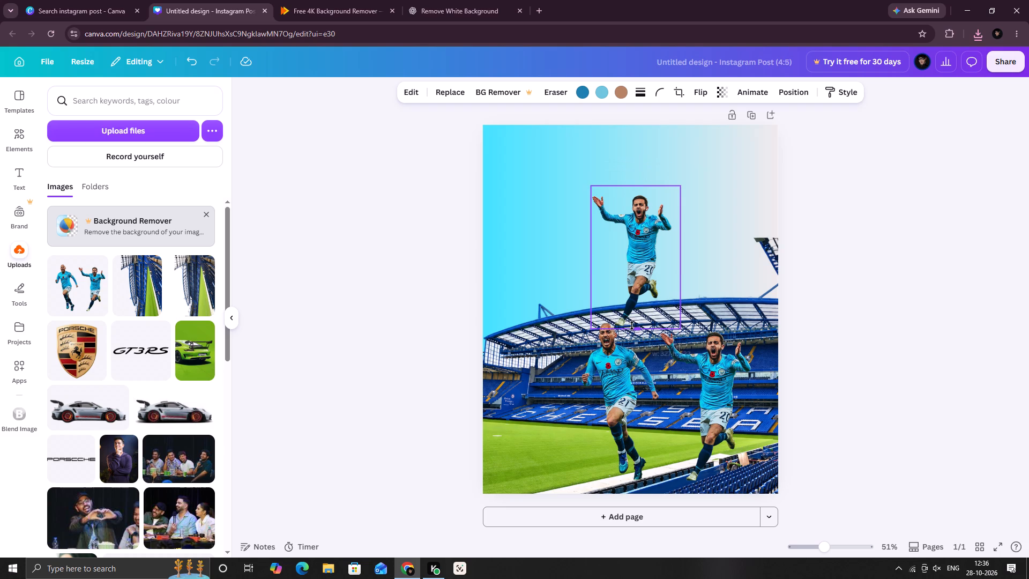
pyautogui.moveTo(632, 325); pyautogui.dragTo(634, 328)
pyautogui.moveTo(634, 328); pyautogui.dragTo(635, 325)
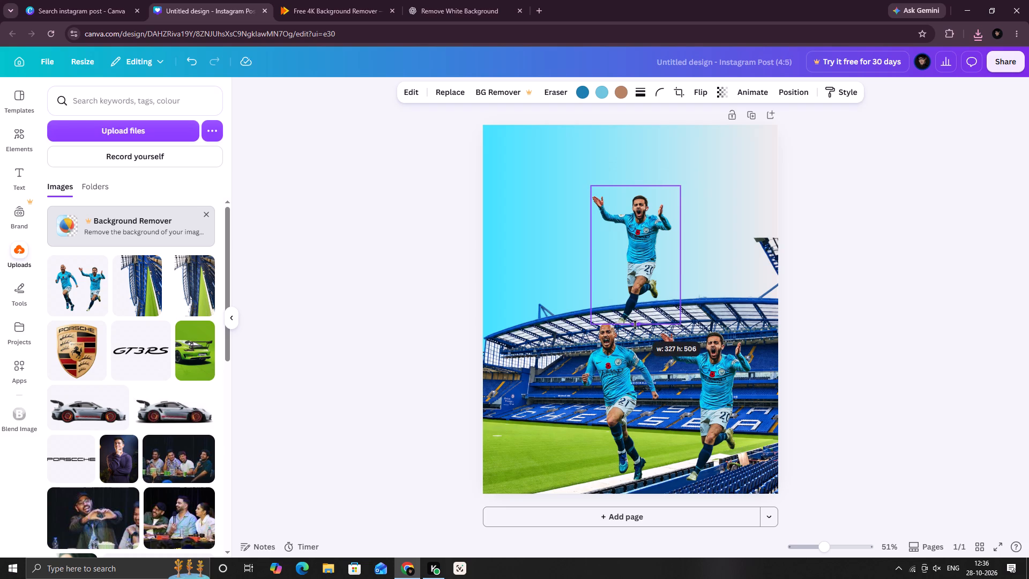
pyautogui.moveTo(635, 325); pyautogui.dragTo(636, 327)
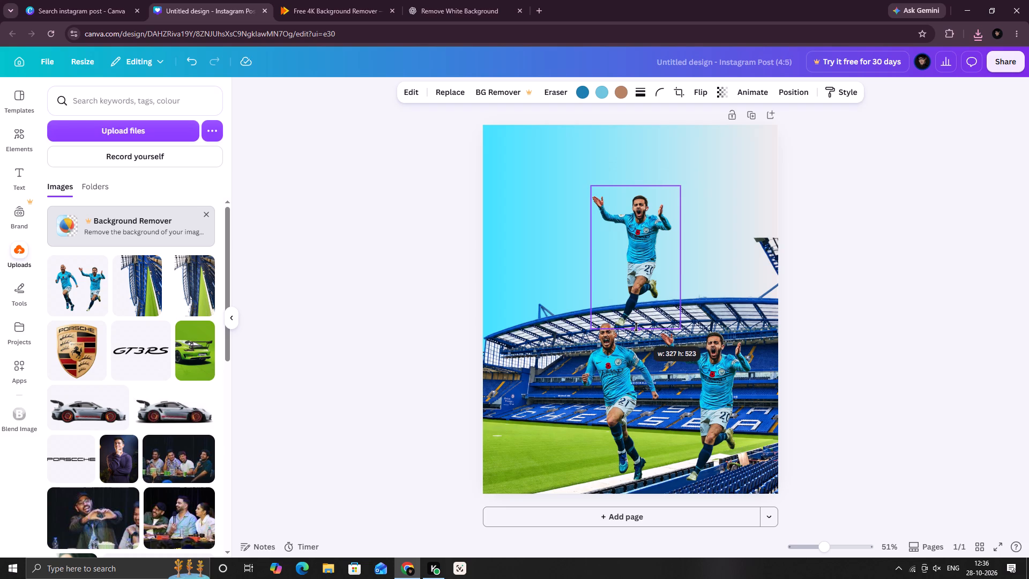
pyautogui.moveTo(636, 327); pyautogui.dragTo(642, 306)
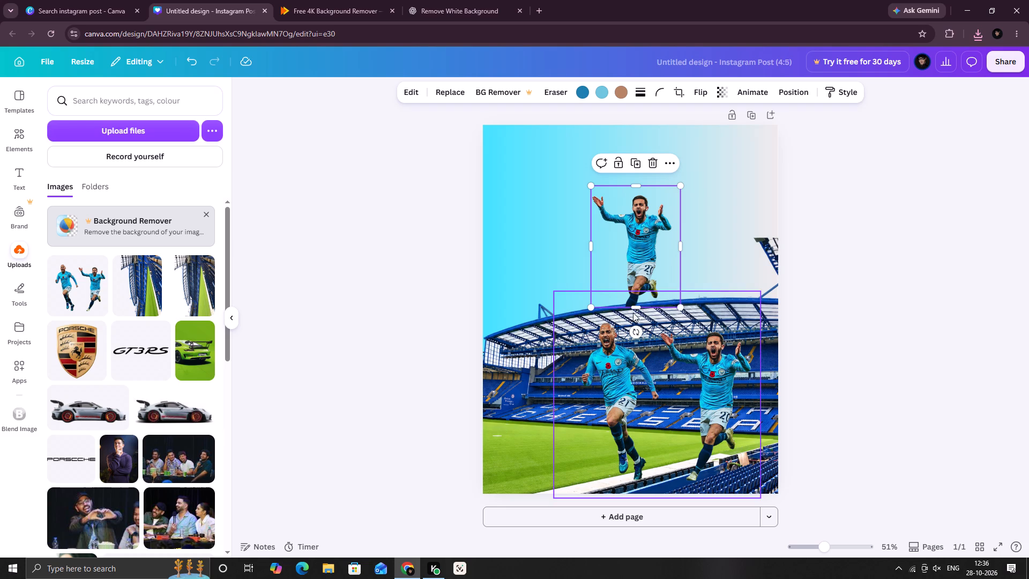
pyautogui.moveTo(633, 309); pyautogui.dragTo(642, 294)
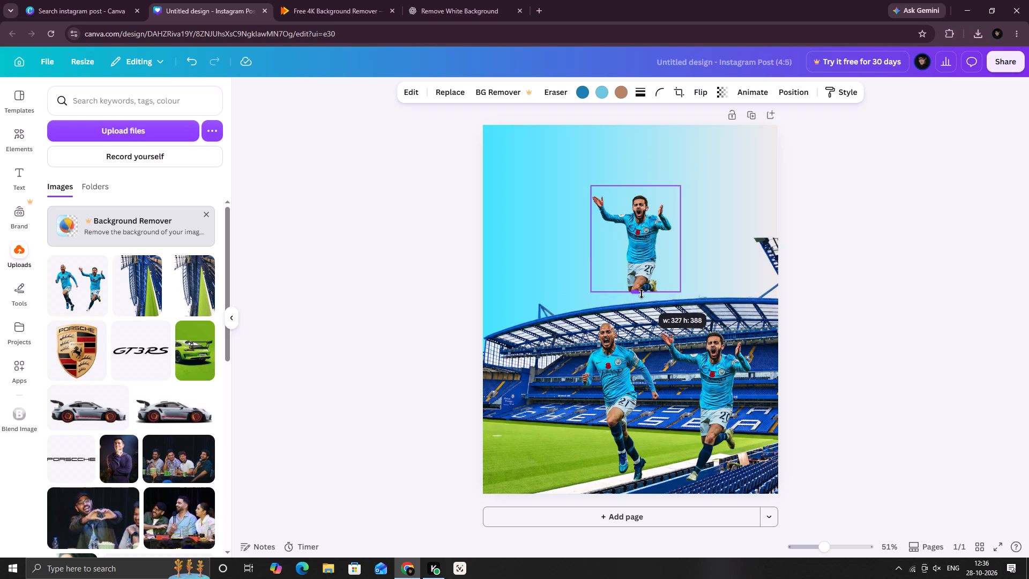
pyautogui.moveTo(642, 294); pyautogui.dragTo(651, 295)
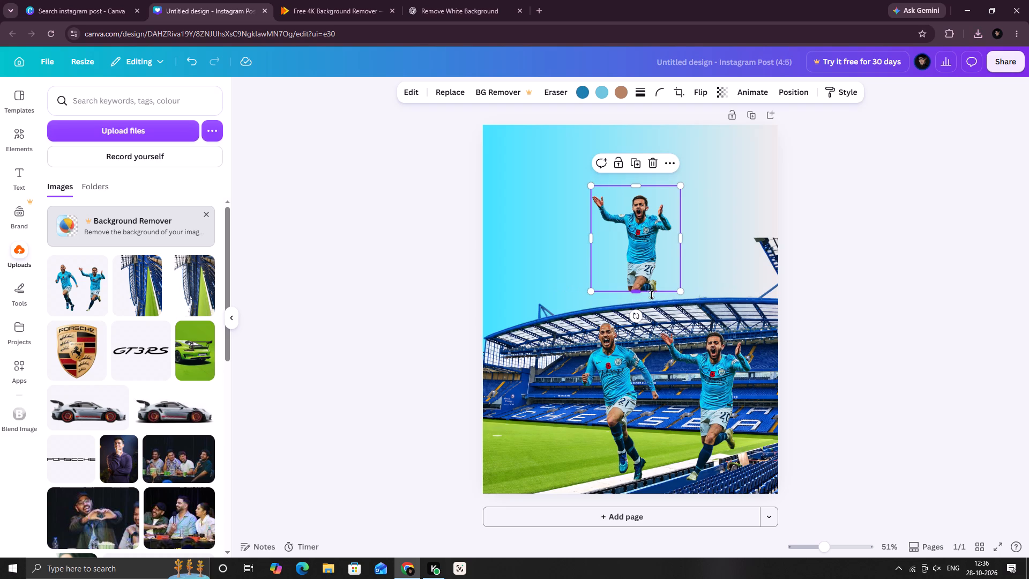
# Move the cropped number 20 player into the upper-left area of the page, over the light-blue part of the gradient.
pyautogui.moveTo(651, 237); pyautogui.dragTo(562, 198)
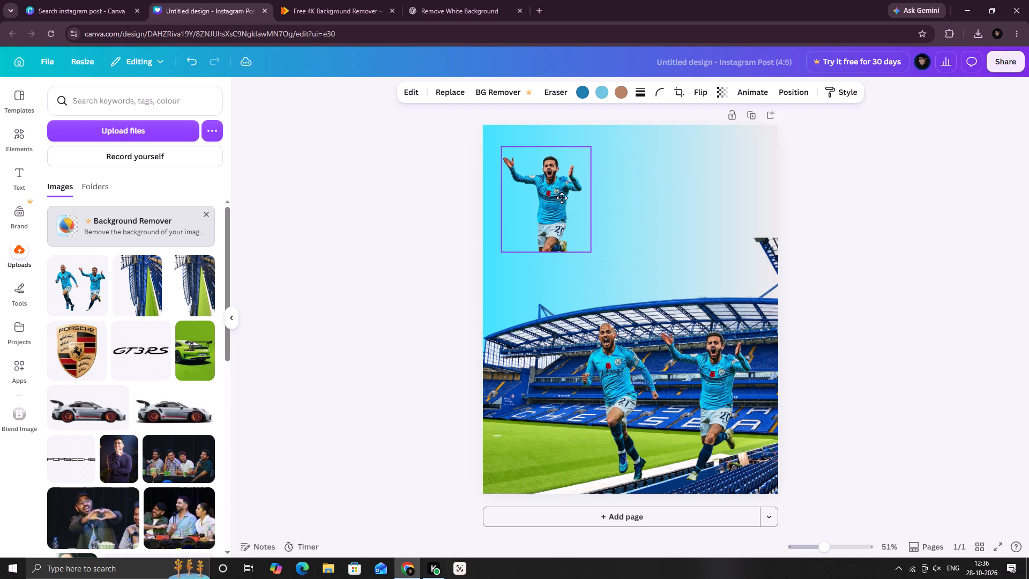
pyautogui.moveTo(562, 198); pyautogui.dragTo(564, 197)
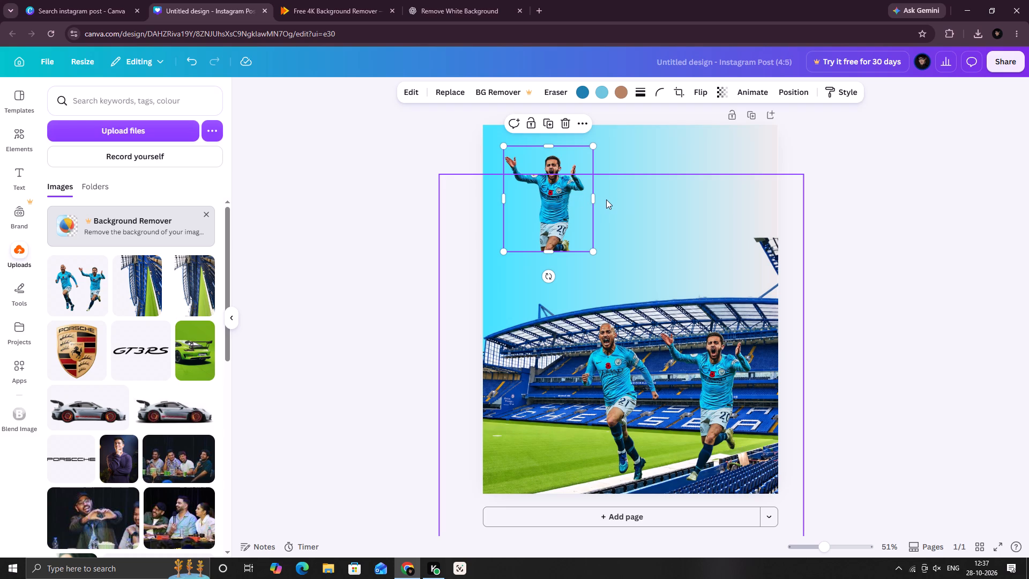
pyautogui.moveTo(554, 212); pyautogui.dragTo(552, 220)
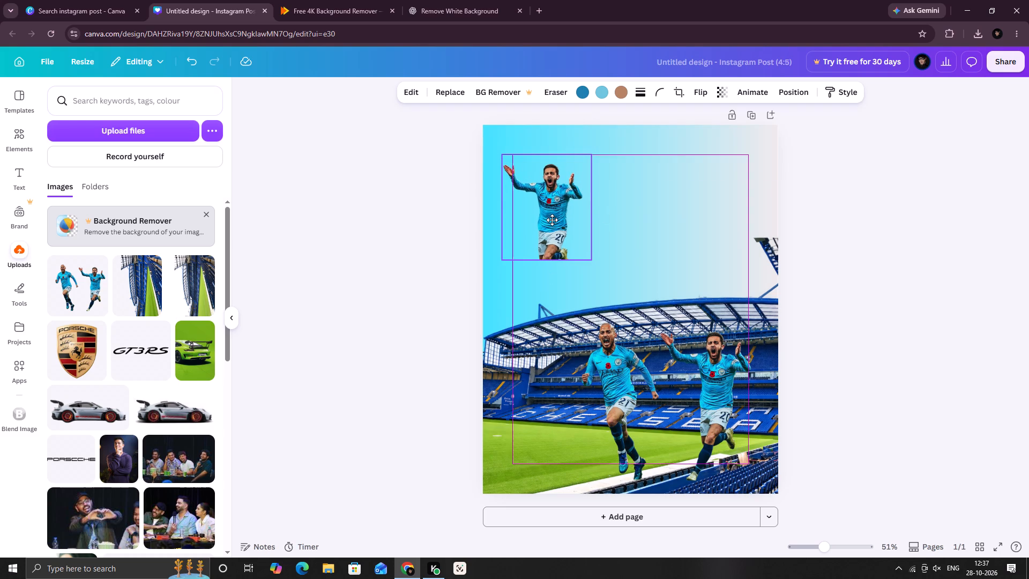
# Reposition the arms-raised player near the page's upper centre and crop the image's bottom edge to cut off his legs.
pyautogui.moveTo(552, 220); pyautogui.dragTo(564, 224)
pyautogui.moveTo(564, 224); pyautogui.dragTo(575, 226)
pyautogui.moveTo(575, 226); pyautogui.dragTo(581, 216)
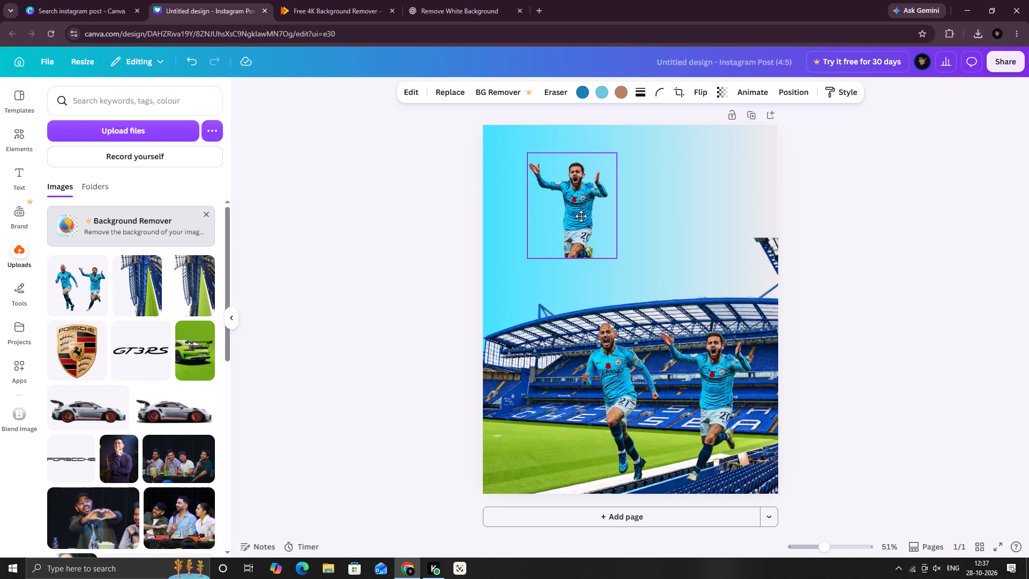
pyautogui.moveTo(581, 216); pyautogui.dragTo(604, 222)
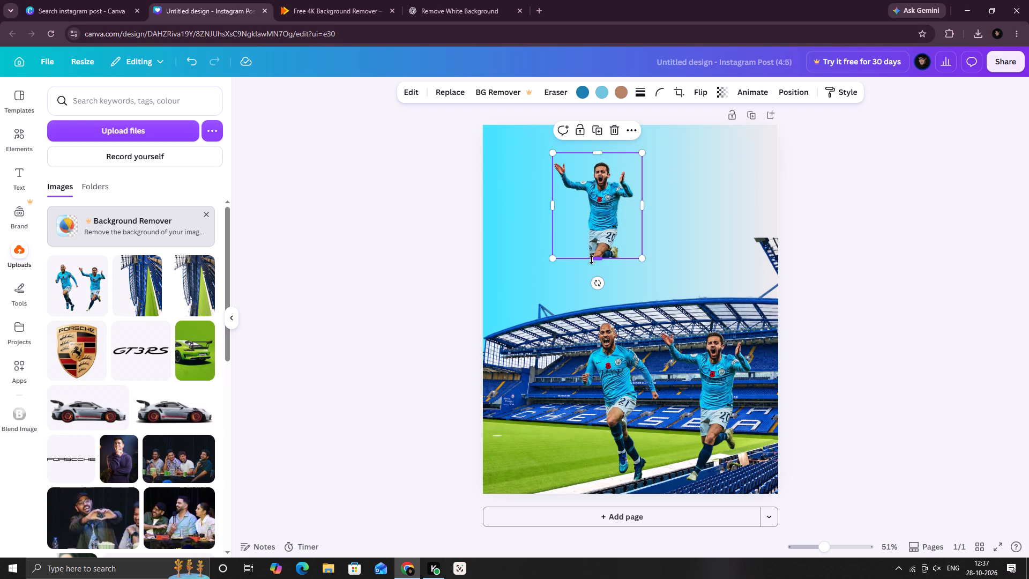
pyautogui.moveTo(593, 257); pyautogui.dragTo(598, 270)
pyautogui.moveTo(598, 271); pyautogui.dragTo(599, 279)
pyautogui.moveTo(599, 279); pyautogui.dragTo(599, 279)
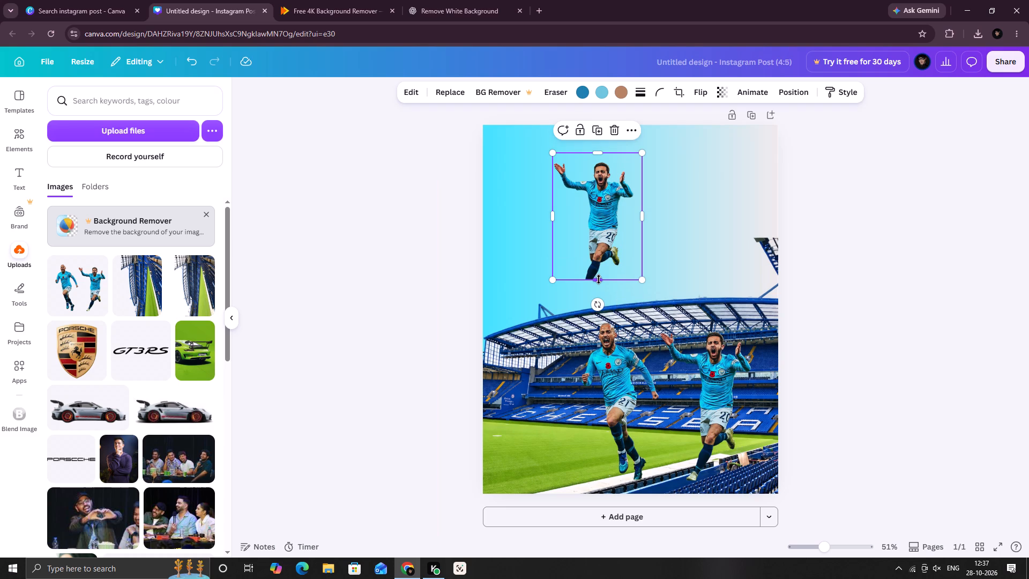
pyautogui.moveTo(599, 279); pyautogui.dragTo(617, 229)
# Place the arms-raised player just above the stadium roof and enlarge him so his waist meets the roofline.
pyautogui.moveTo(602, 185); pyautogui.dragTo(640, 288)
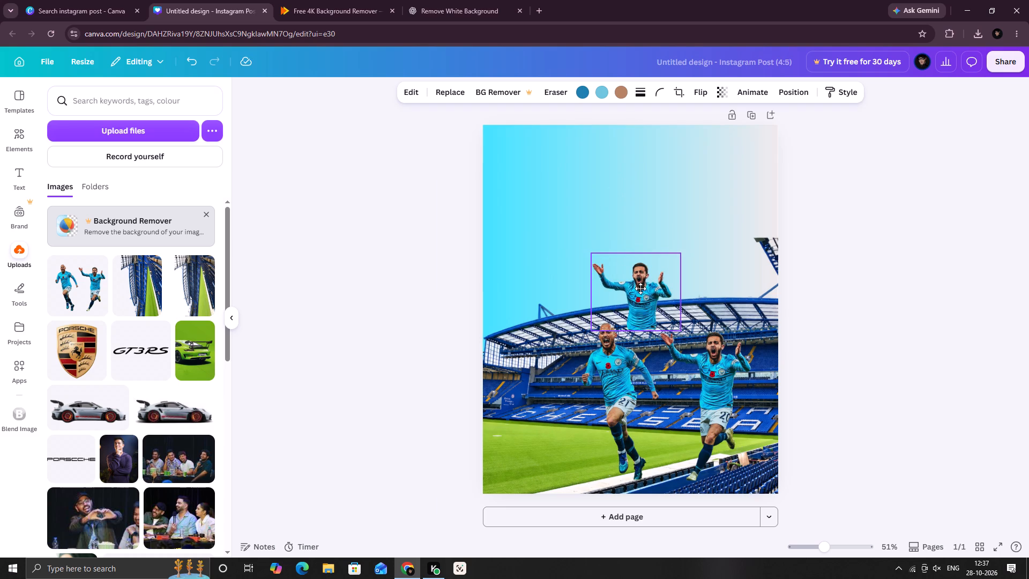
pyautogui.moveTo(640, 288); pyautogui.dragTo(669, 300)
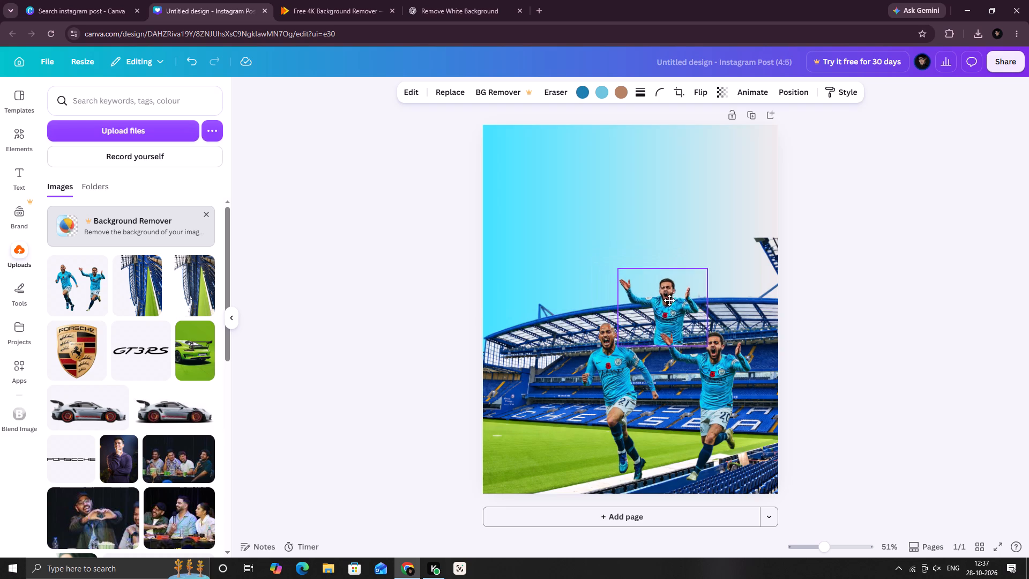
pyautogui.moveTo(669, 300); pyautogui.dragTo(671, 300)
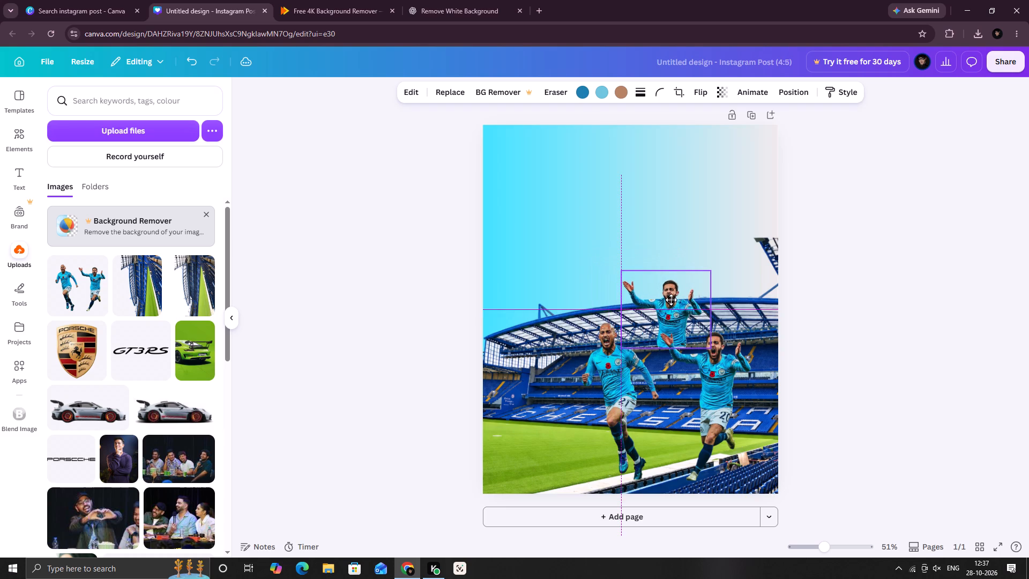
pyautogui.moveTo(671, 300); pyautogui.dragTo(674, 265)
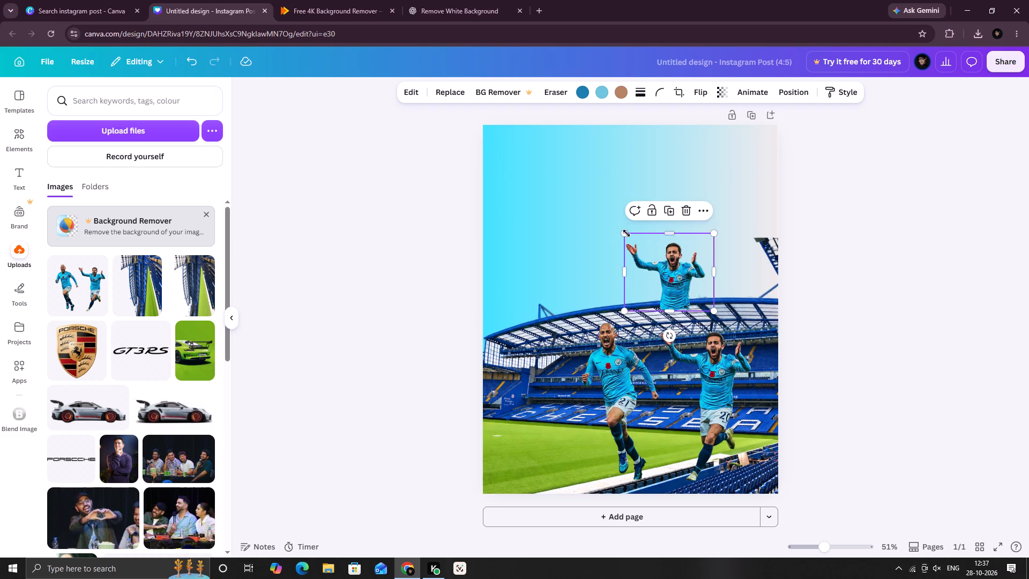
pyautogui.moveTo(626, 234); pyautogui.dragTo(550, 168)
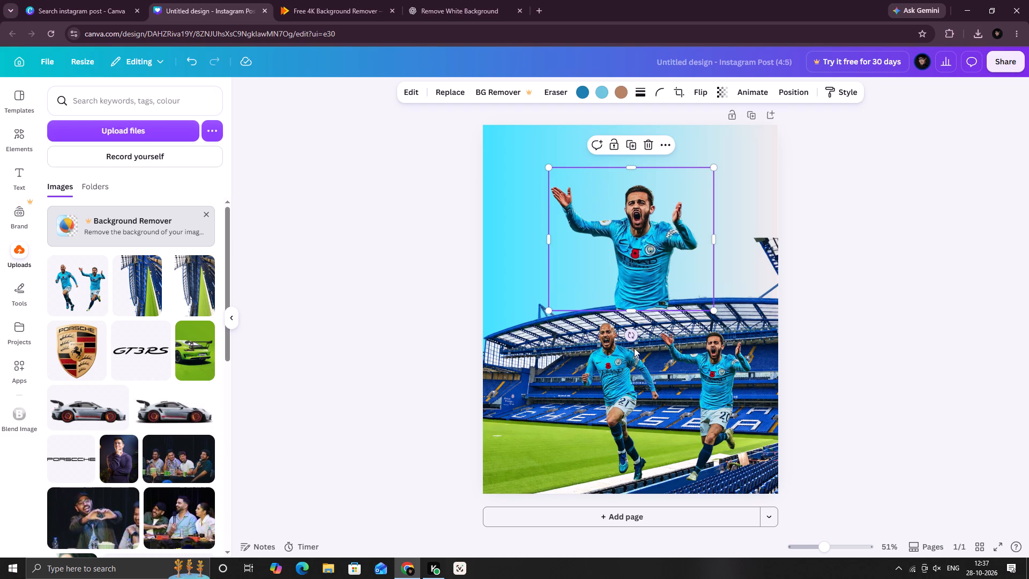
# Crop the duplicated cutout to the running number 21 player alone, trimming the empty margins around him.
pyautogui.click(652, 375)
pyautogui.click(765, 393)
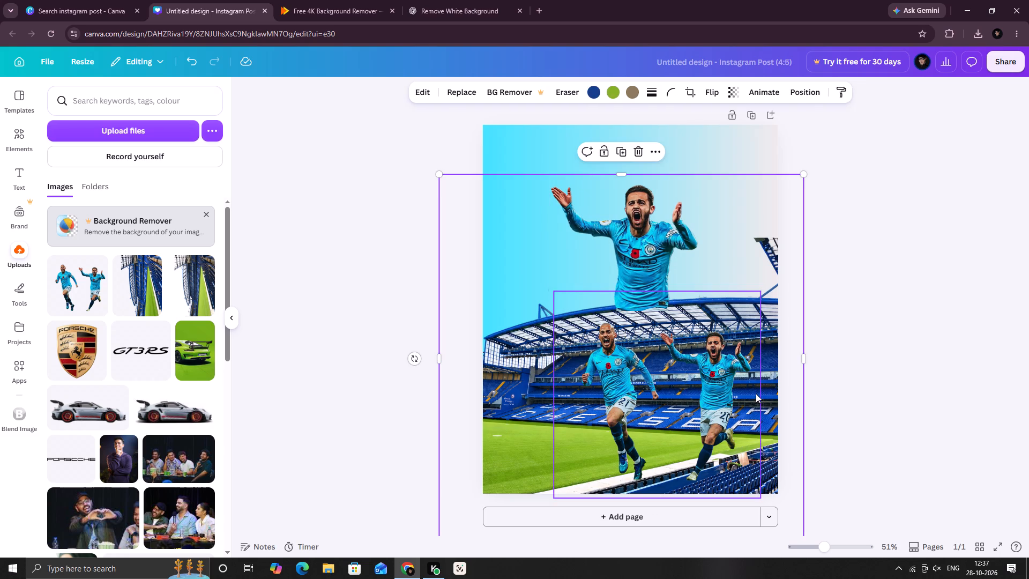
pyautogui.click(754, 395)
pyautogui.moveTo(760, 395); pyautogui.dragTo(663, 396)
pyautogui.moveTo(552, 396); pyautogui.dragTo(578, 401)
pyautogui.moveTo(624, 496); pyautogui.dragTo(623, 481)
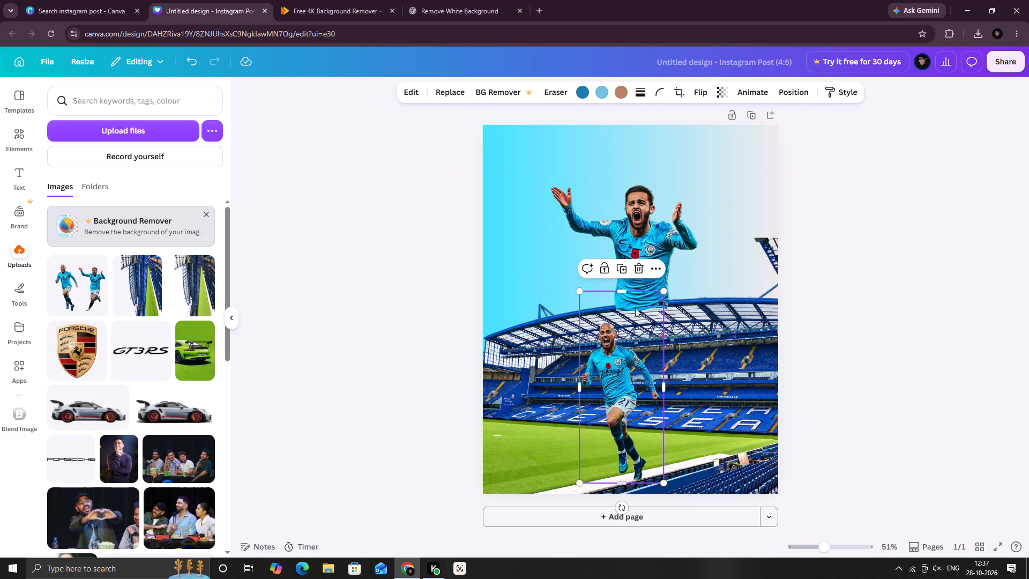
pyautogui.moveTo(624, 291); pyautogui.dragTo(624, 320)
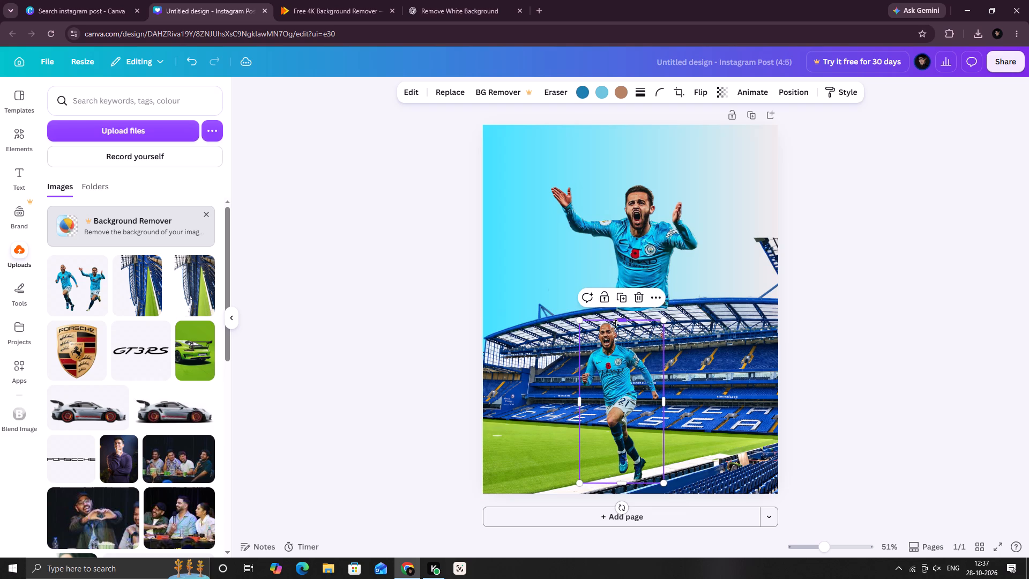
# Enlarge the running number 21 player and crop off his lower legs, keeping him down to the thighs.
pyautogui.moveTo(579, 324); pyautogui.dragTo(526, 262)
pyautogui.moveTo(599, 483); pyautogui.dragTo(613, 376)
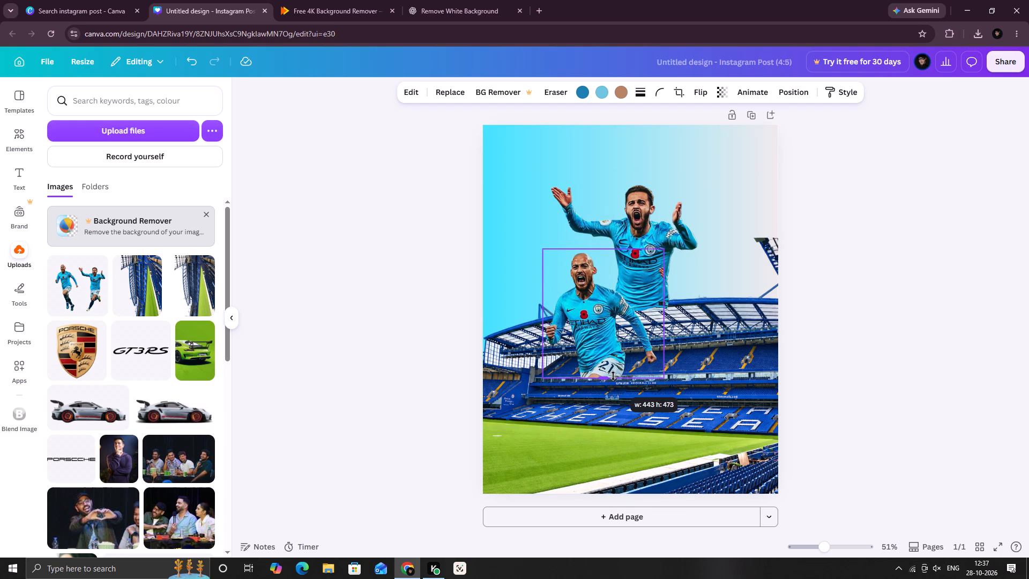
pyautogui.moveTo(613, 376); pyautogui.dragTo(616, 391)
# Position the running player above the stadium roof so he partly overlaps the arms-raised player.
pyautogui.moveTo(602, 328); pyautogui.dragTo(578, 254)
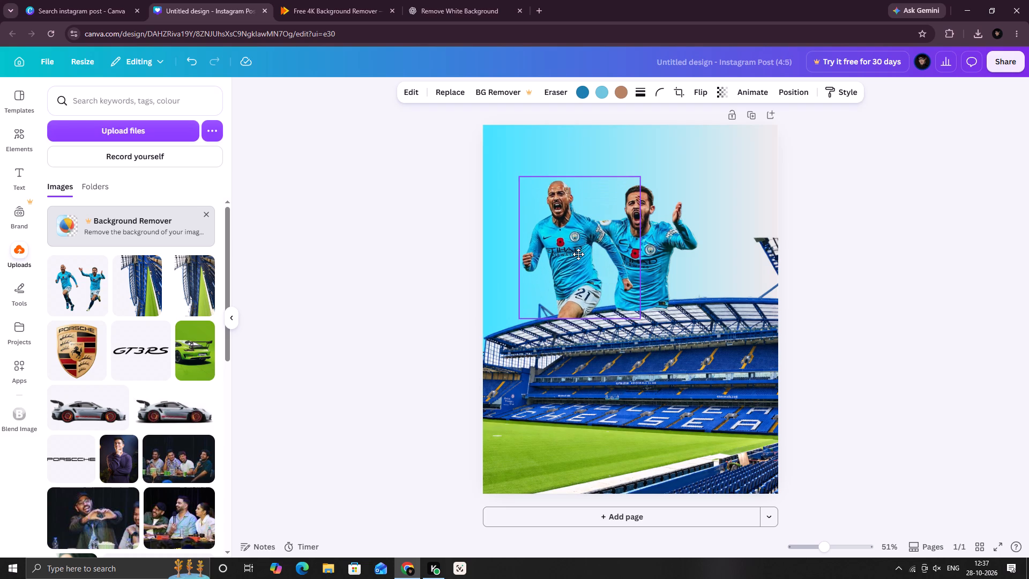
pyautogui.moveTo(578, 254); pyautogui.dragTo(587, 255)
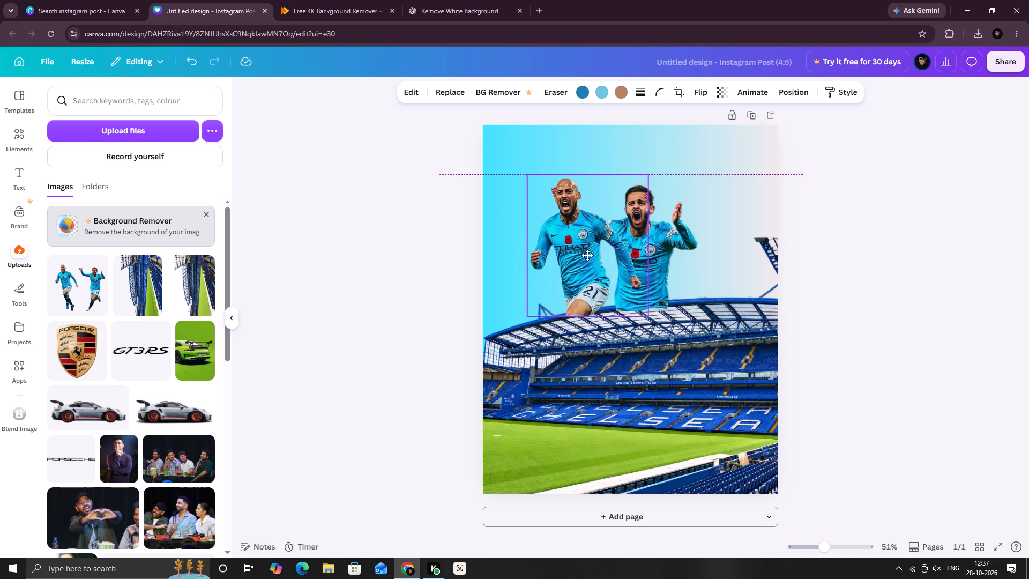
pyautogui.moveTo(587, 255); pyautogui.dragTo(588, 255)
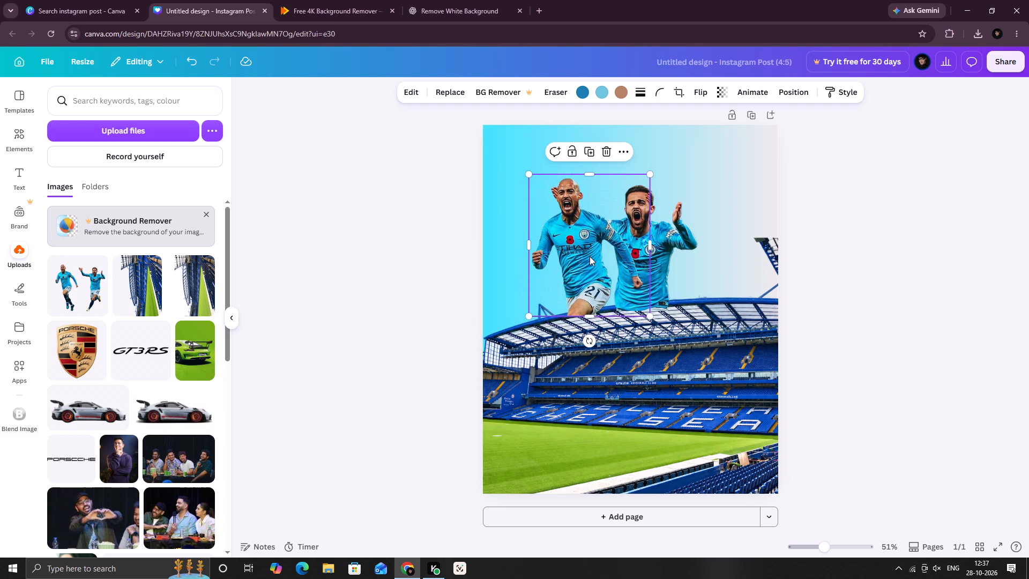
pyautogui.moveTo(590, 256); pyautogui.dragTo(600, 258)
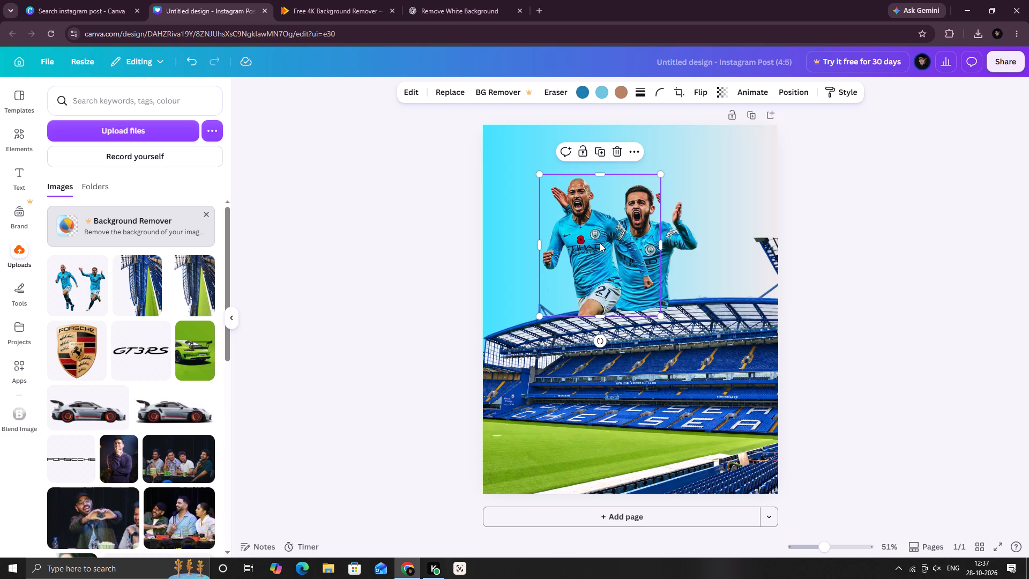
# Bring the stadium layer to the top of the layer order, in front of both player cutouts.
pyautogui.rightClick(616, 262)
pyautogui.click(676, 291)
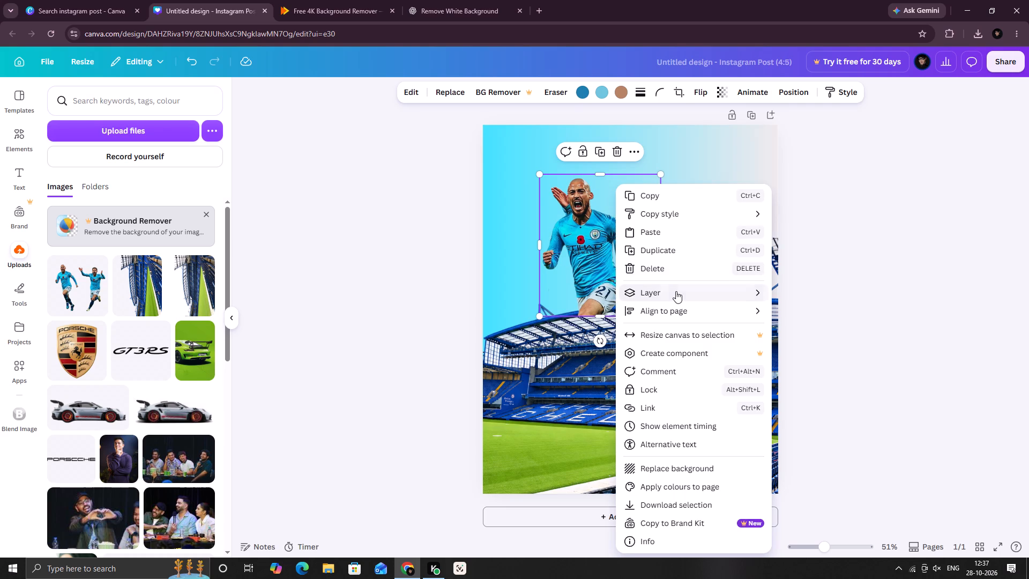
pyautogui.click(811, 369)
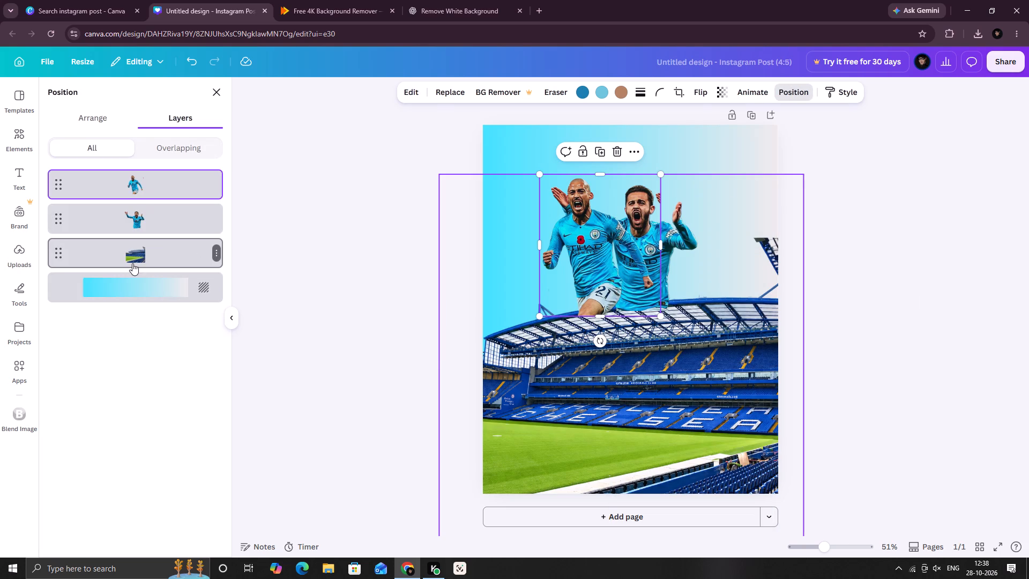
pyautogui.moveTo(136, 259); pyautogui.dragTo(143, 174)
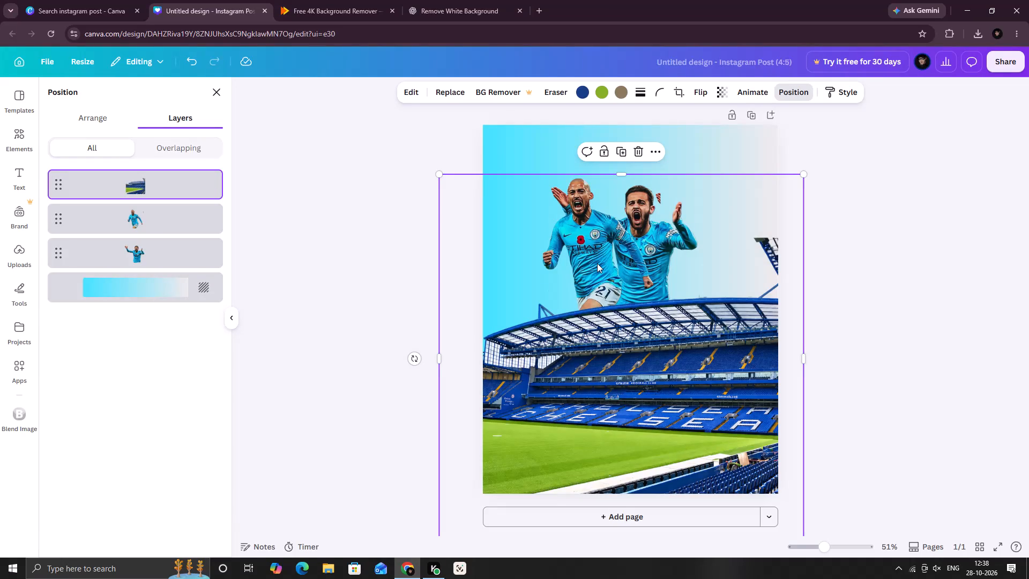
# Select the arms-raised player's layer behind the stadium.
pyautogui.click(651, 201)
pyautogui.click(674, 231)
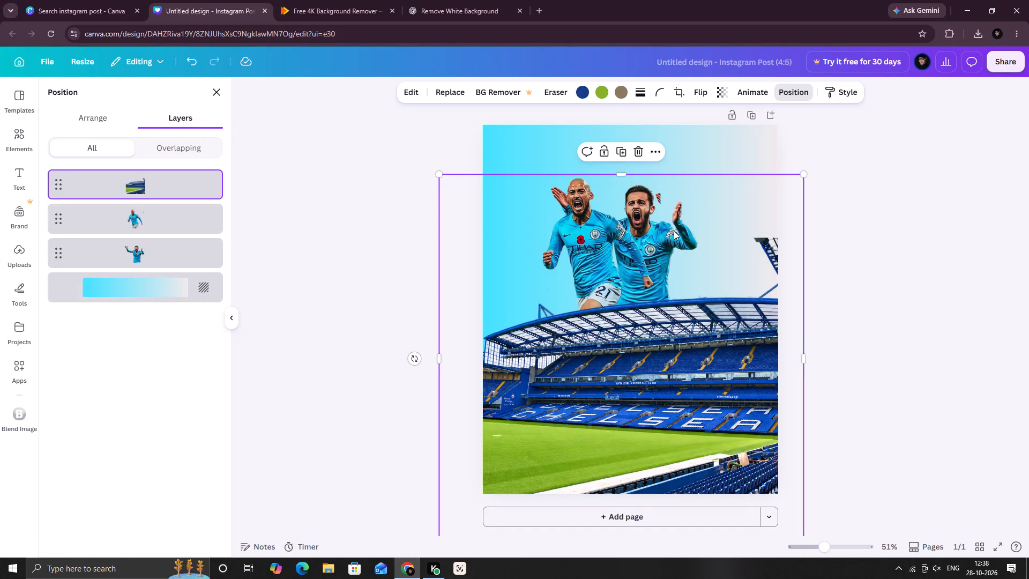
pyautogui.click(602, 241)
pyautogui.click(677, 233)
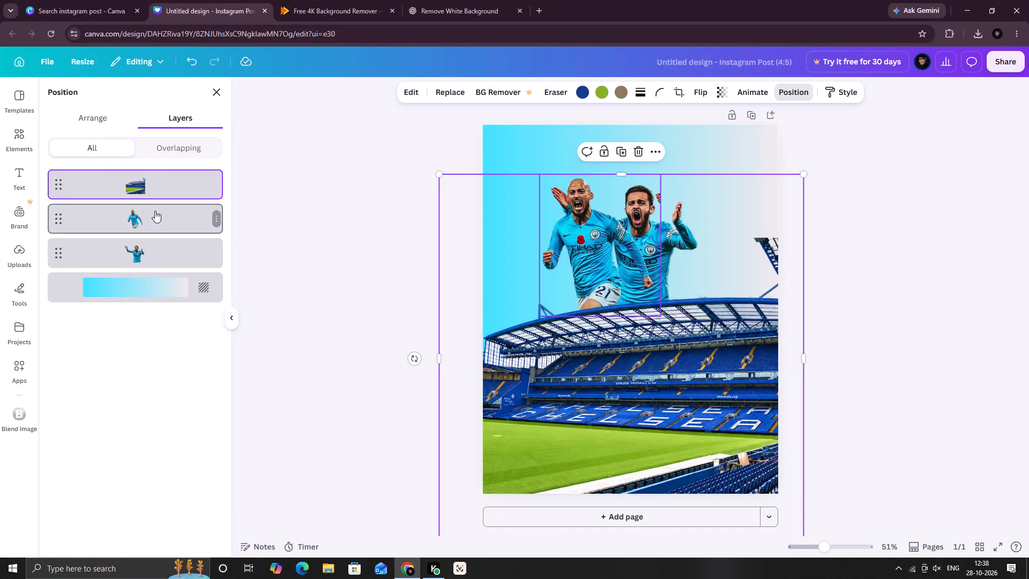
pyautogui.click(142, 209)
pyautogui.click(136, 243)
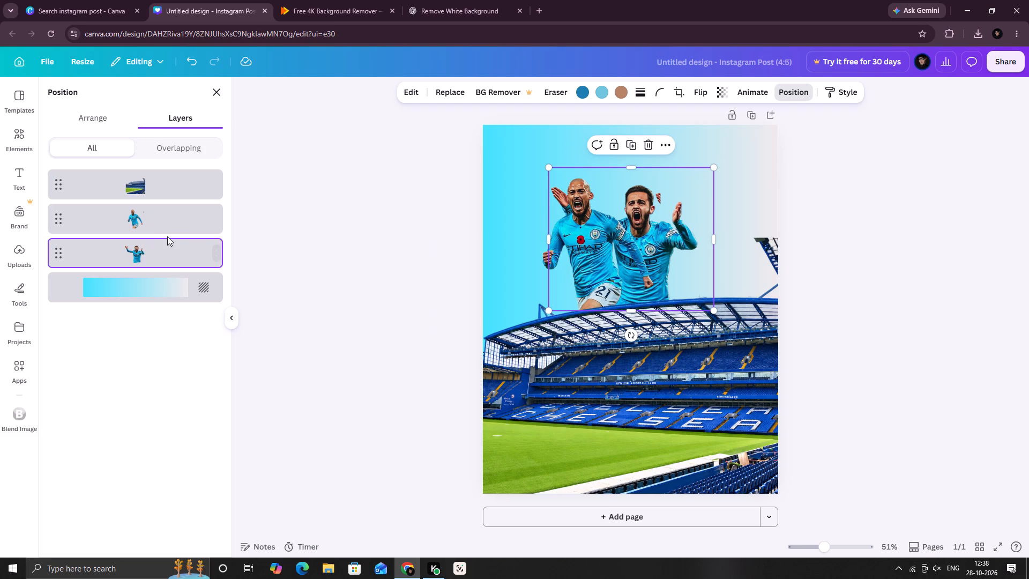
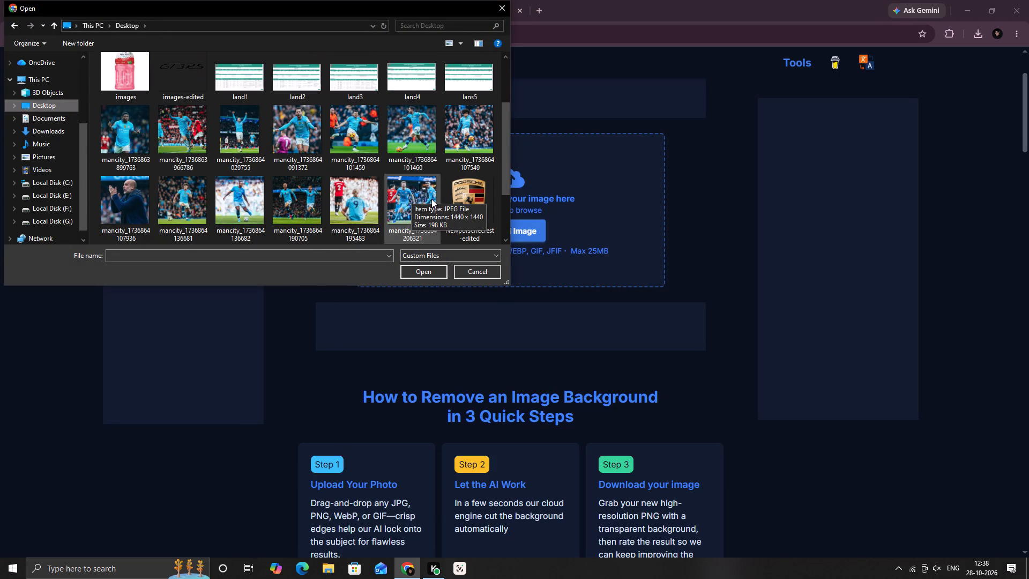
# Look through the Desktop images for a player photo to upload for background removal.
pyautogui.scroll(-2, 242, 203)
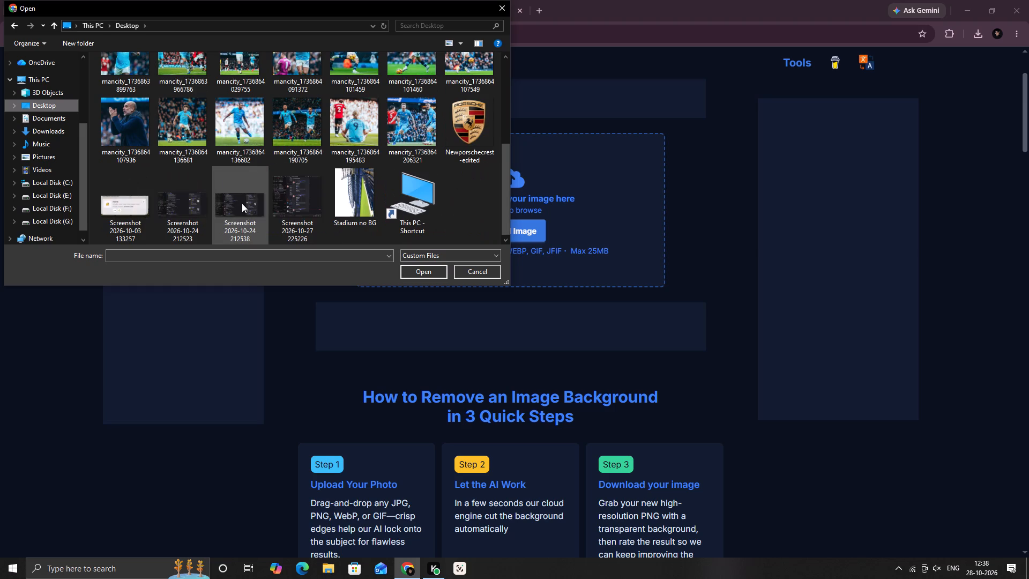
pyautogui.scroll(3, 335, 197)
pyautogui.scroll(-1, 335, 197)
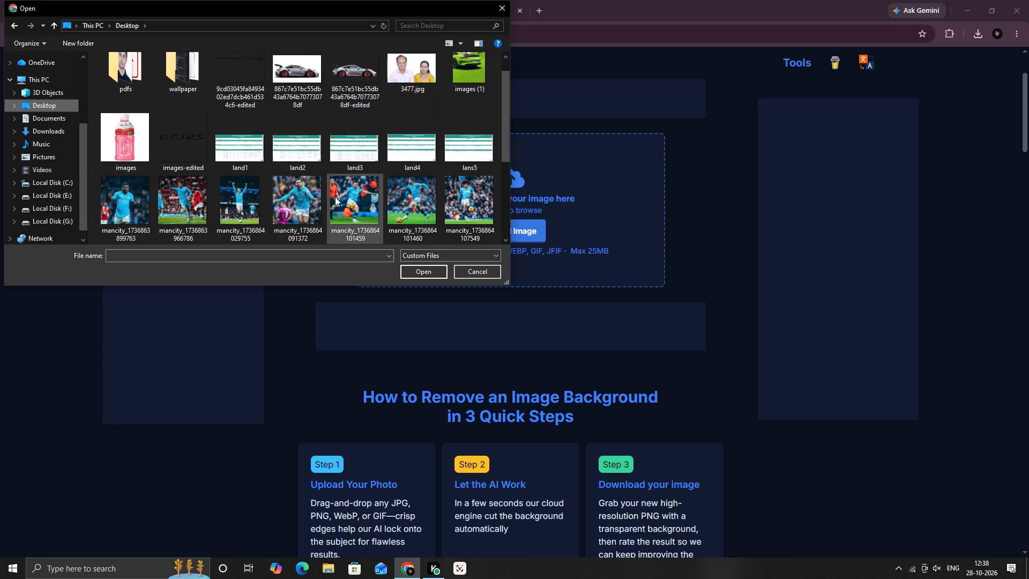
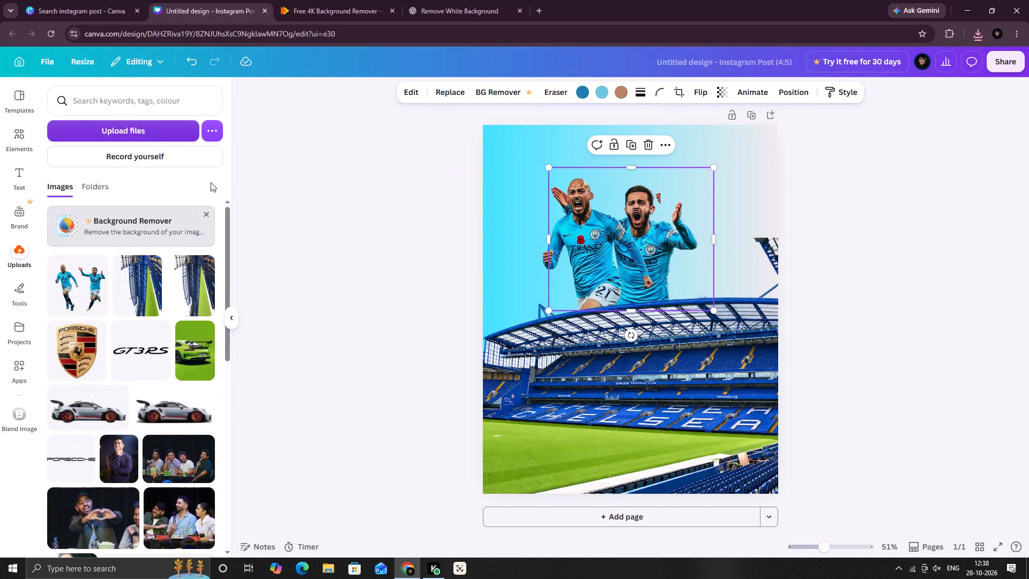
pyautogui.click(41, 131)
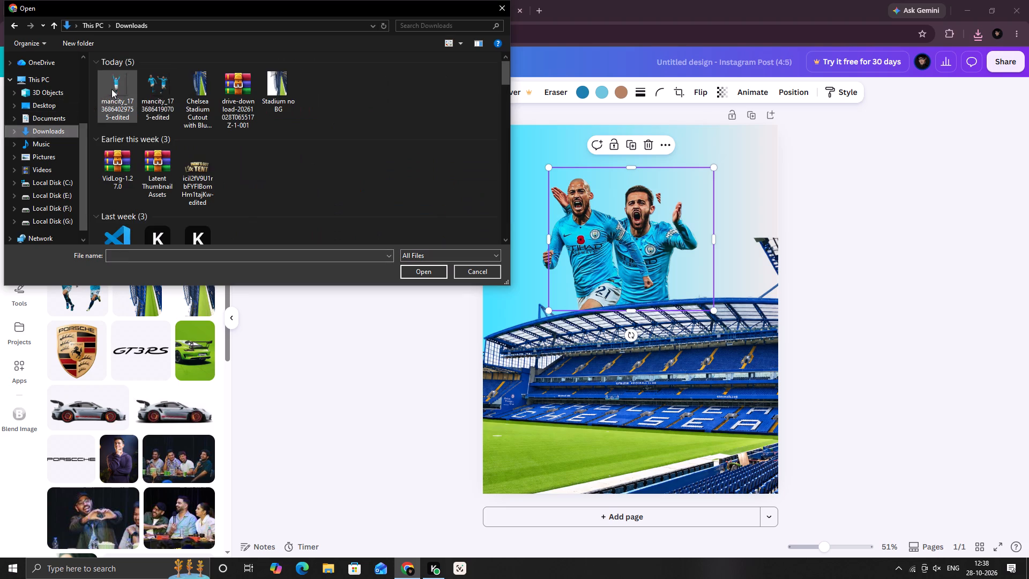
pyautogui.doubleClick(111, 89)
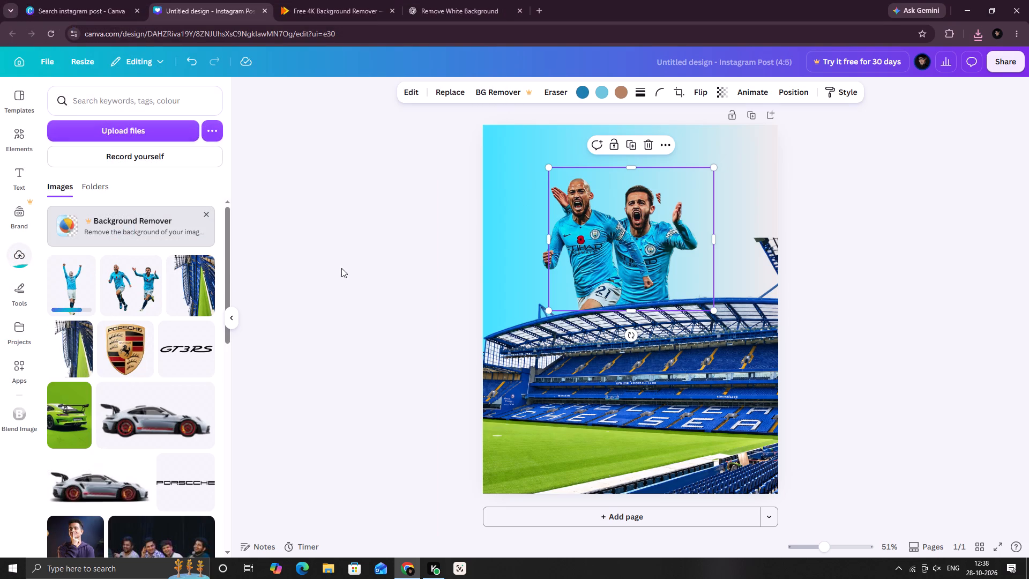
pyautogui.click(72, 280)
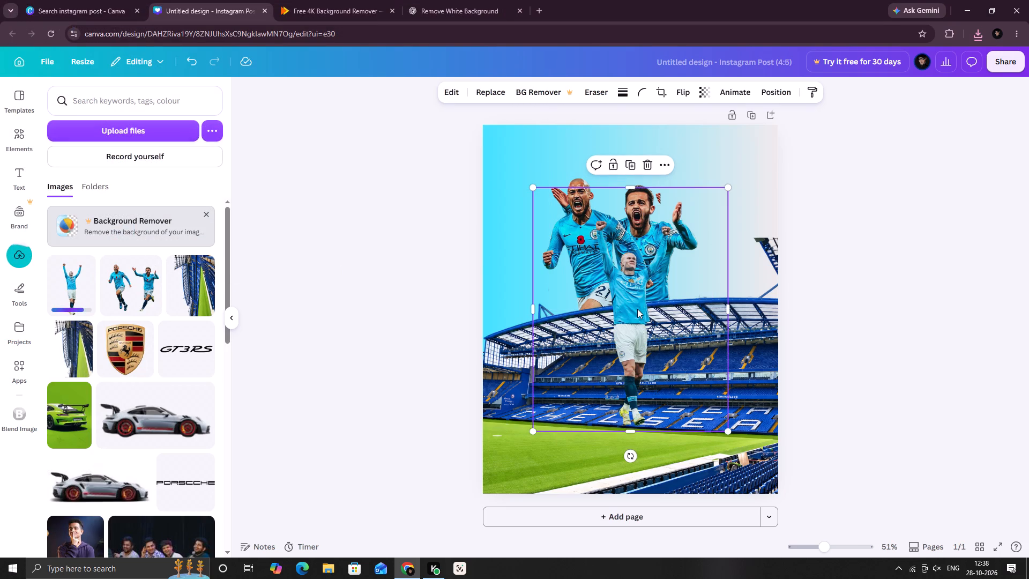
# Shift the new full-length player cutout toward the page's right side and resize it to about 703 wide.
pyautogui.moveTo(637, 309); pyautogui.dragTo(677, 318)
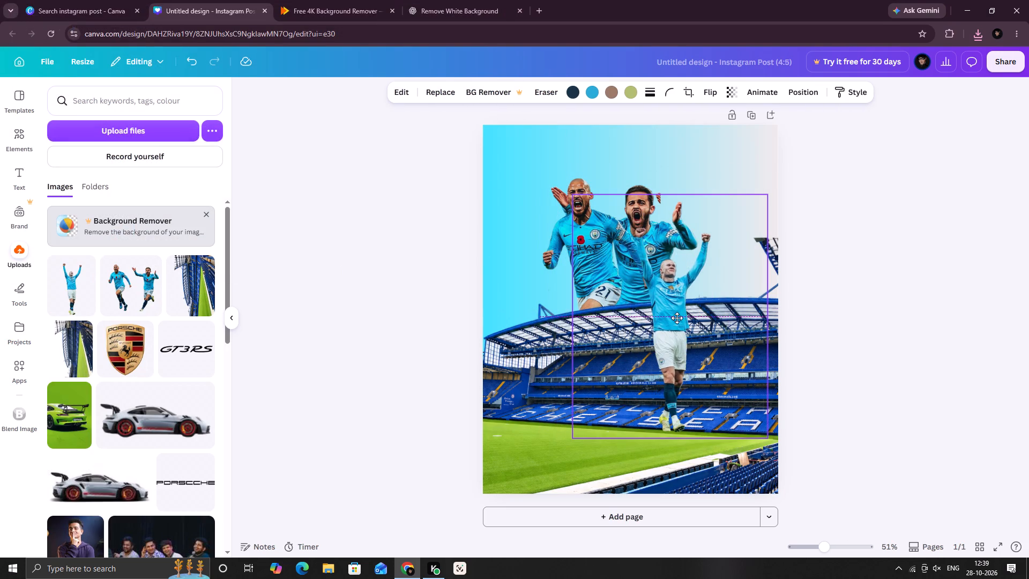
pyautogui.moveTo(677, 318); pyautogui.dragTo(683, 320)
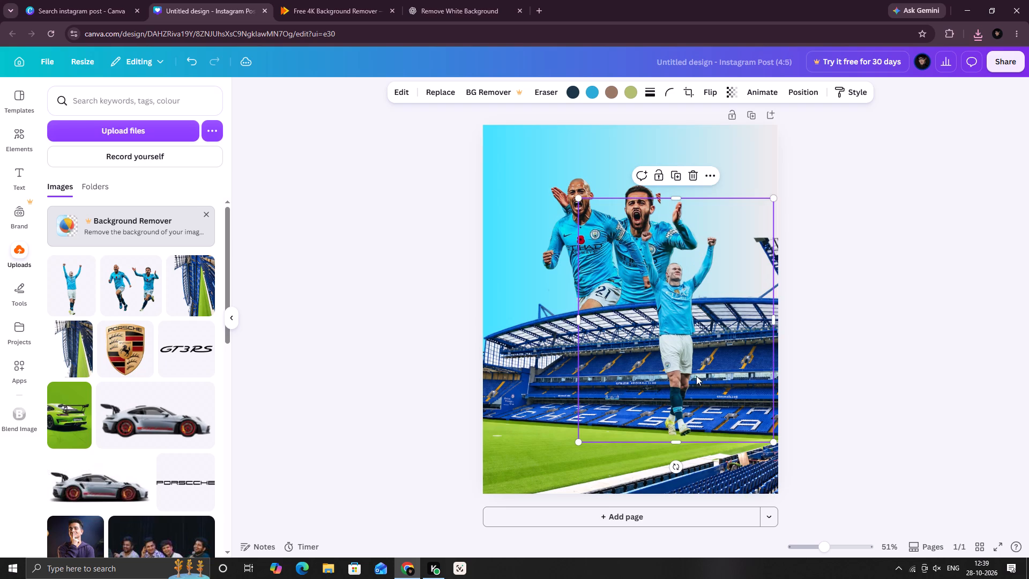
pyautogui.moveTo(776, 442); pyautogui.dragTo(736, 407)
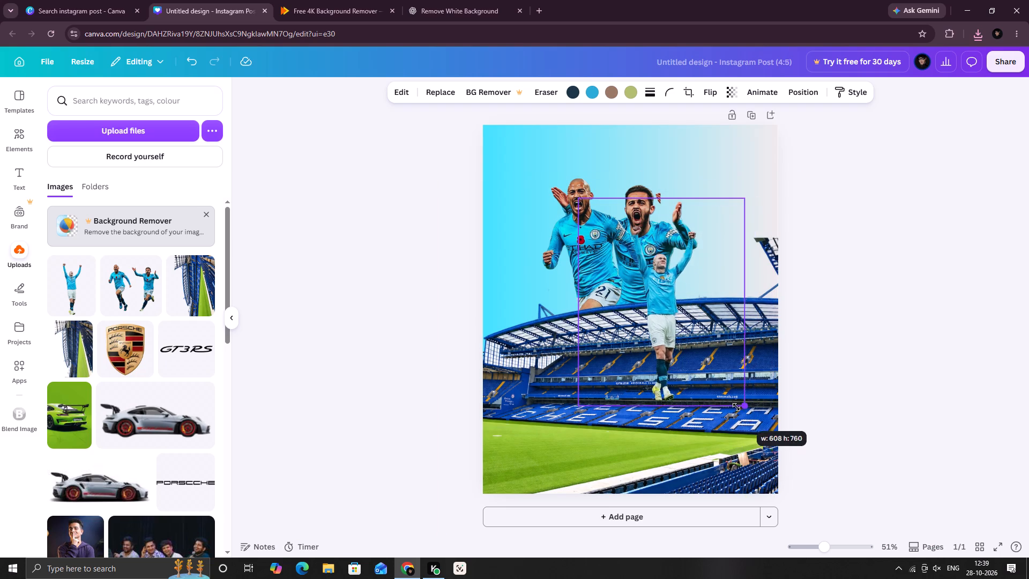
pyautogui.moveTo(736, 407); pyautogui.dragTo(722, 374)
pyautogui.moveTo(717, 374); pyautogui.dragTo(719, 380)
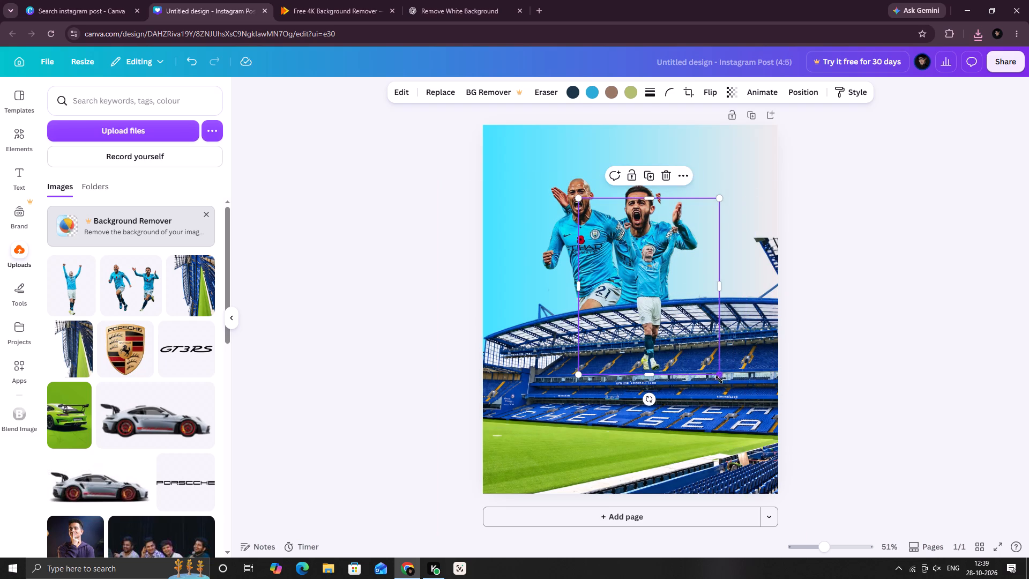
pyautogui.moveTo(719, 380); pyautogui.dragTo(743, 458)
# Crop the new player cutout from the bottom to about 500 high, cutting off his legs.
pyautogui.moveTo(676, 436); pyautogui.dragTo(699, 357)
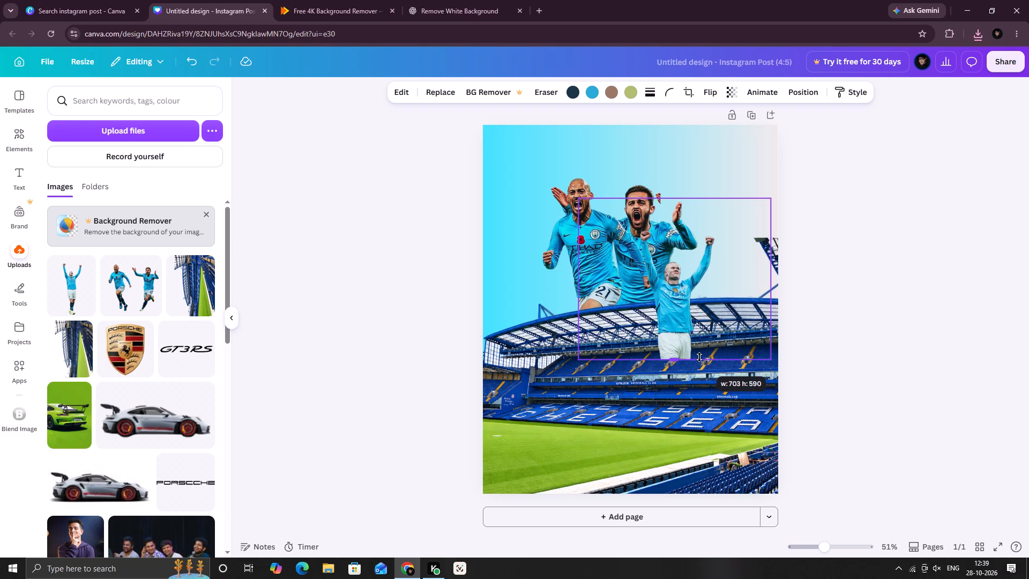
pyautogui.moveTo(699, 357); pyautogui.dragTo(713, 332)
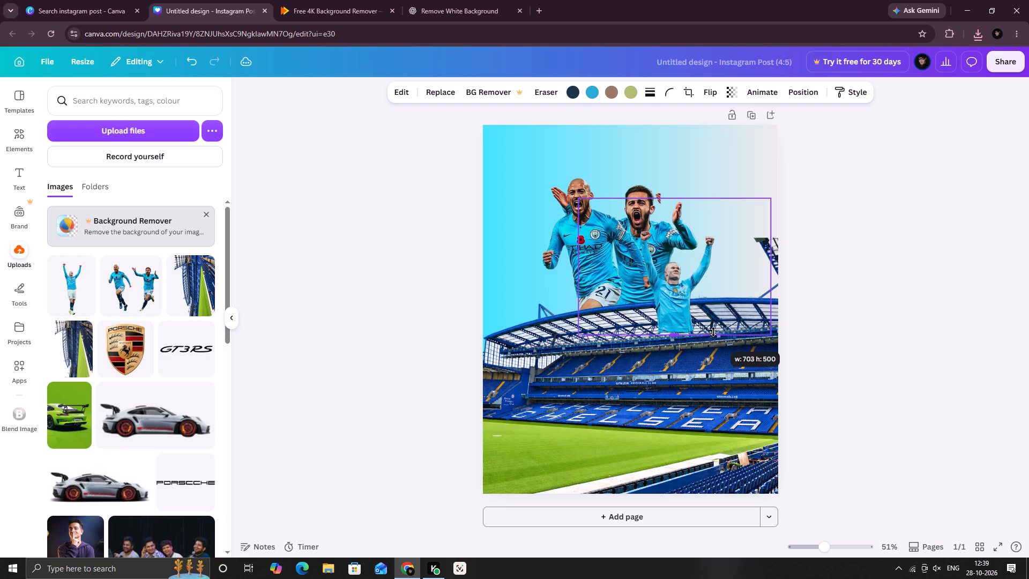
pyautogui.moveTo(713, 332); pyautogui.dragTo(714, 334)
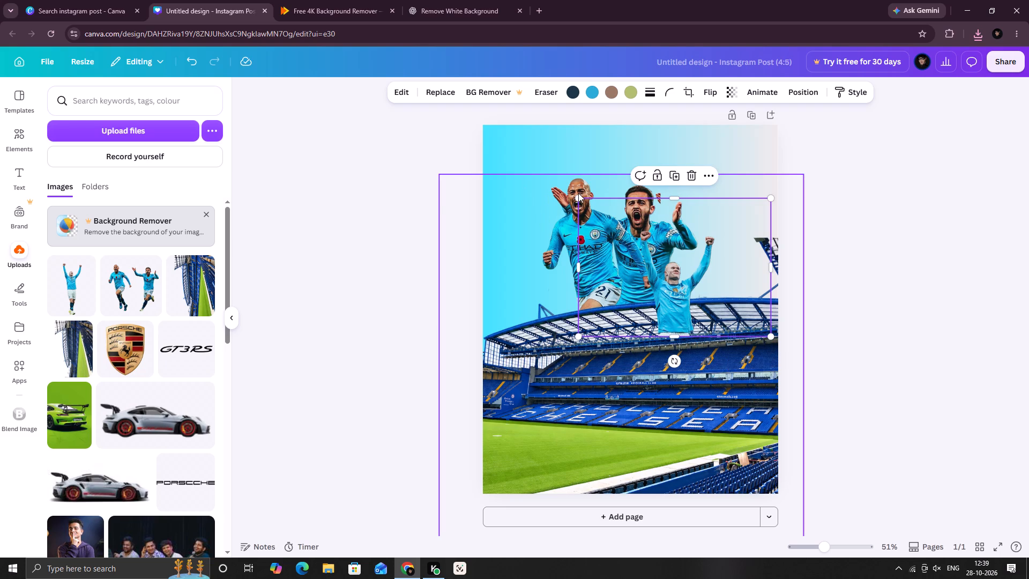
# Enlarge the cropped player slightly and place him above the stadium roof, to the right of the other two players.
pyautogui.click(573, 196)
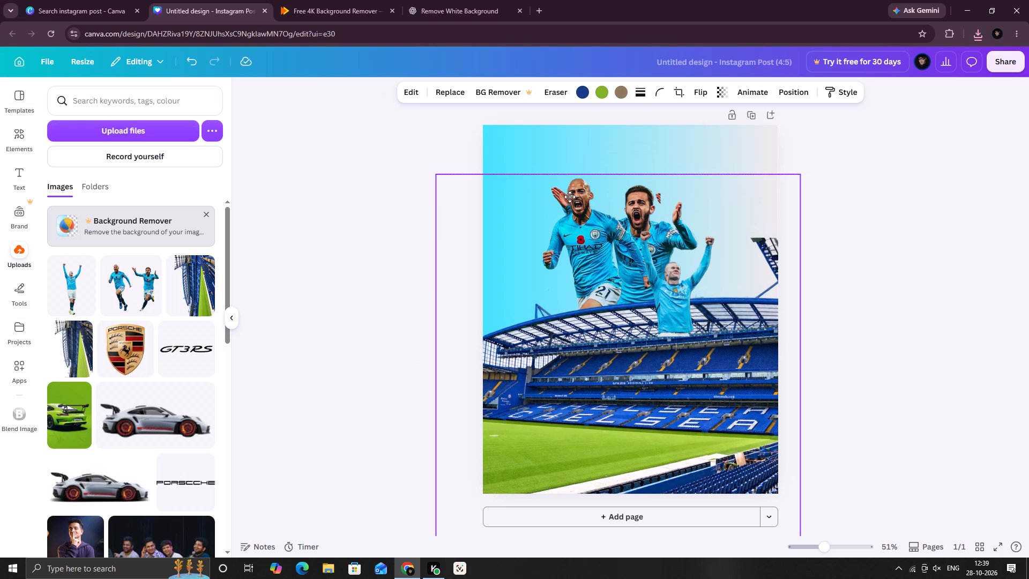
pyautogui.click(669, 288)
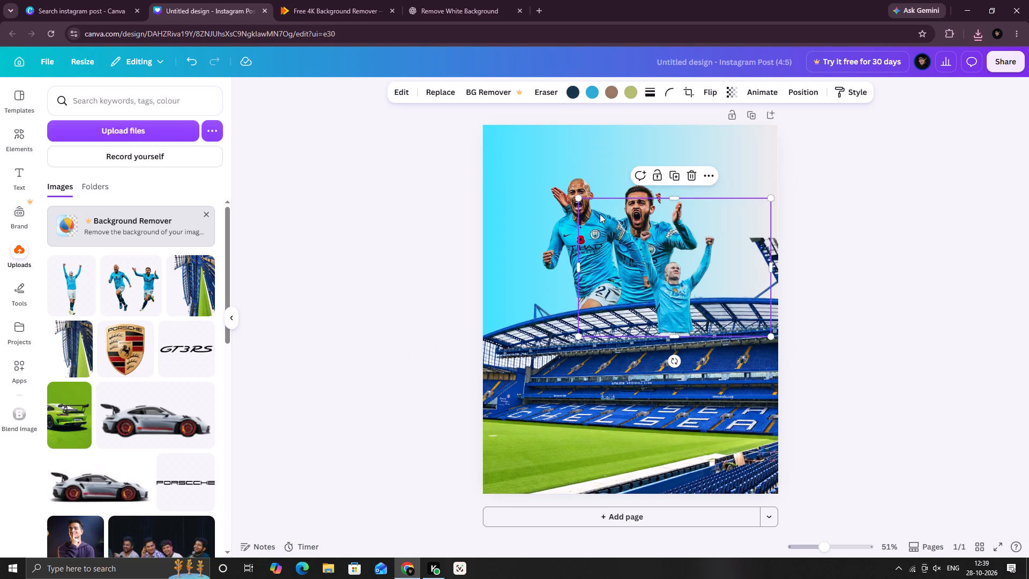
pyautogui.moveTo(580, 196); pyautogui.dragTo(575, 190)
pyautogui.moveTo(674, 301); pyautogui.dragTo(686, 270)
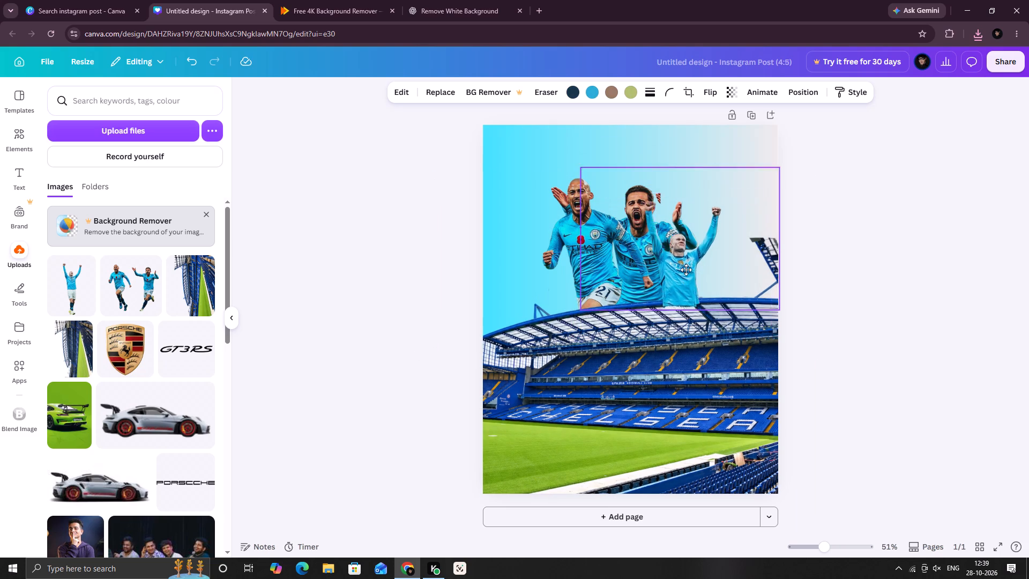
pyautogui.moveTo(686, 270); pyautogui.dragTo(700, 265)
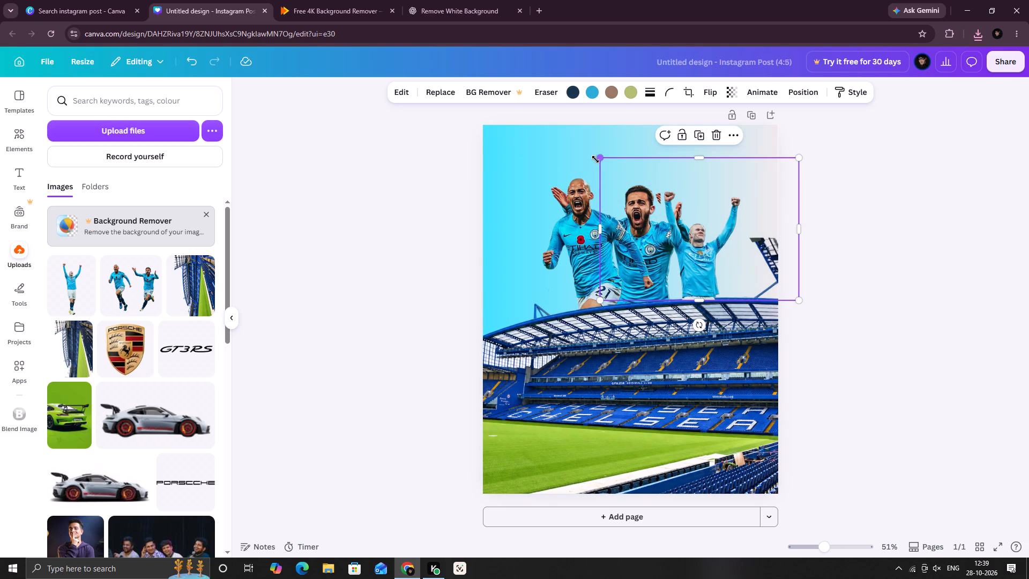
# Crop the raised-arms player's image on both sides so its frame fits closely around him.
pyautogui.moveTo(595, 159); pyautogui.dragTo(598, 153)
pyautogui.click(710, 272)
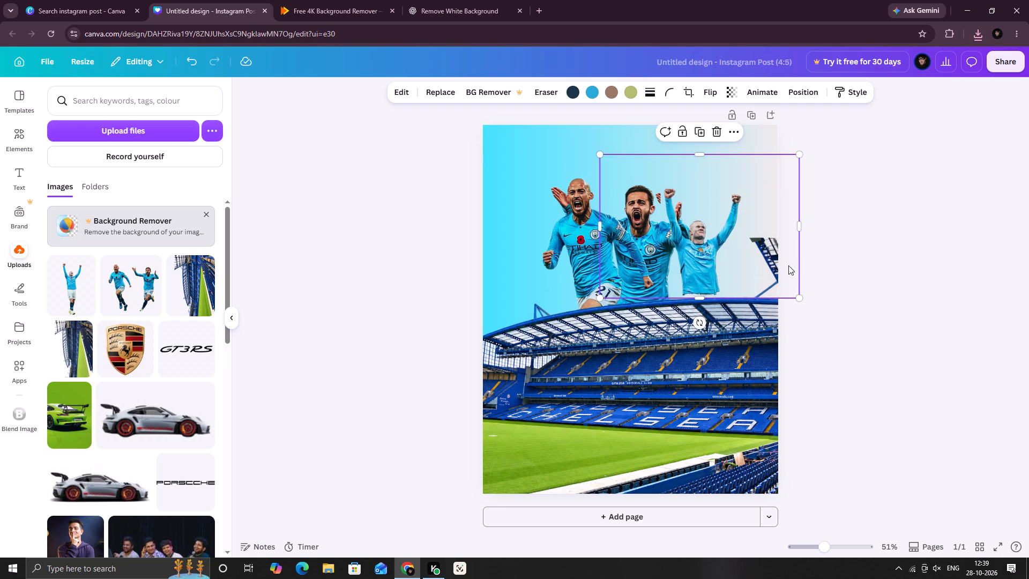
pyautogui.moveTo(799, 226); pyautogui.dragTo(765, 226)
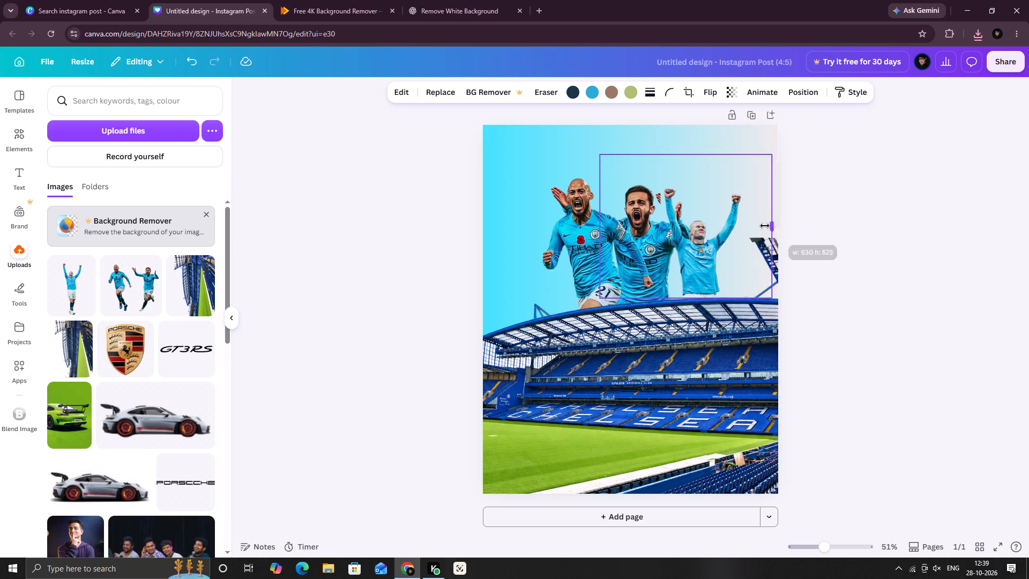
pyautogui.moveTo(765, 226); pyautogui.dragTo(741, 226)
pyautogui.moveTo(599, 227); pyautogui.dragTo(658, 237)
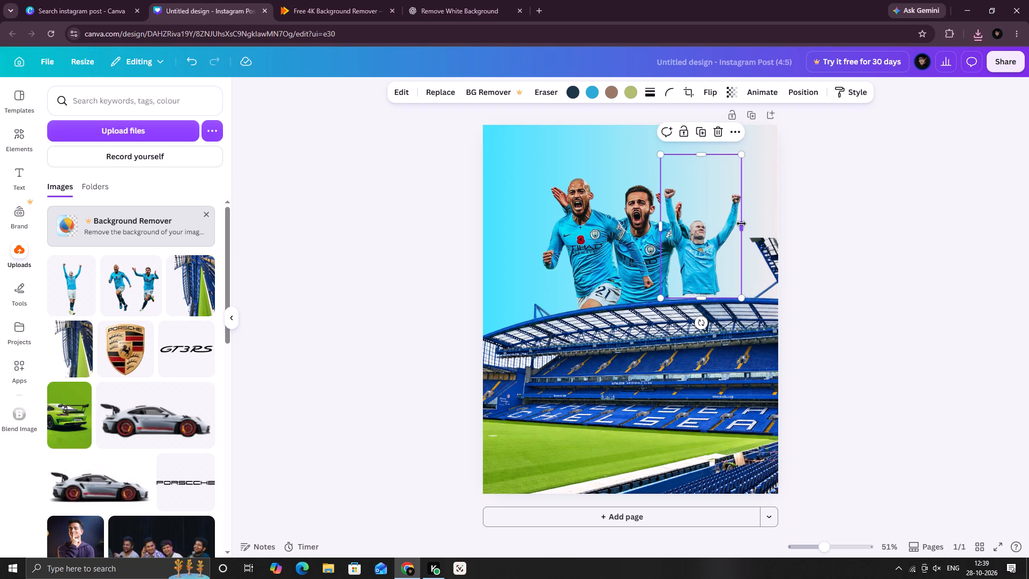
# Enlarge the raised-arms player and move him up beside the central player, with his waist just above the stadium roof.
pyautogui.moveTo(661, 298); pyautogui.dragTo(655, 301)
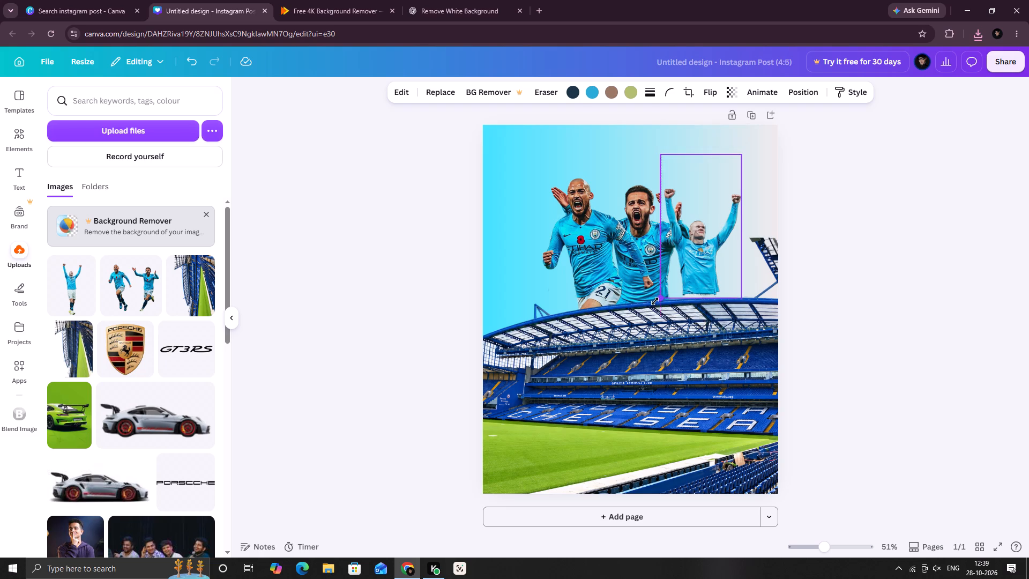
pyautogui.moveTo(655, 301); pyautogui.dragTo(623, 321)
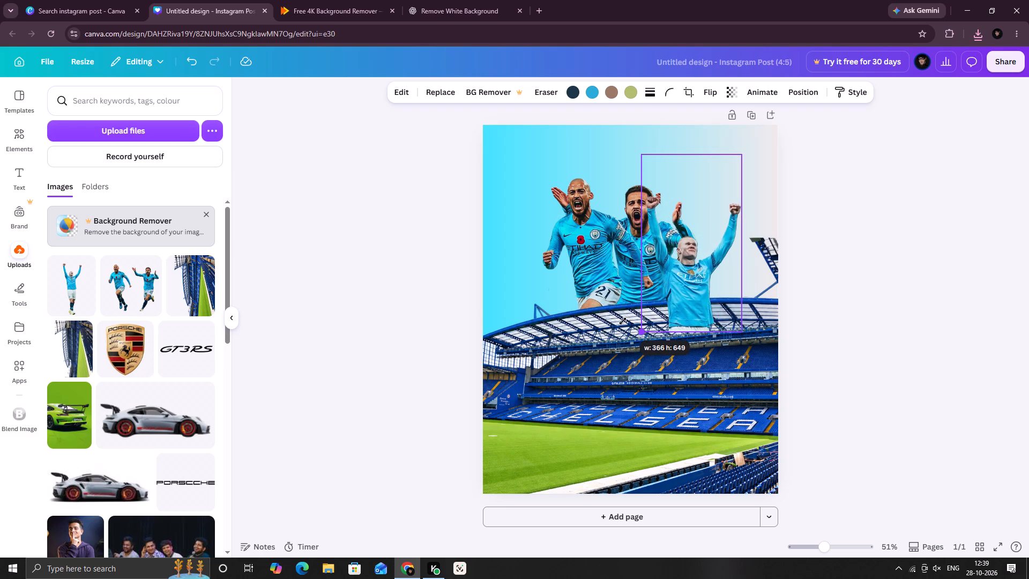
pyautogui.moveTo(623, 321); pyautogui.dragTo(612, 335)
pyautogui.moveTo(681, 287); pyautogui.dragTo(698, 246)
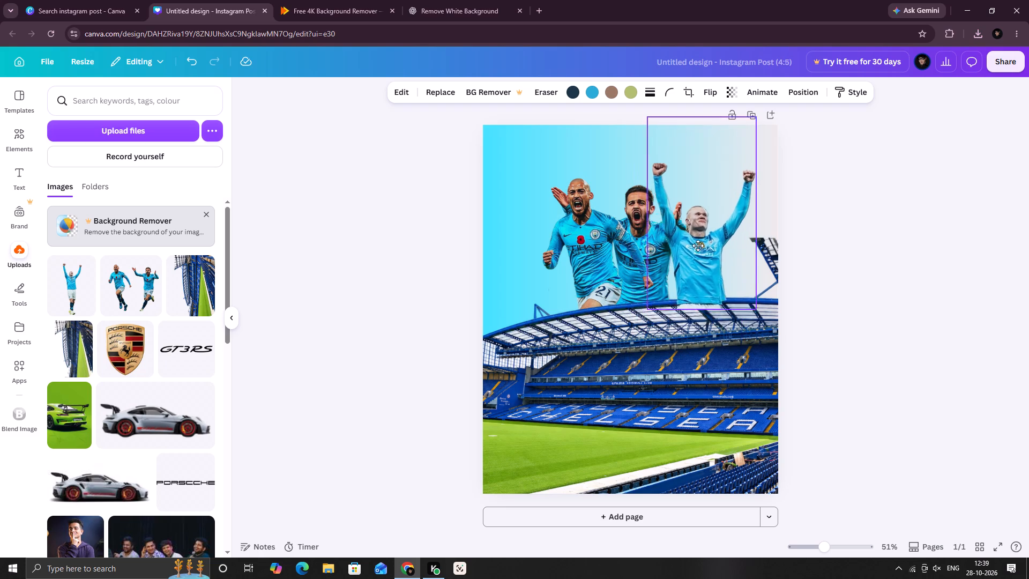
pyautogui.moveTo(698, 246); pyautogui.dragTo(697, 235)
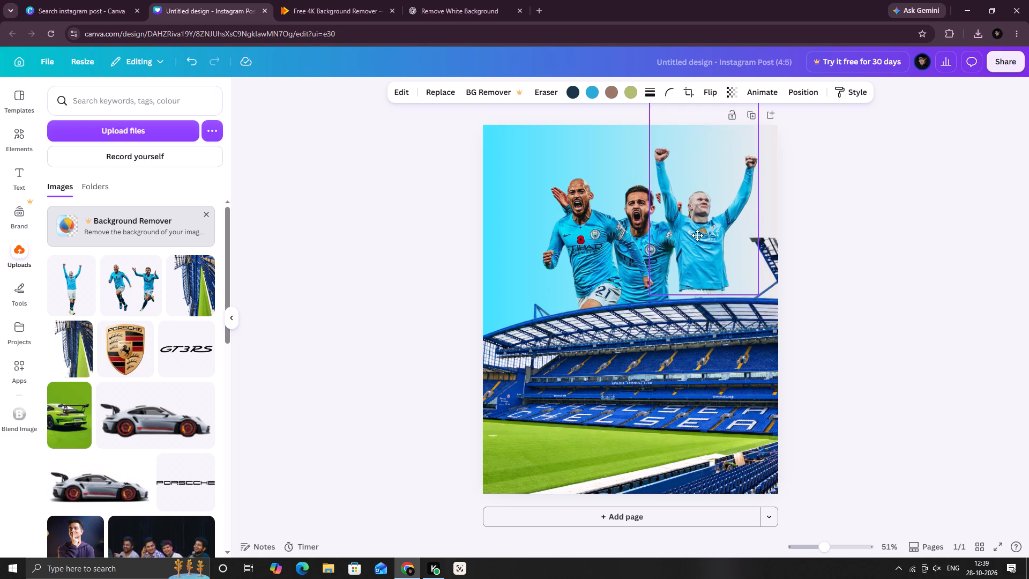
# Nudge the raised-arms player slightly down and toward the central player, and try to send him one layer backward.
pyautogui.moveTo(697, 235); pyautogui.dragTo(695, 238)
pyautogui.rightClick(695, 238)
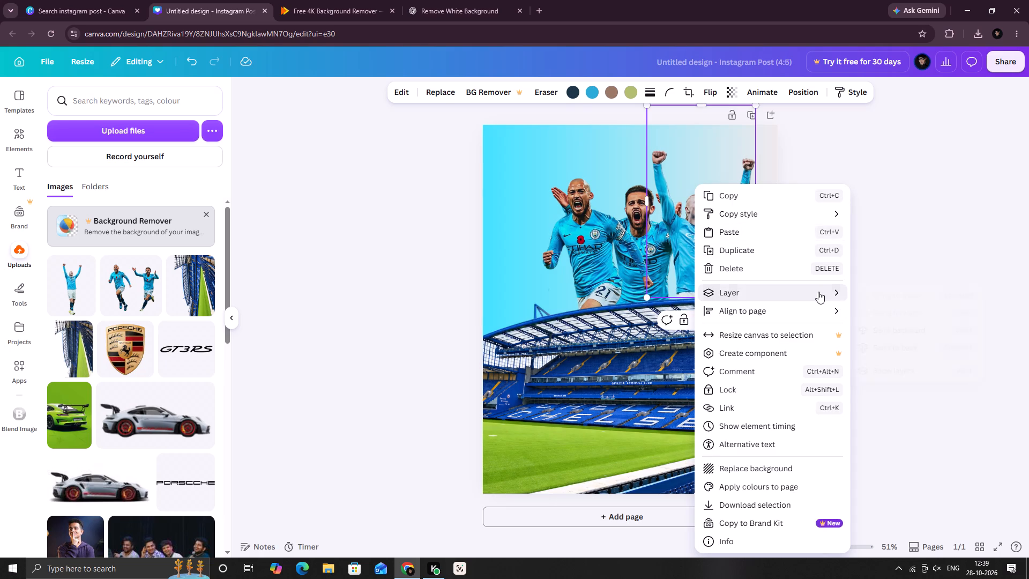
pyautogui.click(879, 330)
pyautogui.tripleClick(879, 330)
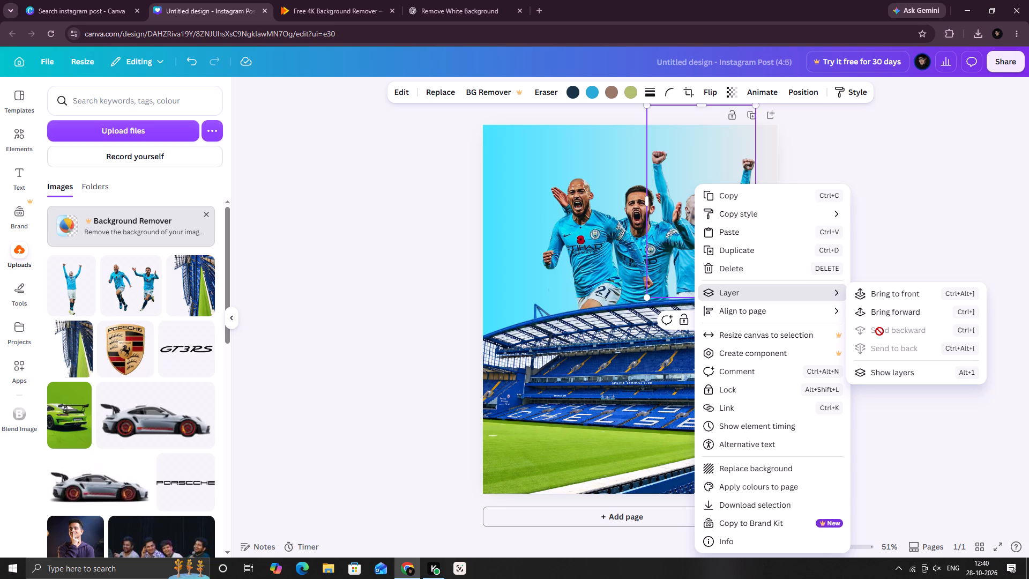
pyautogui.click(655, 248)
# Show the layers and reorder the central player's layer directly beneath the stadium, in front of the other two players.
pyautogui.click(633, 217)
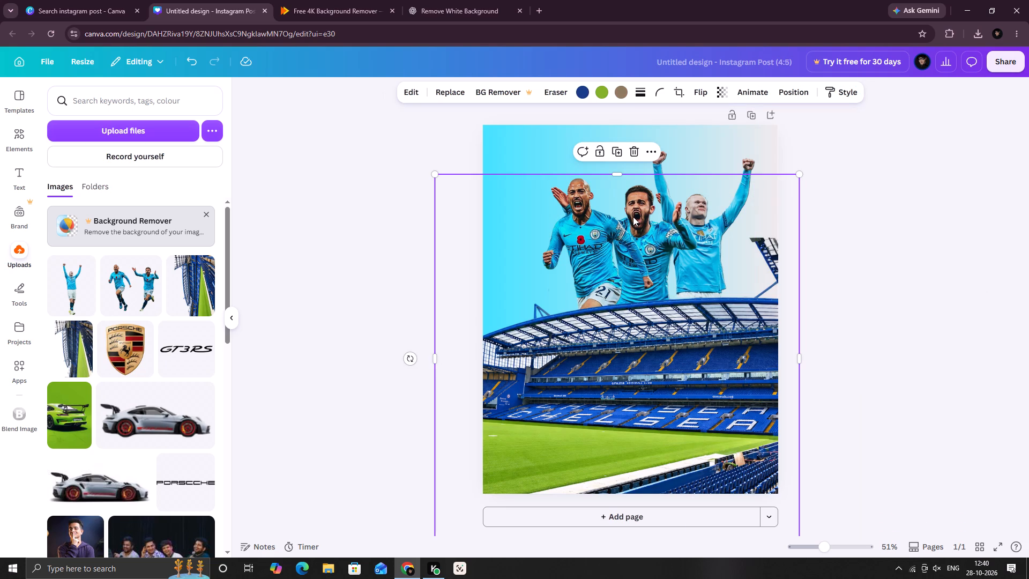
pyautogui.rightClick(677, 240)
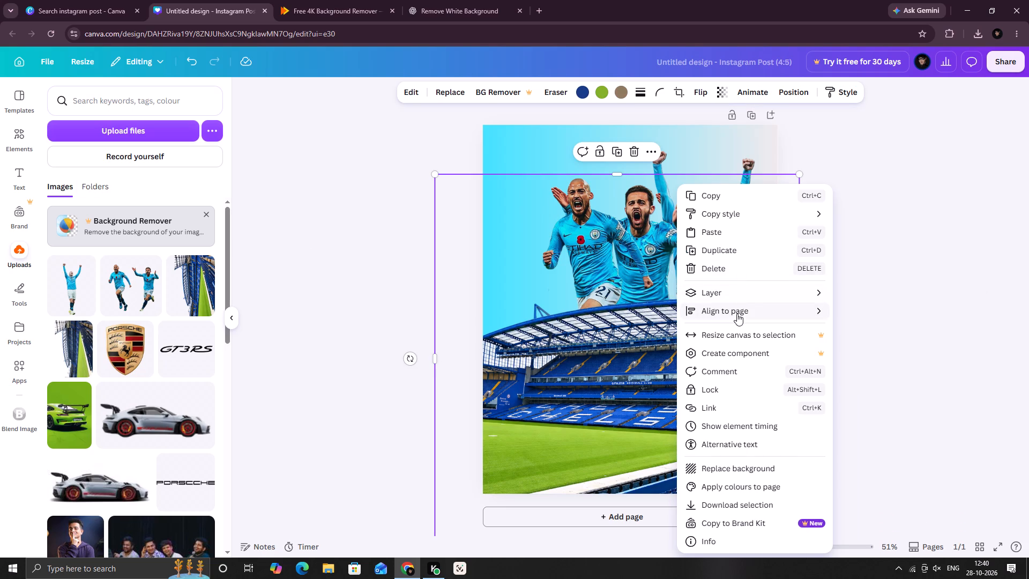
pyautogui.click(748, 297)
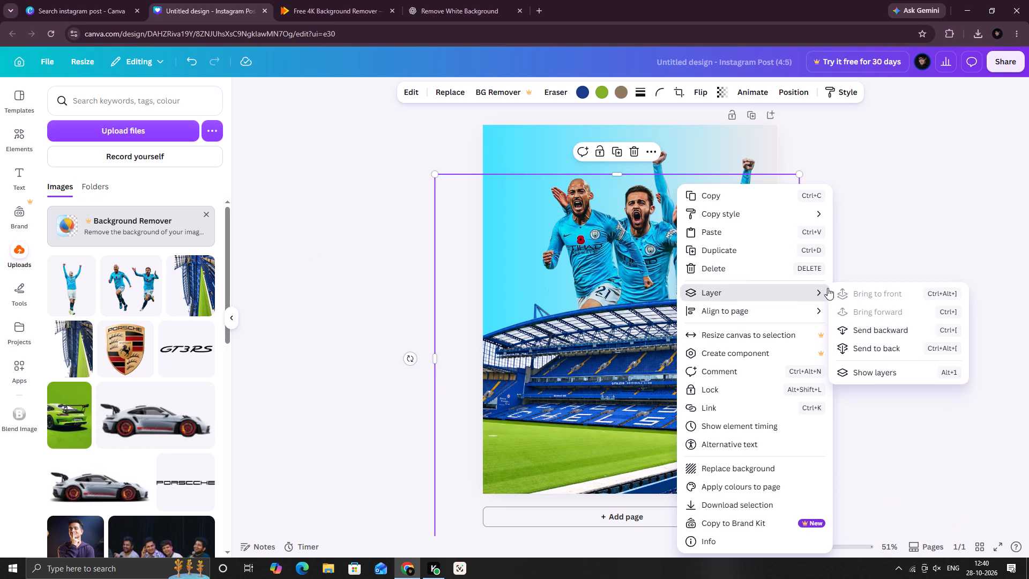
pyautogui.click(867, 372)
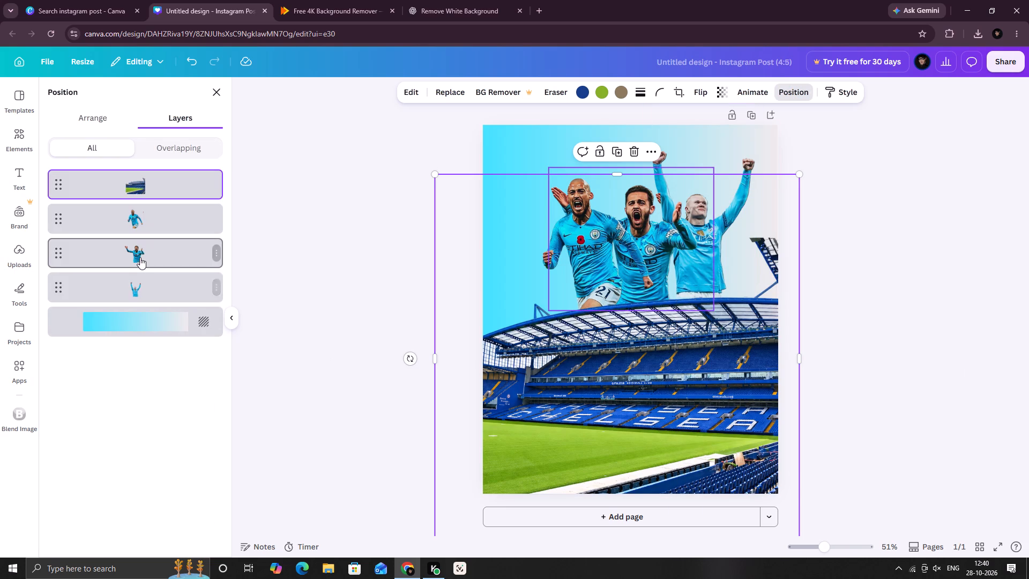
pyautogui.moveTo(142, 252); pyautogui.dragTo(137, 299)
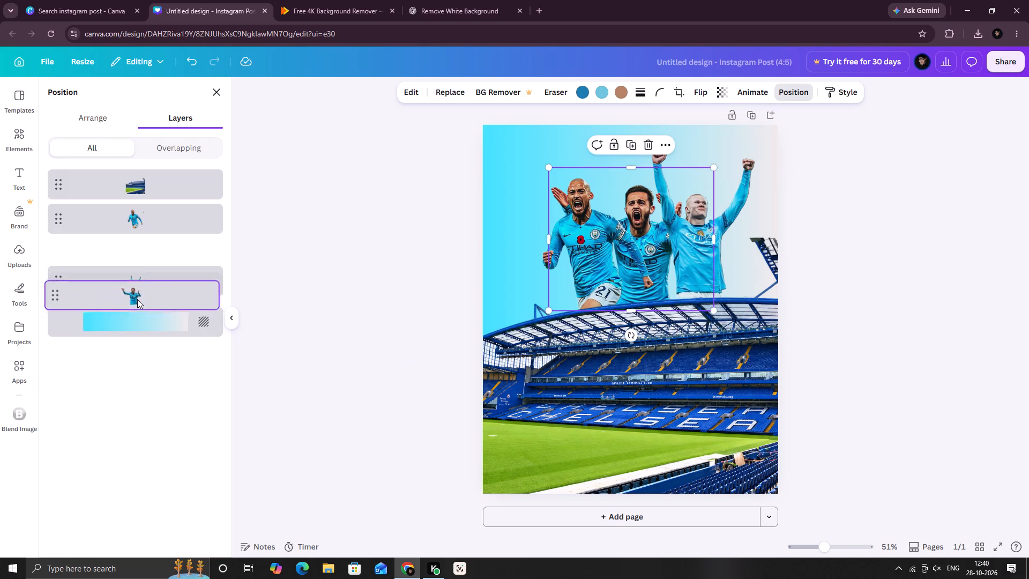
pyautogui.moveTo(136, 284); pyautogui.dragTo(141, 209)
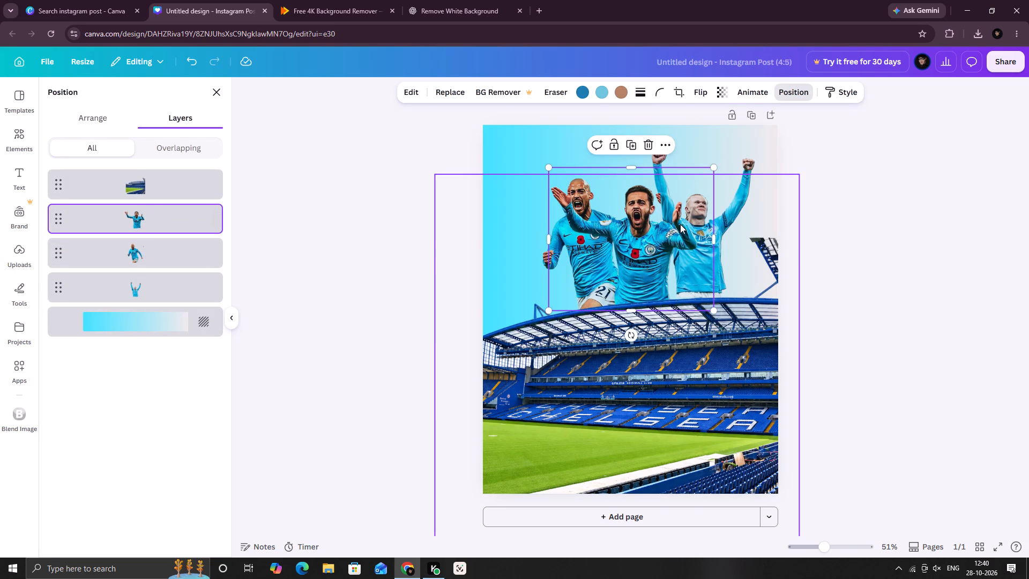
pyautogui.click(886, 207)
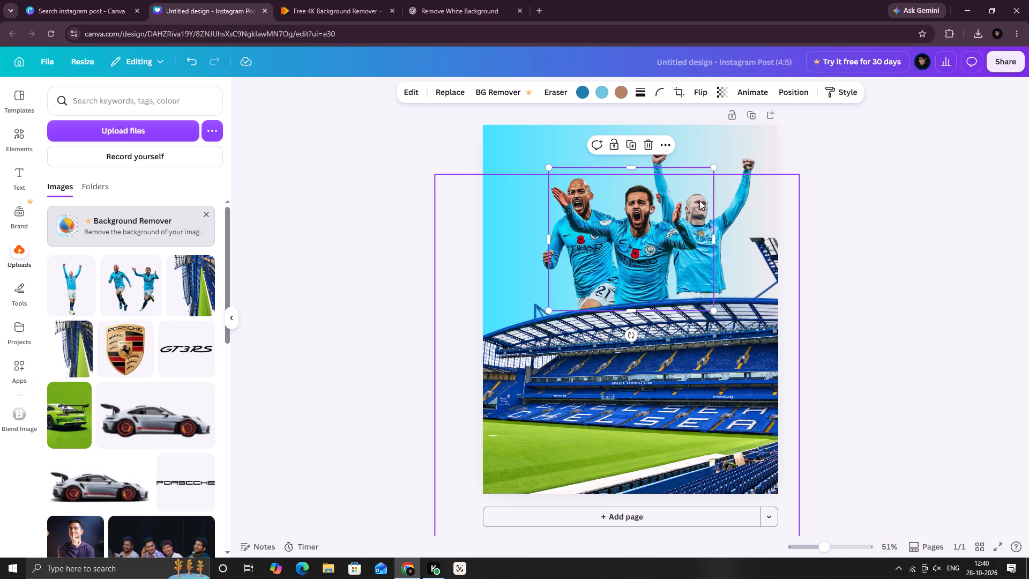
# Show the design's layers, select the raised-arms player's layer, and move him slightly lower toward the stadium roof.
pyautogui.click(689, 238)
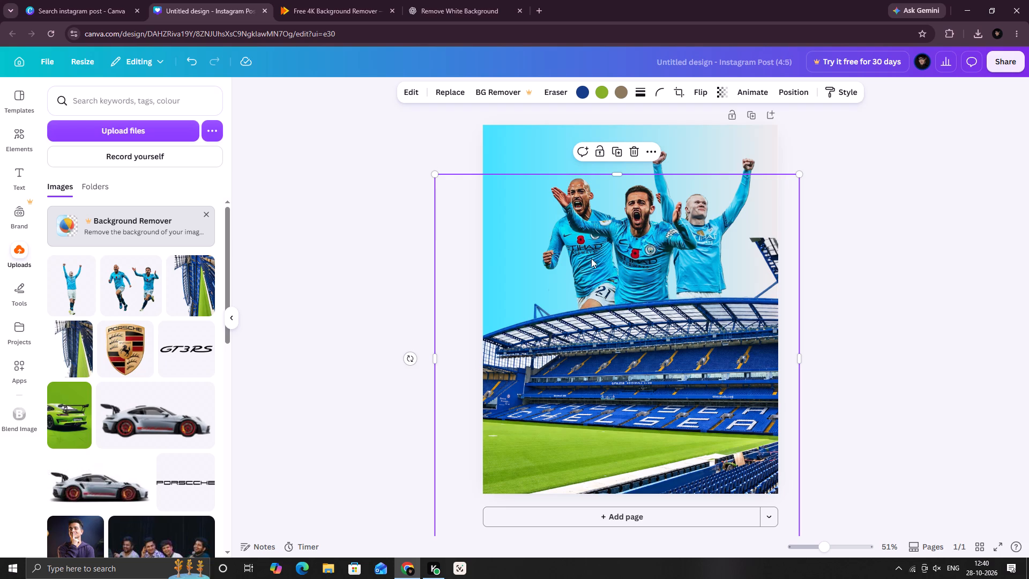
pyautogui.rightClick(696, 242)
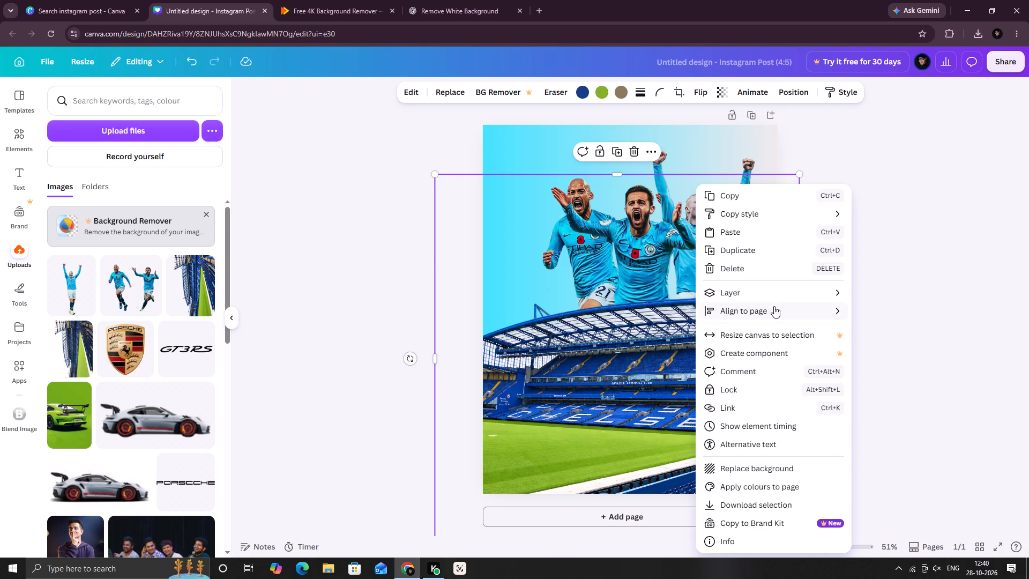
pyautogui.click(776, 300)
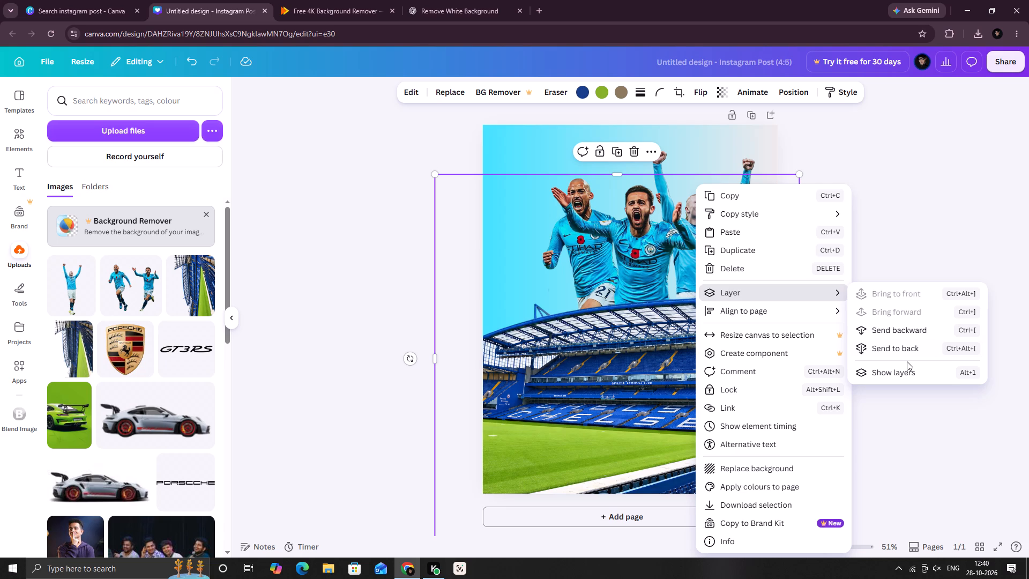
pyautogui.hotkey('alt', '1')
pyautogui.click(298, 277)
pyautogui.hotkey('alt', '1')
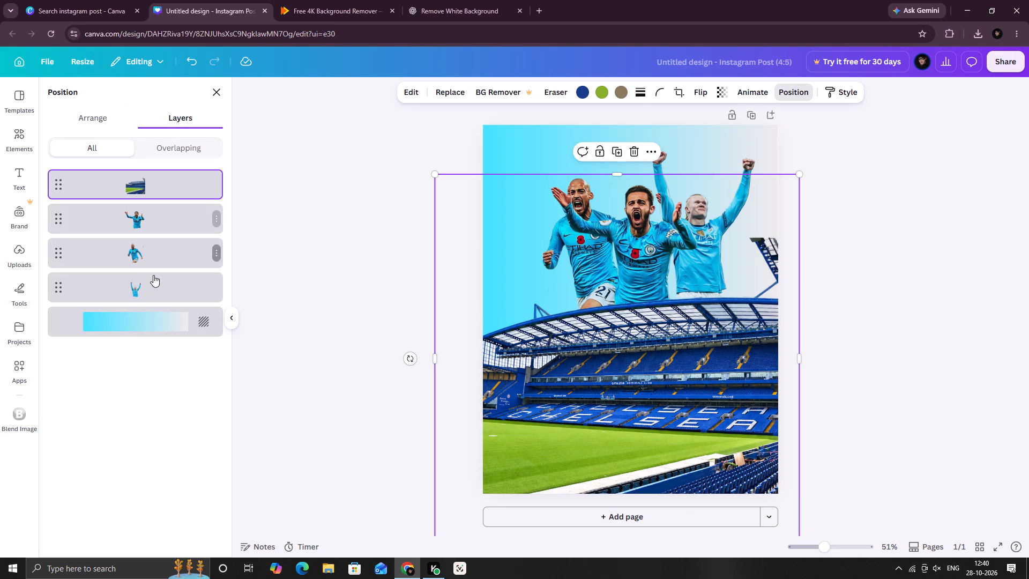
pyautogui.click(151, 277)
pyautogui.moveTo(693, 240); pyautogui.dragTo(695, 249)
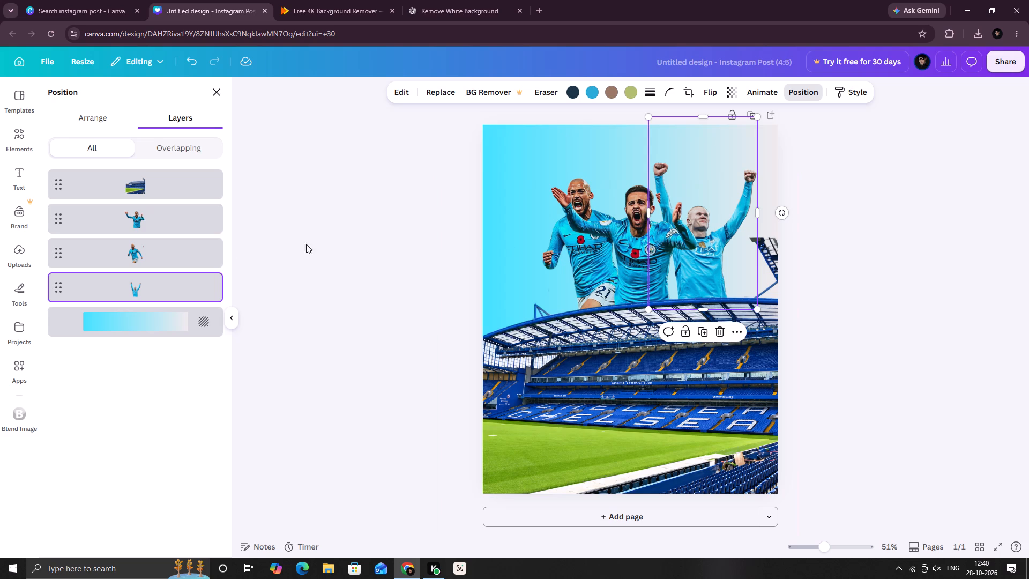
# Select the bald player's layer, adjust his size slightly, and move him lower and closer behind the central player.
pyautogui.click(179, 226)
pyautogui.click(159, 258)
pyautogui.moveTo(589, 243); pyautogui.dragTo(588, 248)
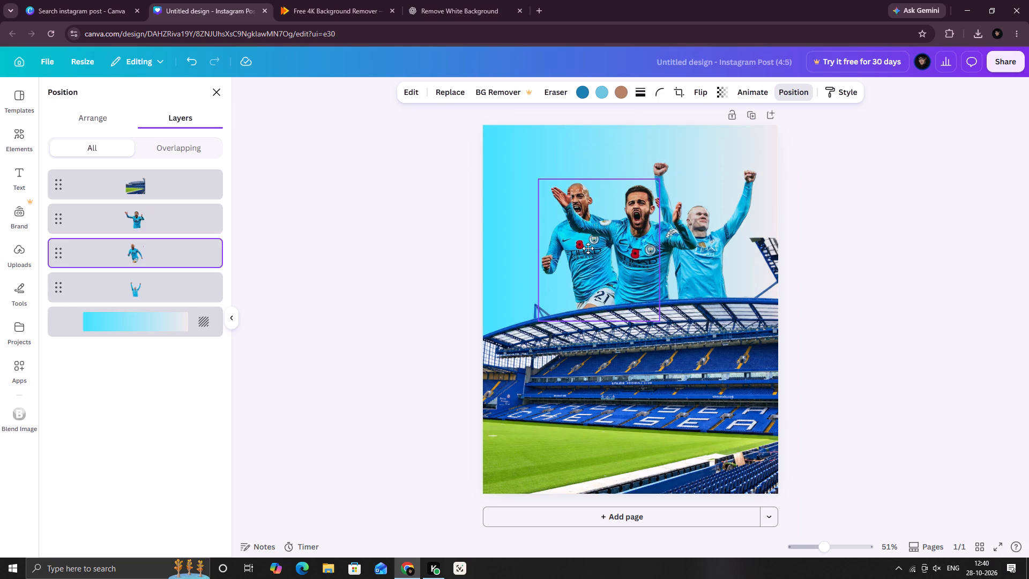
pyautogui.moveTo(588, 248); pyautogui.dragTo(587, 251)
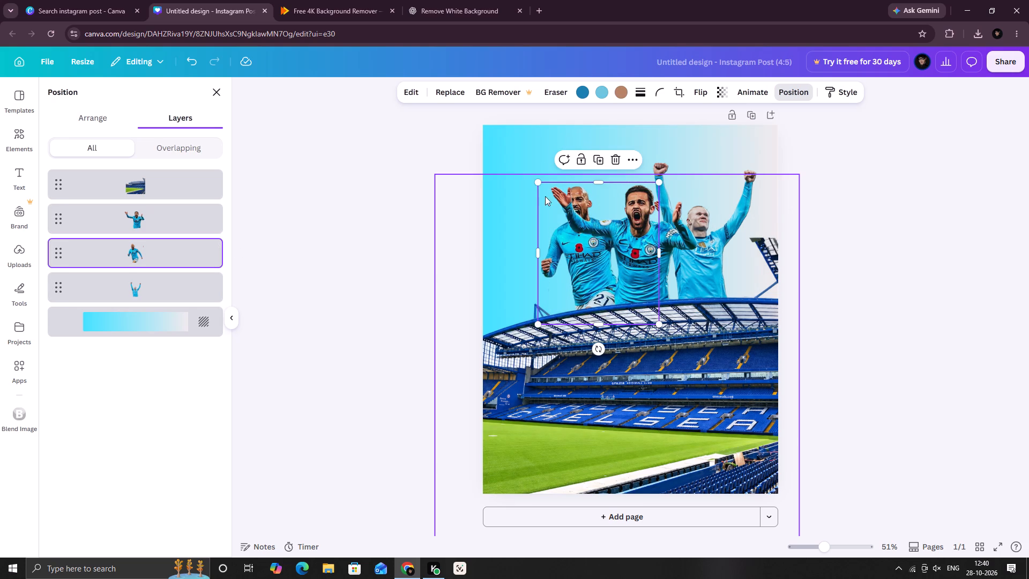
pyautogui.moveTo(535, 182); pyautogui.dragTo(532, 170)
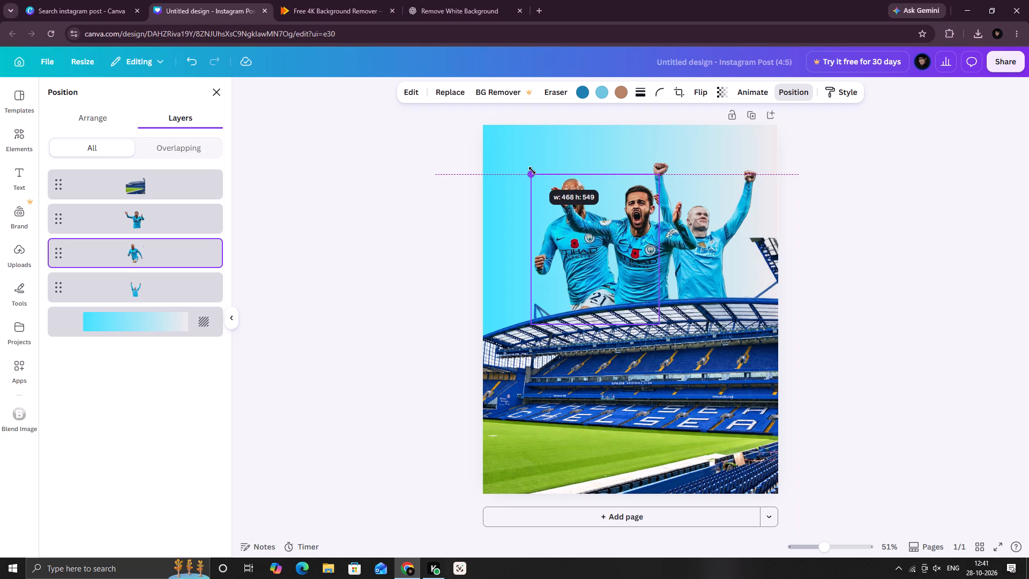
pyautogui.moveTo(532, 170); pyautogui.dragTo(538, 176)
pyautogui.moveTo(582, 262); pyautogui.dragTo(587, 264)
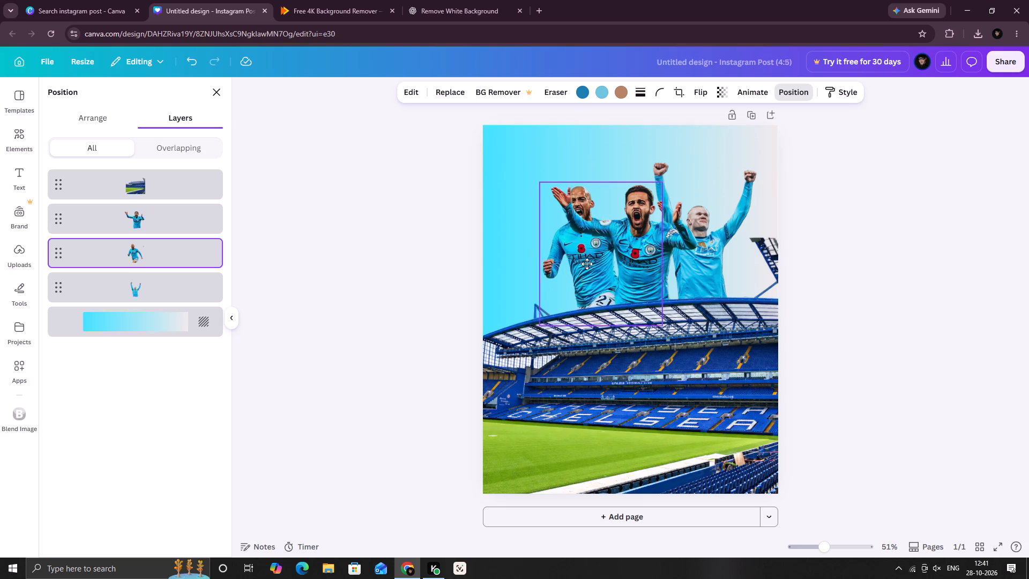
pyautogui.moveTo(587, 264); pyautogui.dragTo(595, 264)
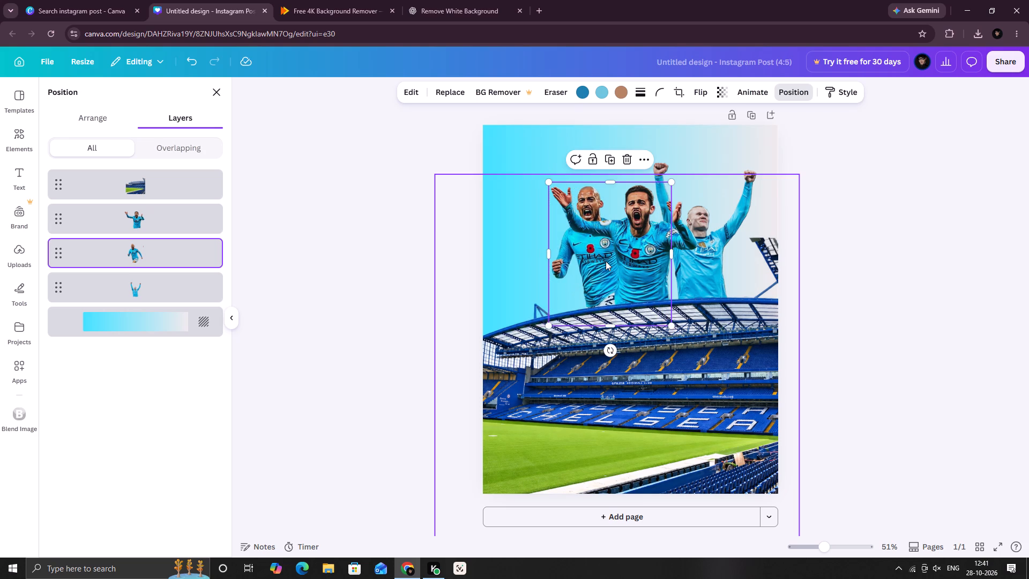
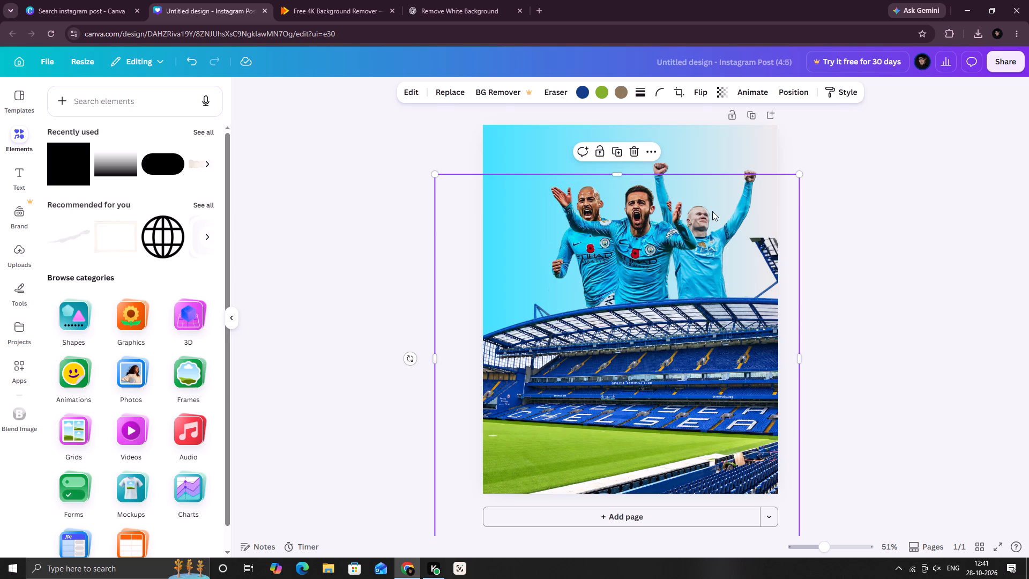
# Move the raised-arms player slightly closer to the central player and a little higher above the stadium roof.
pyautogui.click(715, 202)
pyautogui.click(661, 161)
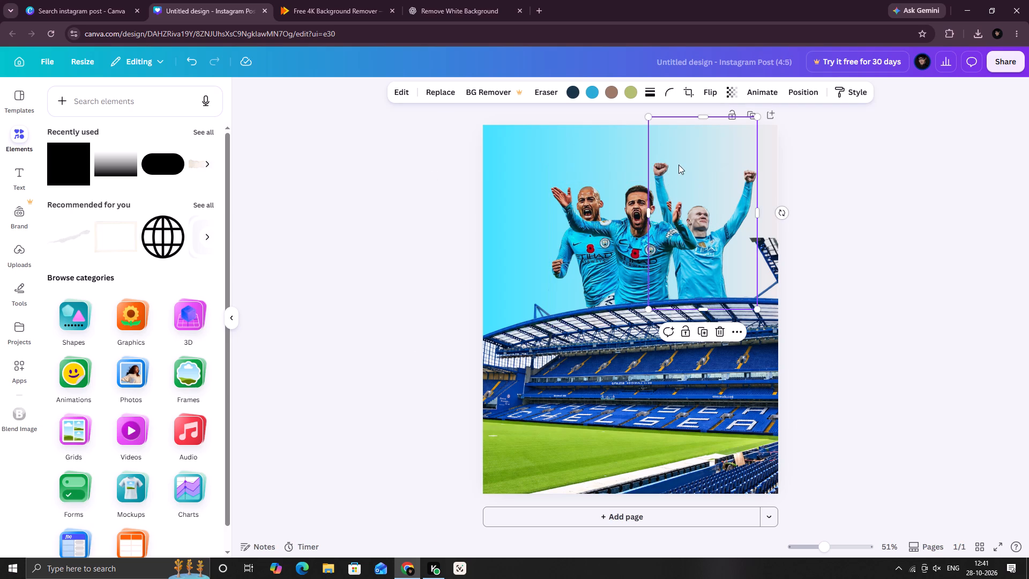
pyautogui.moveTo(741, 165); pyautogui.dragTo(732, 161)
pyautogui.click(896, 174)
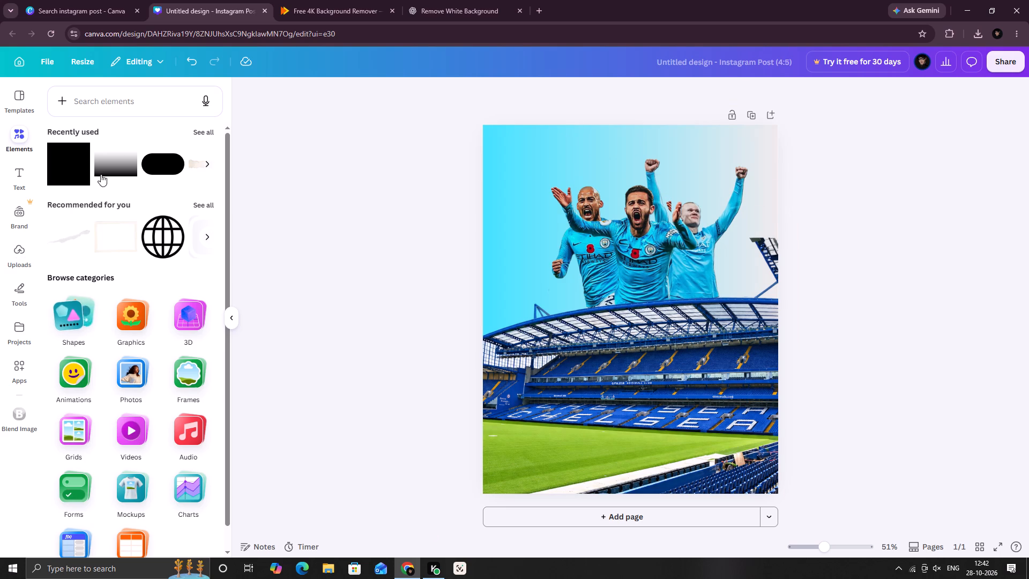
# Search the elements library for "stadium" and view the graphics results, followed by the photo results.
pyautogui.click(125, 98)
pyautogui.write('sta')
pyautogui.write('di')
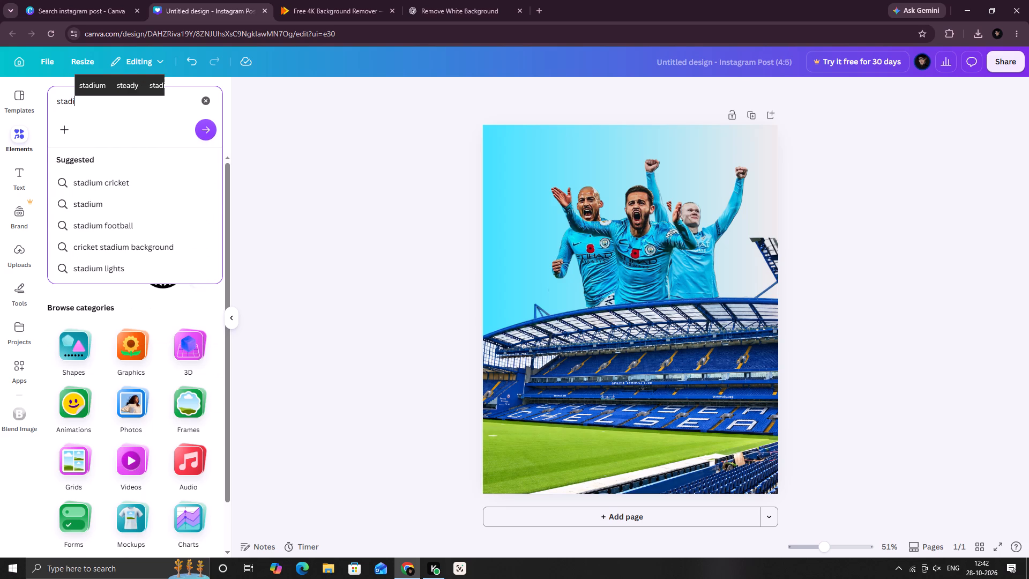
pyautogui.click(79, 209)
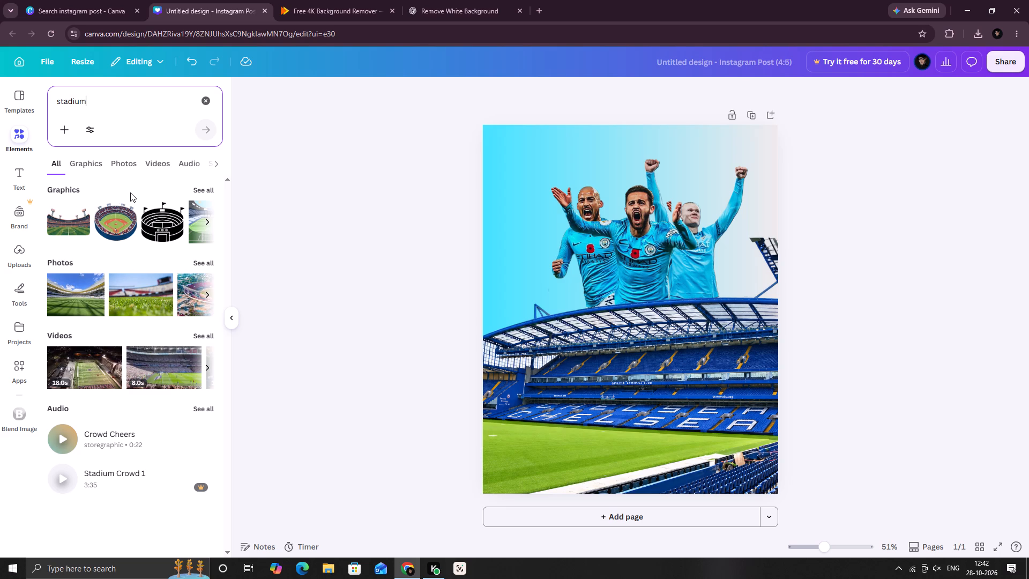
pyautogui.click(197, 189)
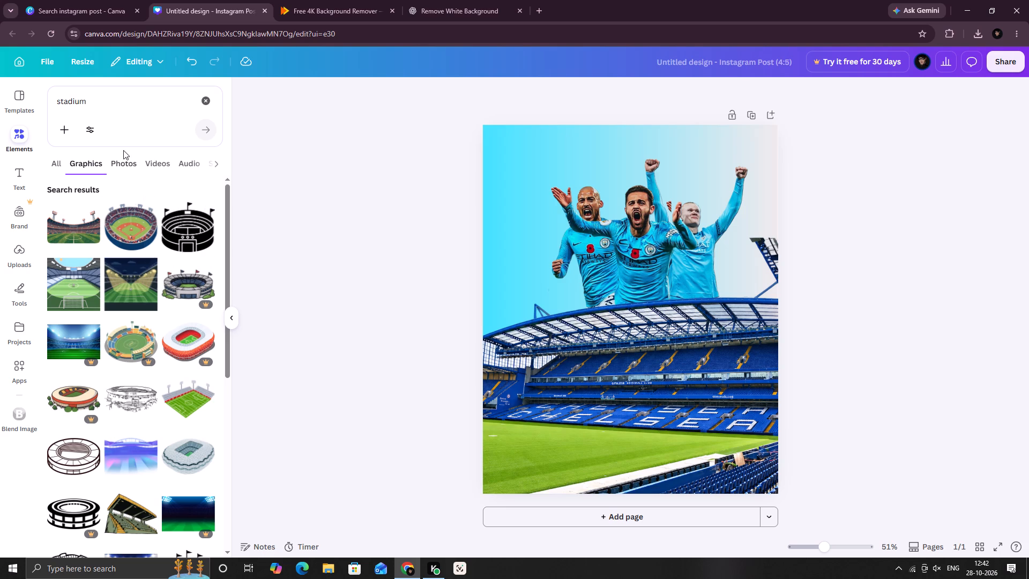
pyautogui.click(123, 167)
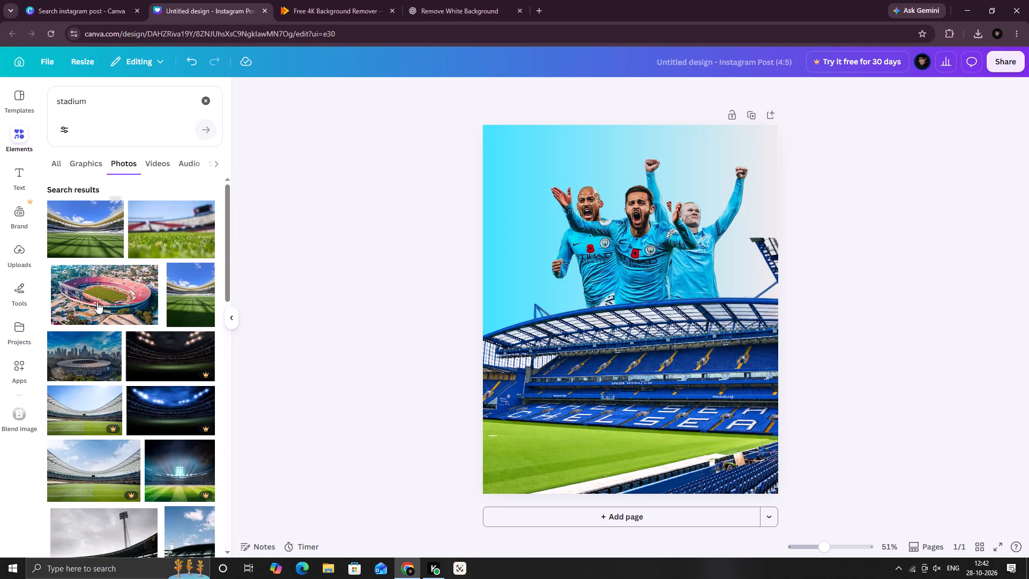
# Look through the stadium photo results for an image suited to the foreground of the post.
pyautogui.scroll(-2, 111, 295)
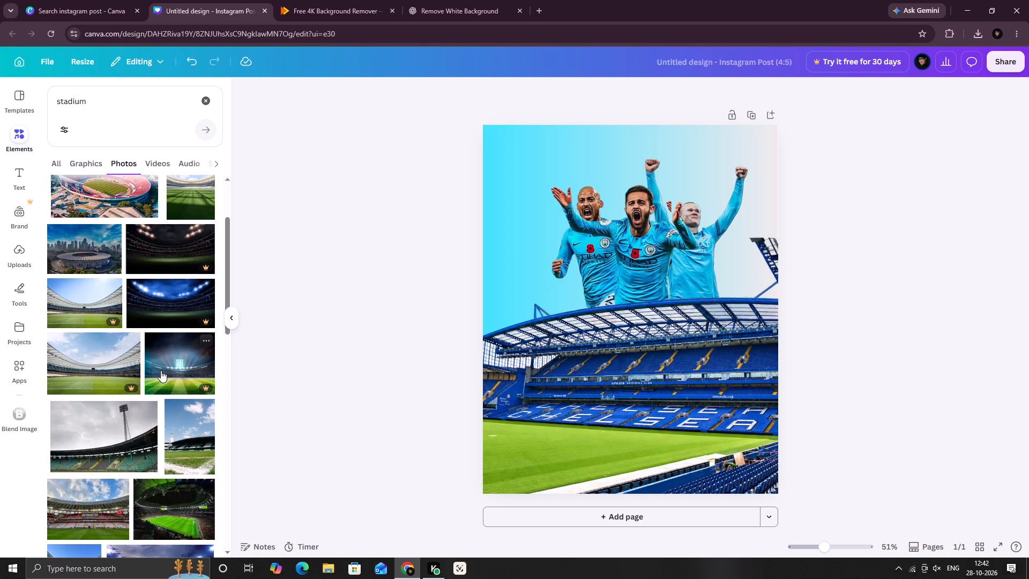
pyautogui.rightClick(161, 370)
pyautogui.rightClick(161, 370)
pyautogui.scroll(-3, 161, 370)
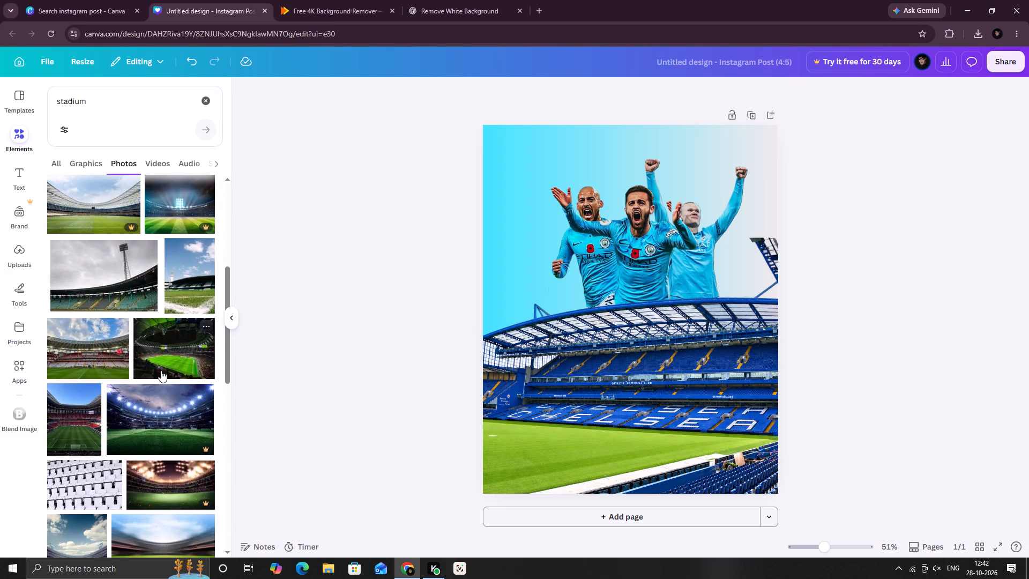
pyautogui.scroll(-5, 161, 370)
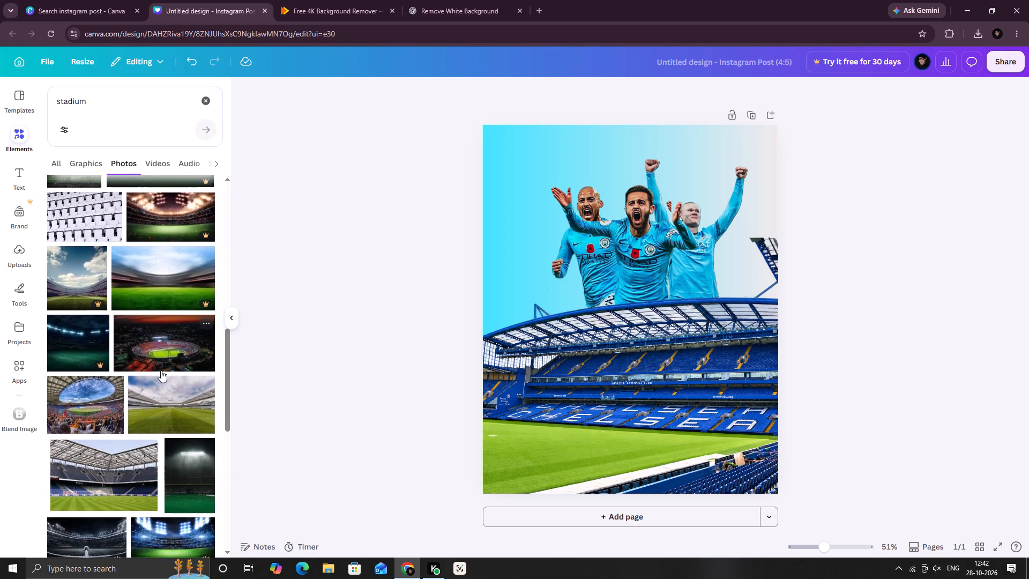
pyautogui.scroll(-7, 161, 370)
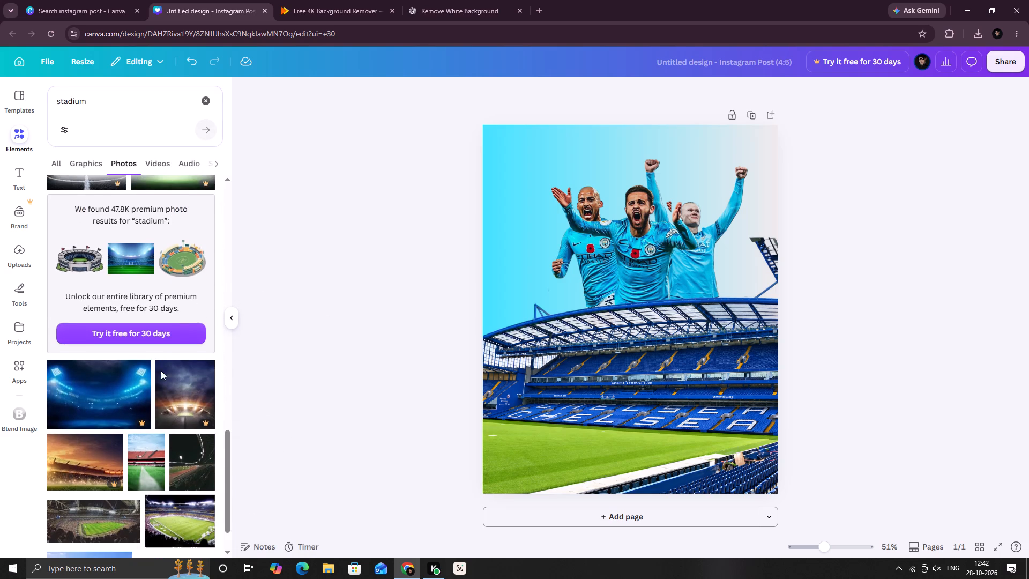
pyautogui.scroll(-6, 161, 370)
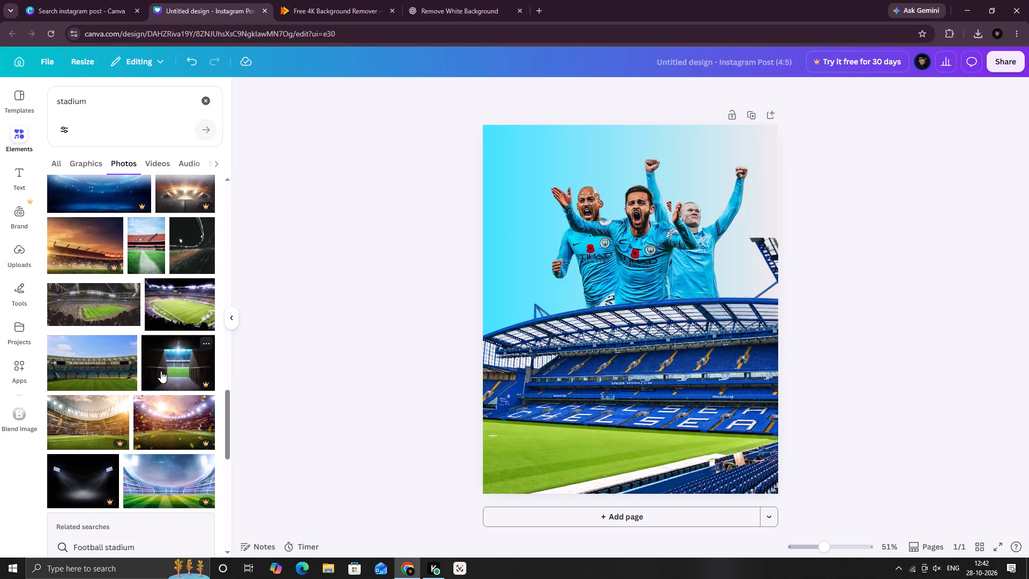
pyautogui.scroll(-6, 161, 371)
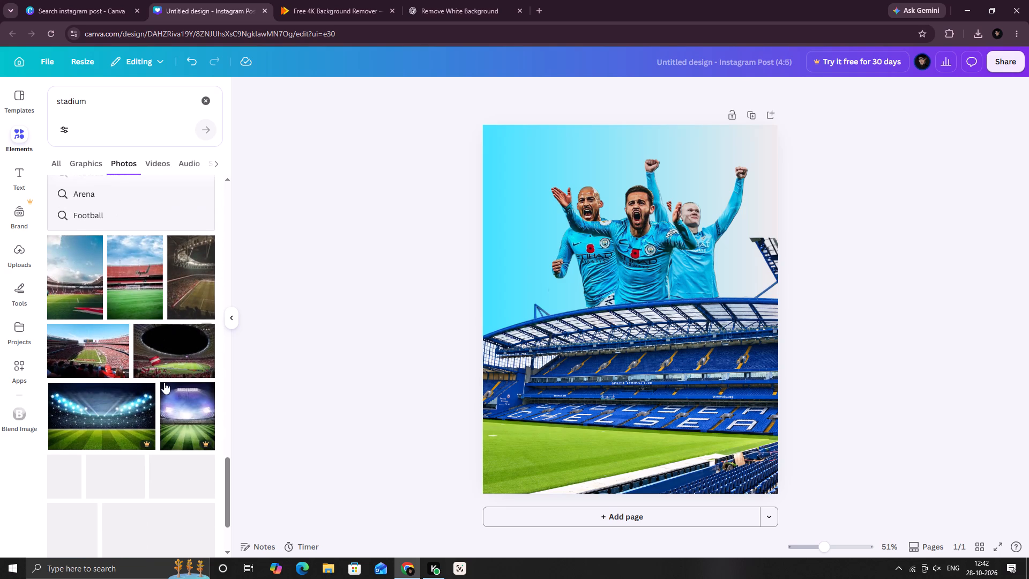
pyautogui.scroll(-6, 164, 382)
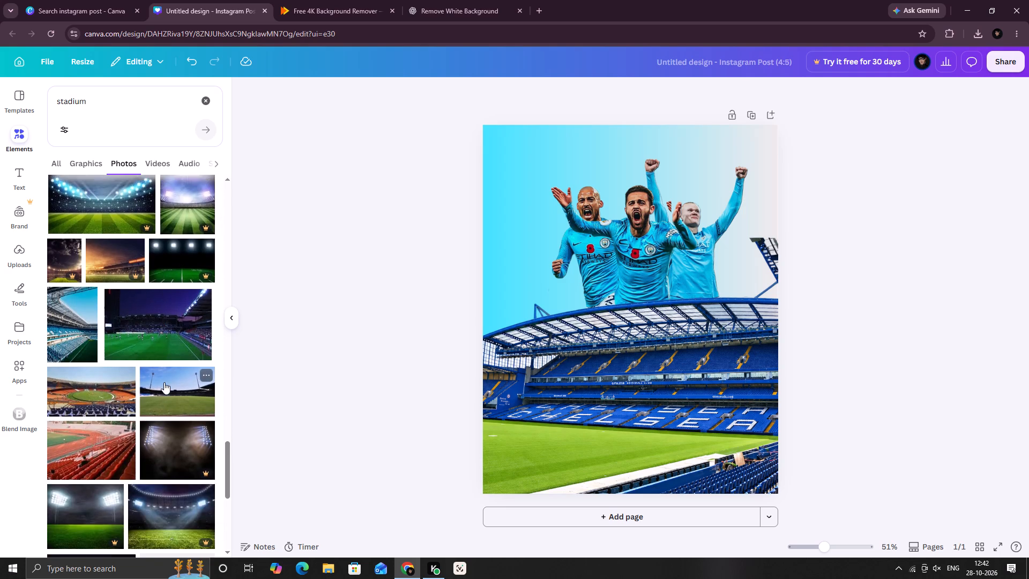
pyautogui.scroll(-3, 164, 382)
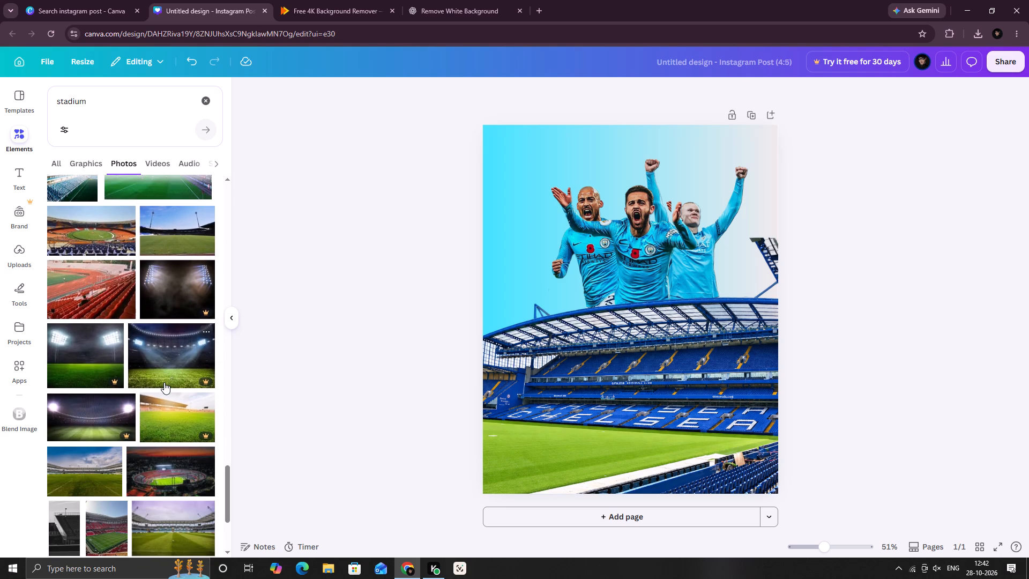
pyautogui.scroll(-4, 164, 382)
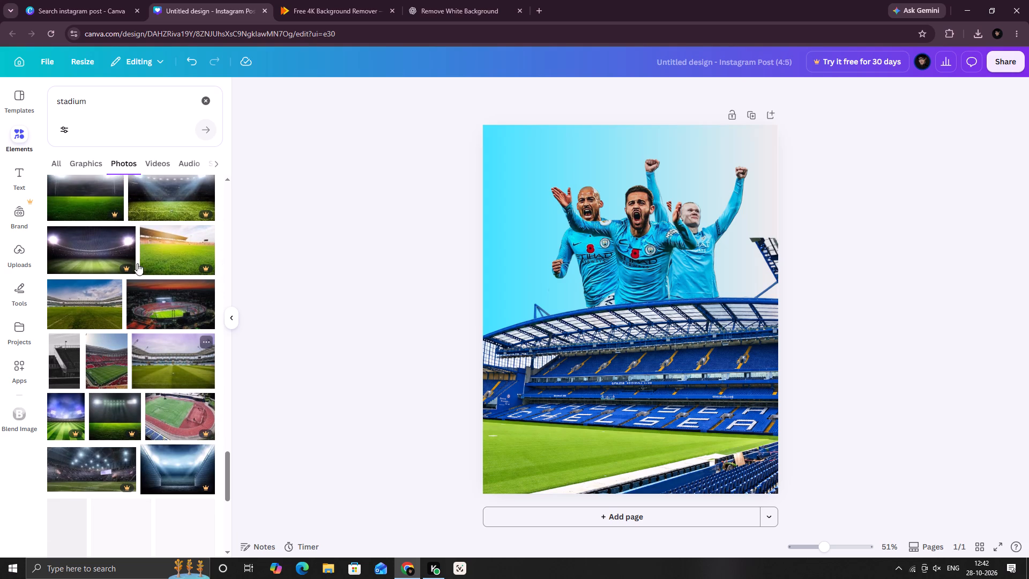
# Search the photos for "stadium grass" and add the close-up grass photo with blurred stands to the design.
pyautogui.click(134, 99)
pyautogui.press('space')
pyautogui.press('g')
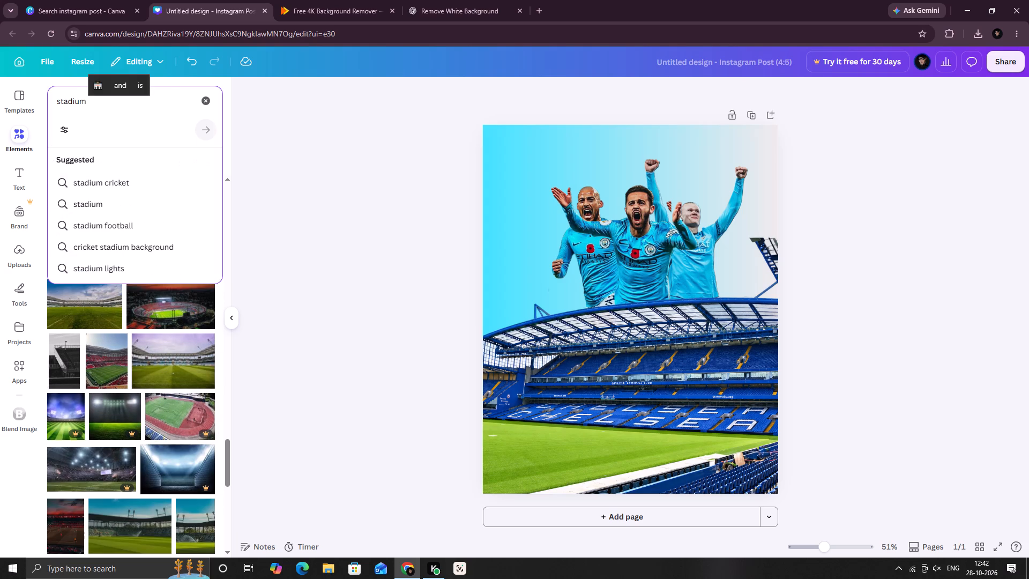
pyautogui.write('rass')
pyautogui.press('Return')
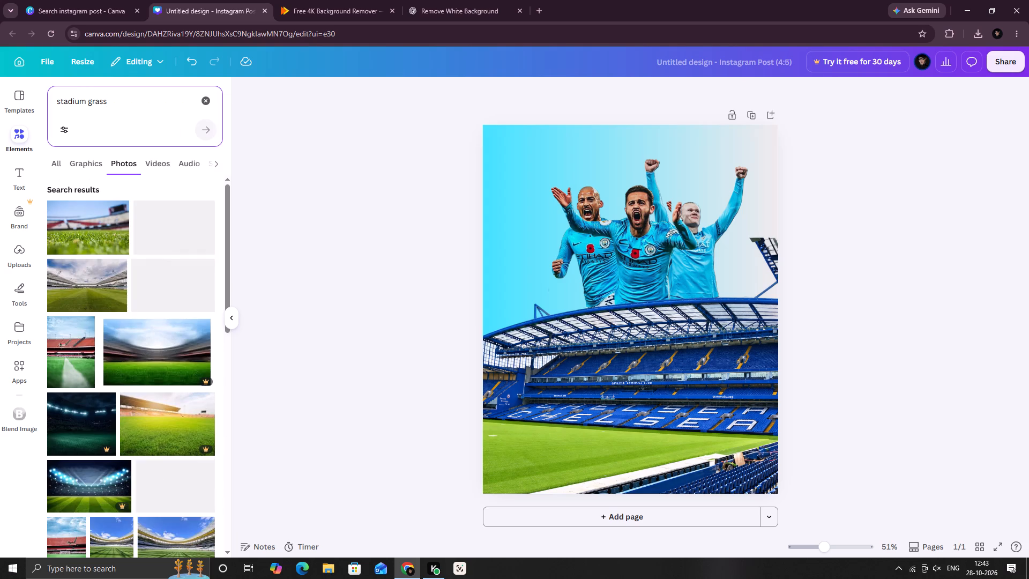
pyautogui.click(110, 235)
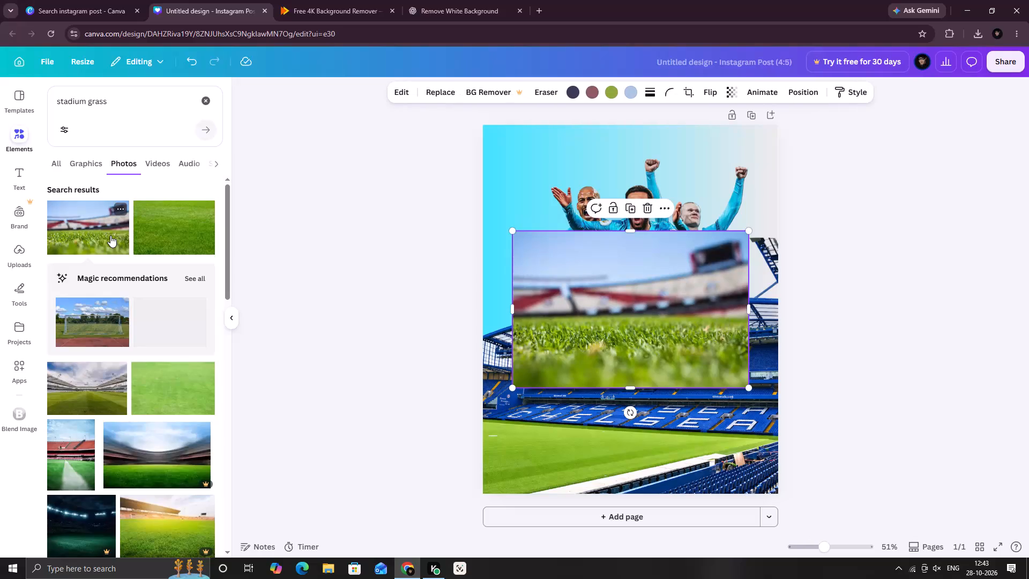
pyautogui.rightClick(110, 235)
pyautogui.click(376, 195)
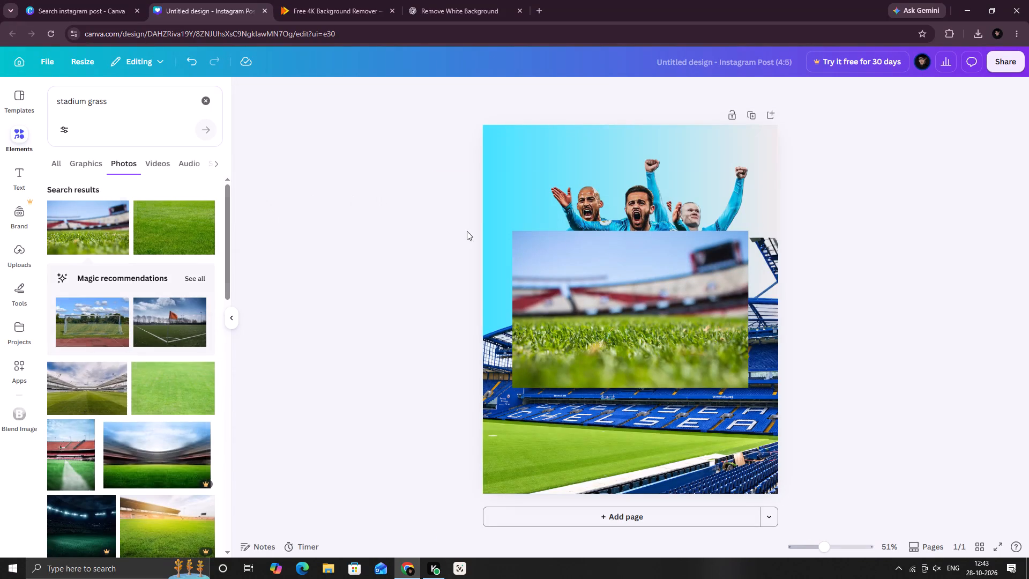
# Move the grass photo over the stadium's pitch and crop its top and bottom to leave only a narrow grass strip.
pyautogui.click(627, 305)
pyautogui.moveTo(628, 331); pyautogui.dragTo(603, 437)
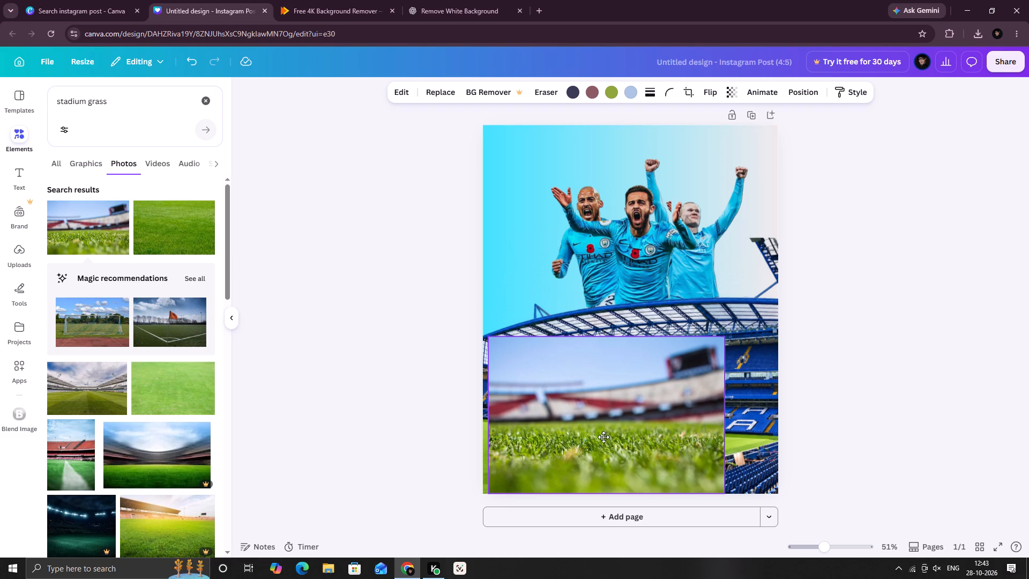
pyautogui.moveTo(603, 437); pyautogui.dragTo(617, 429)
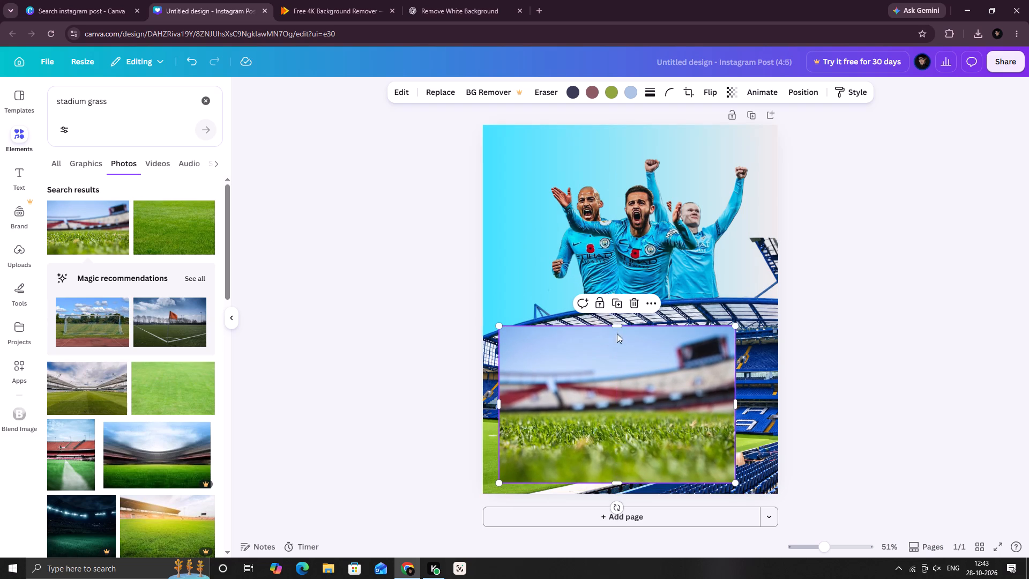
pyautogui.moveTo(616, 326); pyautogui.dragTo(610, 404)
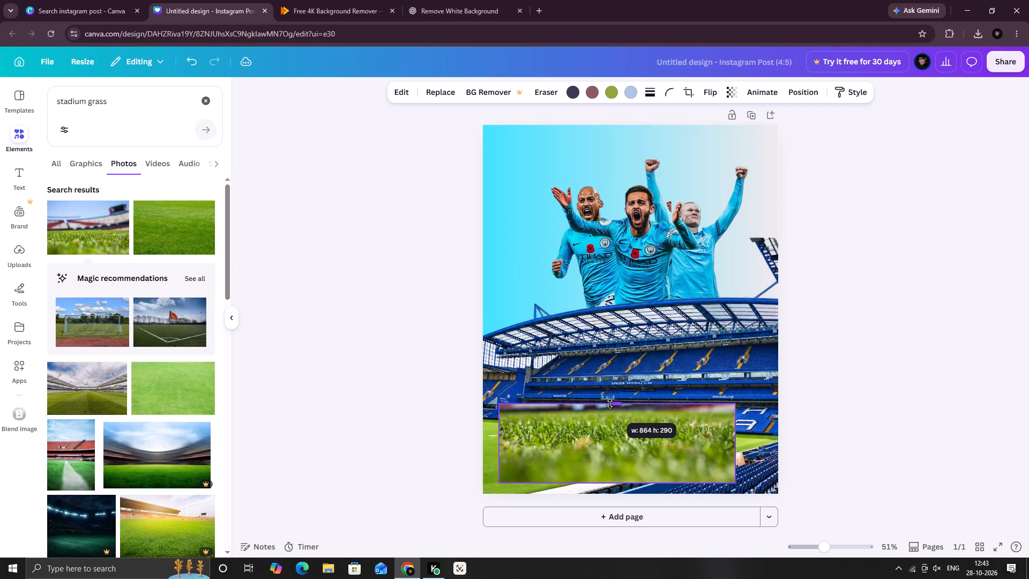
pyautogui.moveTo(610, 404); pyautogui.dragTo(610, 419)
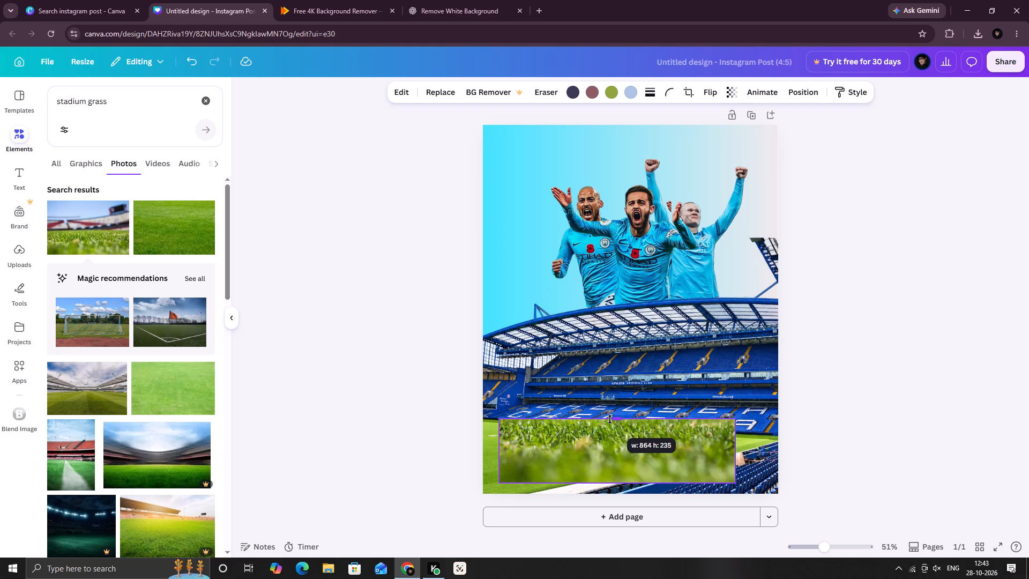
pyautogui.moveTo(610, 419); pyautogui.dragTo(614, 412)
pyautogui.moveTo(618, 484); pyautogui.dragTo(624, 448)
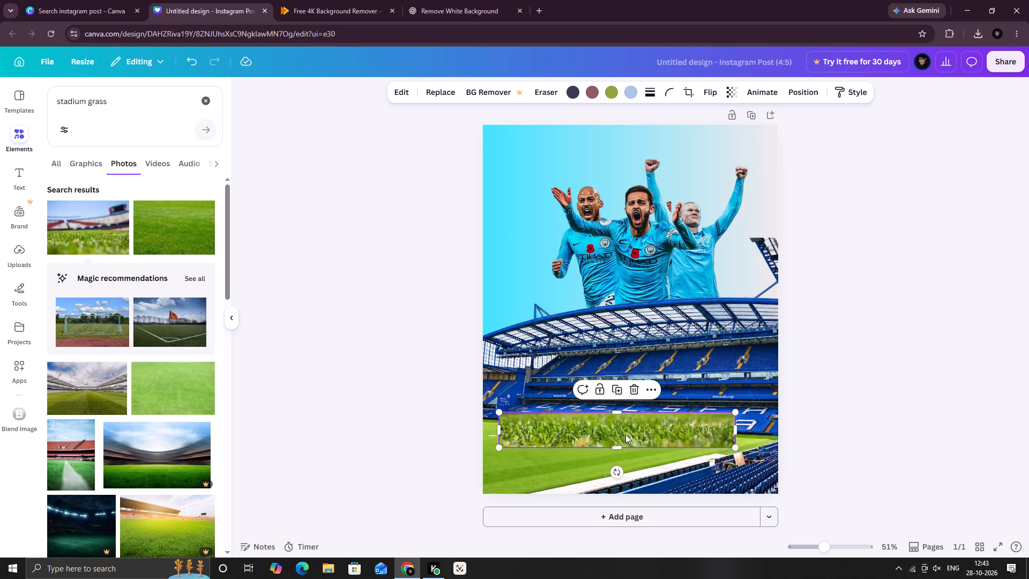
# Align the grass strip with the page's left edge over the pitch, extend its lower edge slightly, and adjust its size.
pyautogui.moveTo(629, 429); pyautogui.dragTo(613, 431)
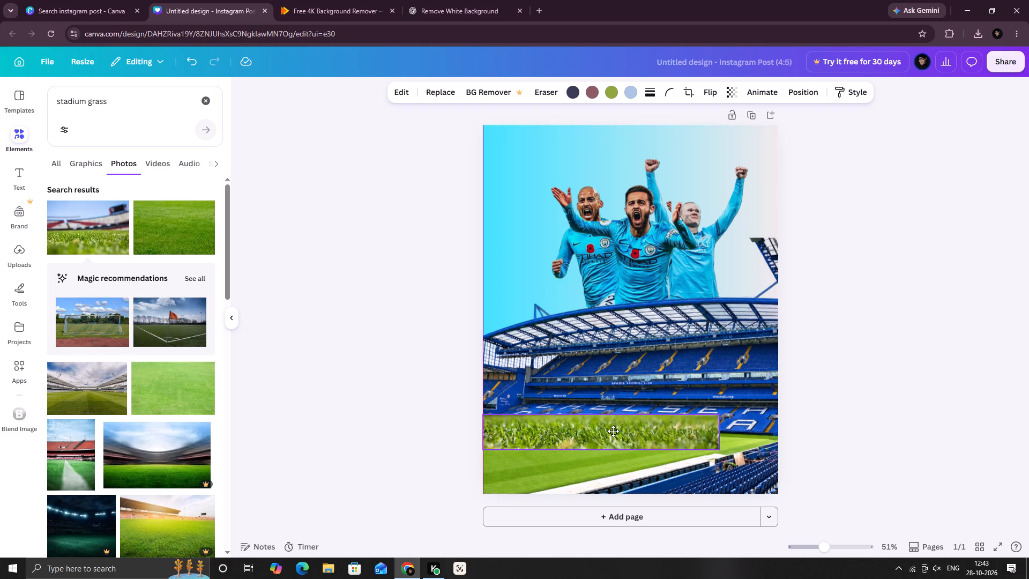
pyautogui.moveTo(613, 431); pyautogui.dragTo(612, 431)
pyautogui.moveTo(612, 431); pyautogui.dragTo(612, 431)
pyautogui.moveTo(612, 431); pyautogui.dragTo(612, 431)
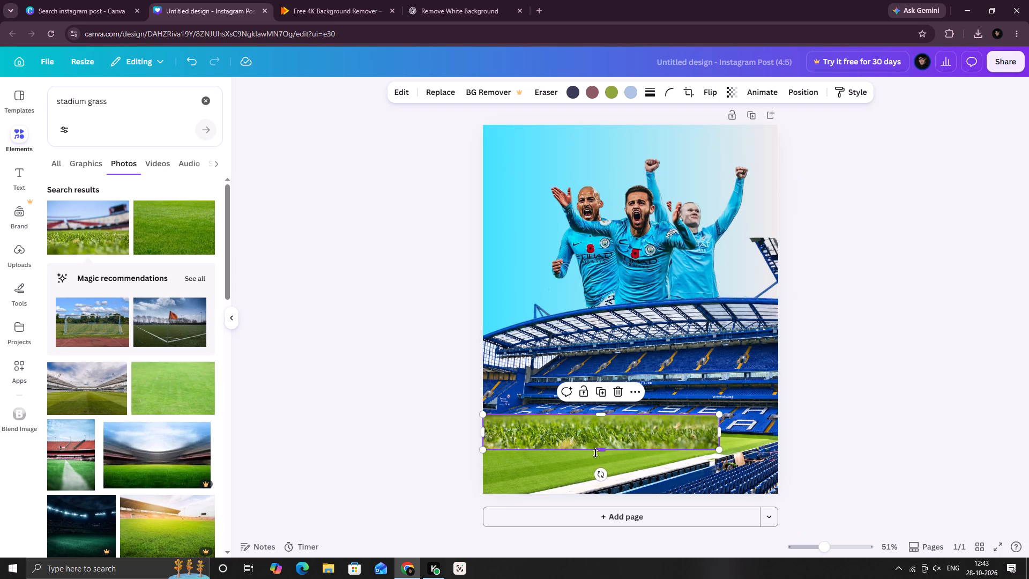
pyautogui.click(600, 449)
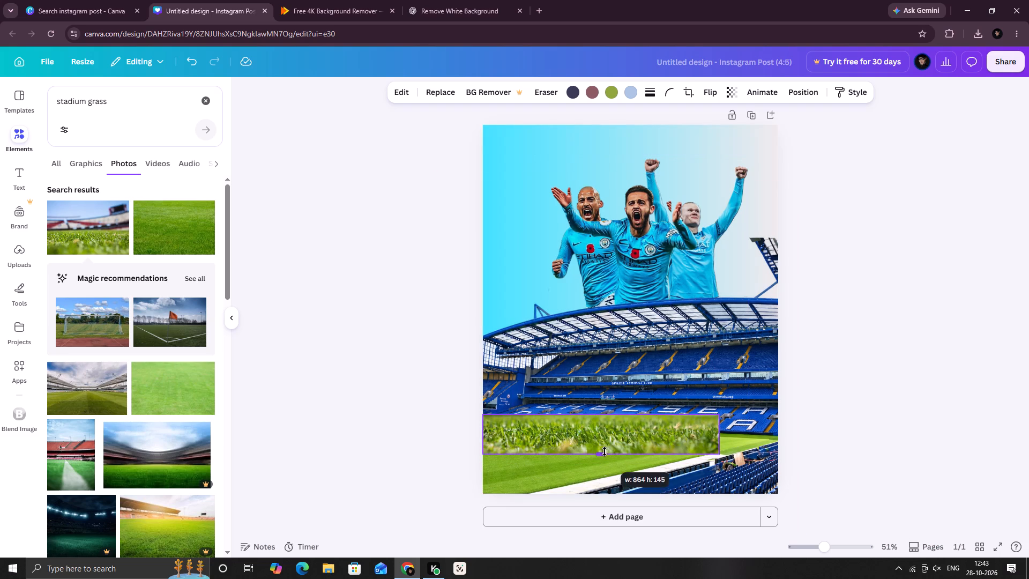
pyautogui.moveTo(717, 450); pyautogui.dragTo(726, 471)
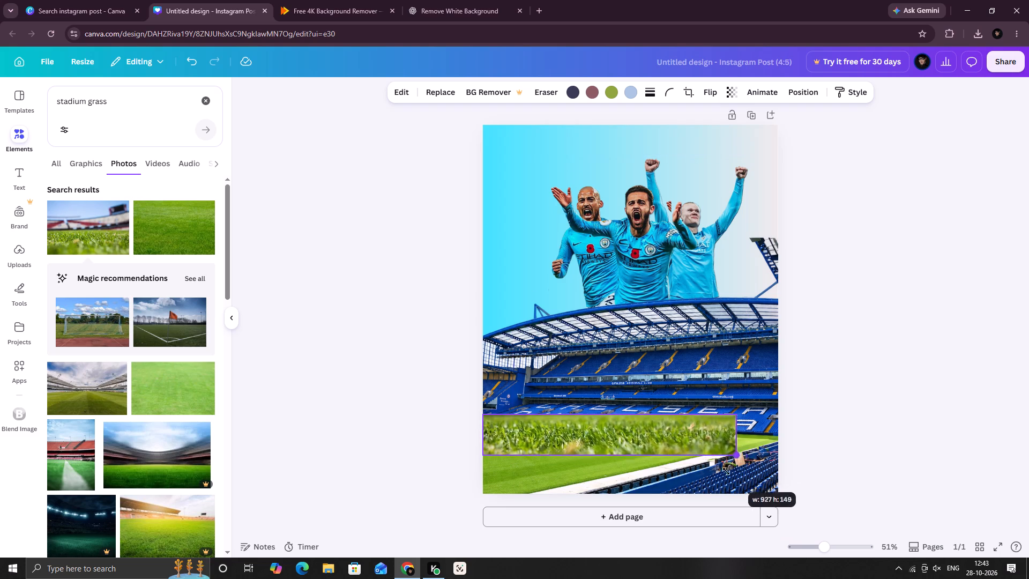
pyautogui.moveTo(726, 471); pyautogui.dragTo(712, 466)
# Rotate the grass strip slightly clockwise so it slopes down to the right, and move it lower over the pitch.
pyautogui.moveTo(598, 477); pyautogui.dragTo(588, 466)
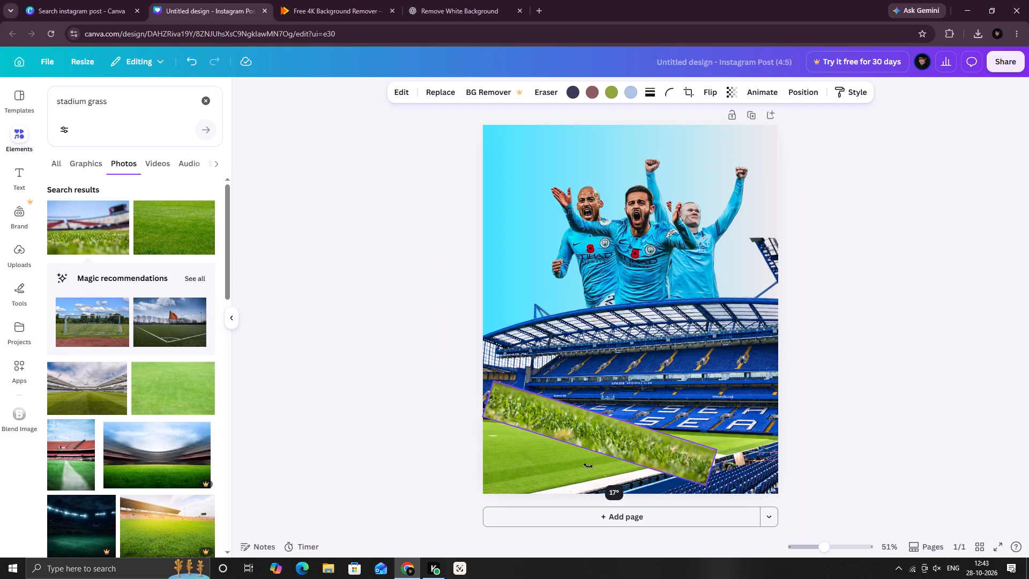
pyautogui.moveTo(588, 466); pyautogui.dragTo(606, 492)
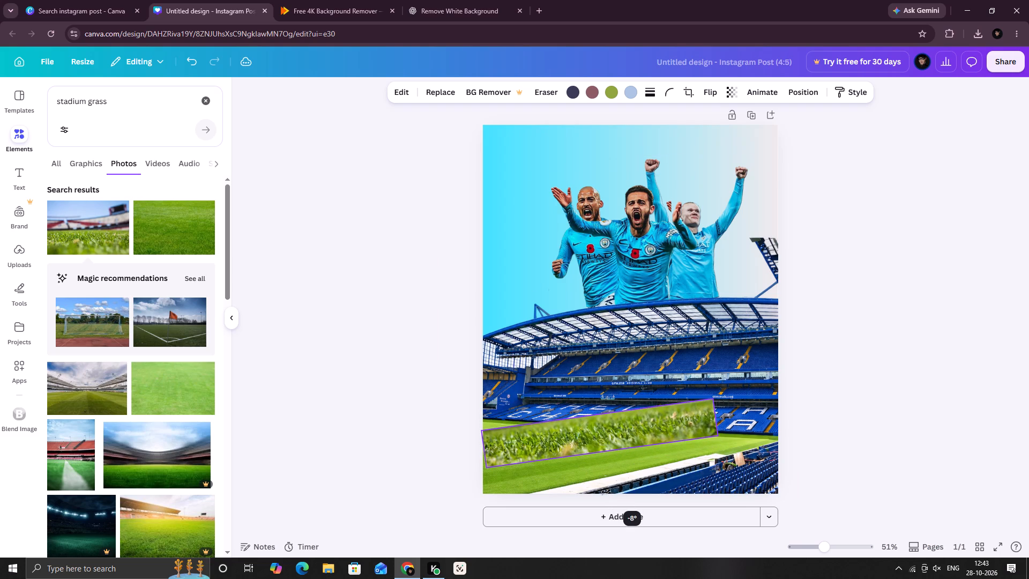
pyautogui.moveTo(606, 492); pyautogui.dragTo(591, 472)
pyautogui.moveTo(610, 426); pyautogui.dragTo(603, 446)
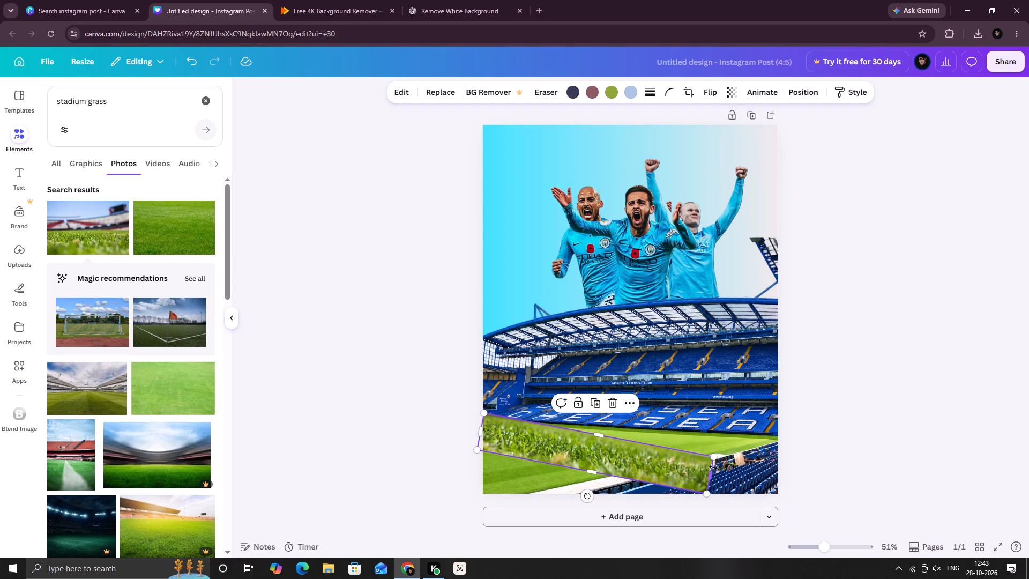
# Enlarge the tilted grass strip until it extends past both sides of the page and covers most of the pitch.
pyautogui.moveTo(715, 455); pyautogui.dragTo(830, 417)
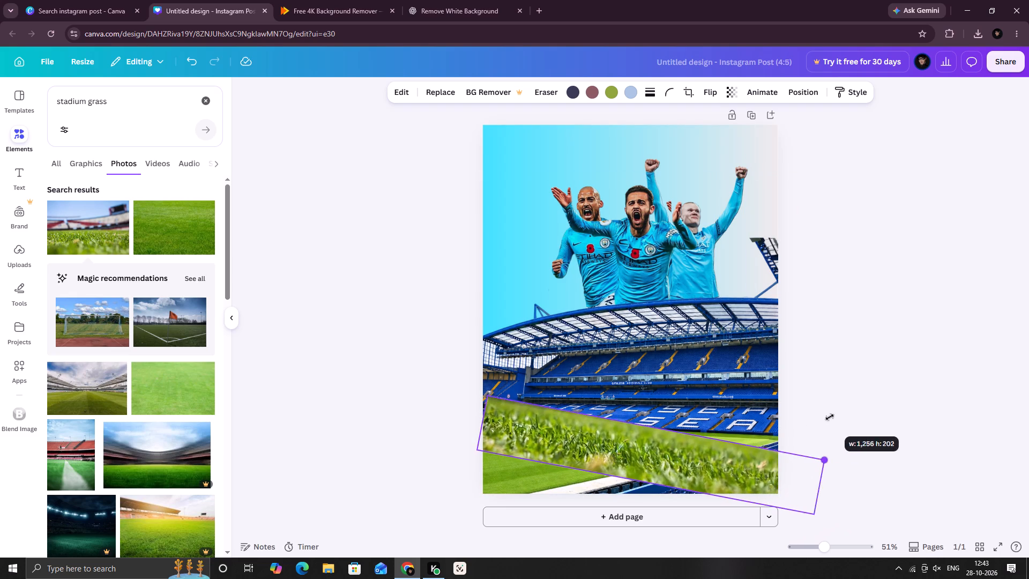
pyautogui.moveTo(830, 417); pyautogui.dragTo(867, 404)
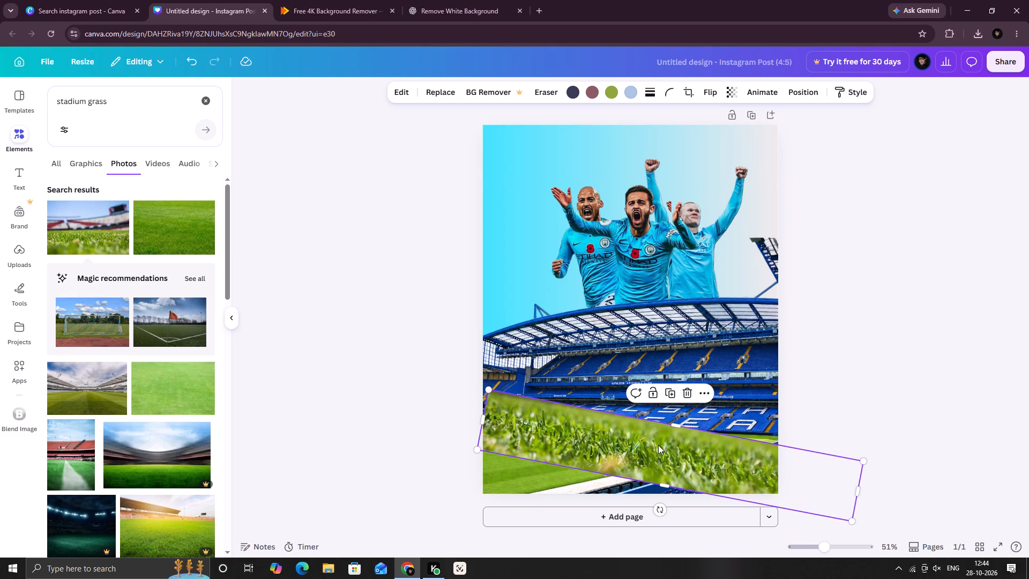
pyautogui.moveTo(476, 449); pyautogui.dragTo(409, 476)
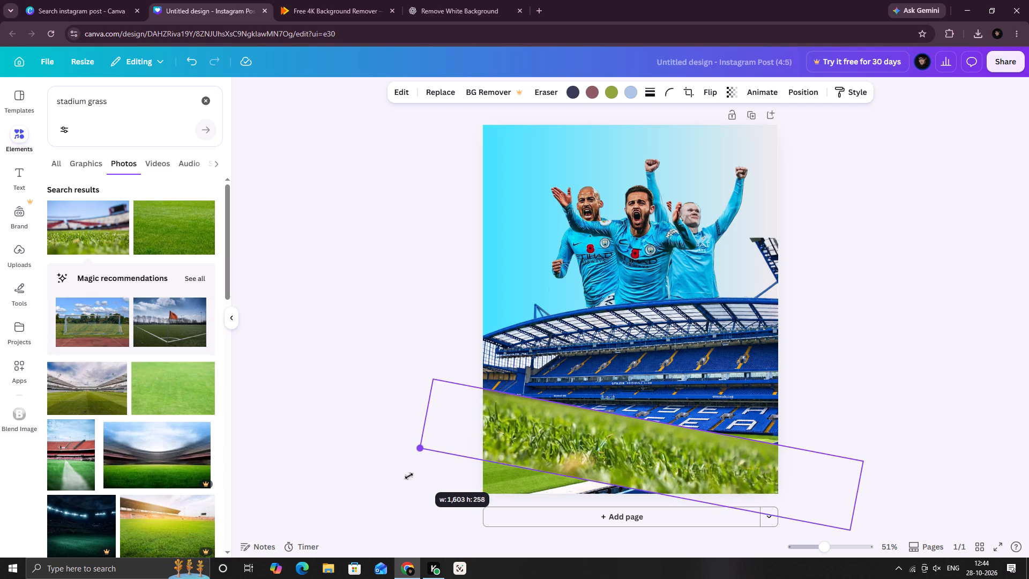
pyautogui.moveTo(409, 476); pyautogui.dragTo(349, 493)
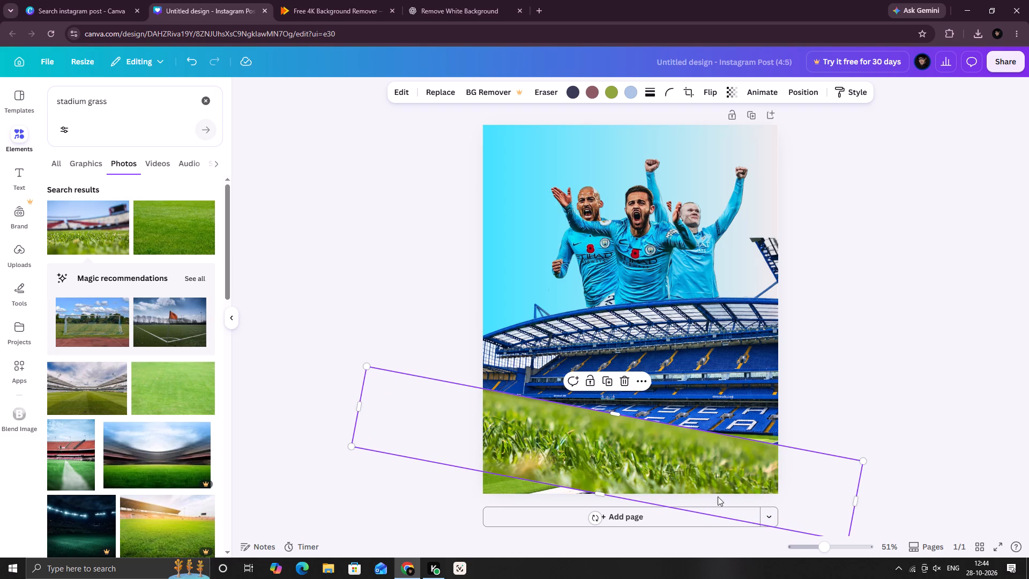
pyautogui.click(620, 472)
pyautogui.click(775, 476)
# Reduce the grass strip's clockwise tilt and reposition it across the bottom of the page, over the stadium's pitch.
pyautogui.moveTo(661, 440); pyautogui.dragTo(665, 422, button='right')
pyautogui.click(979, 394)
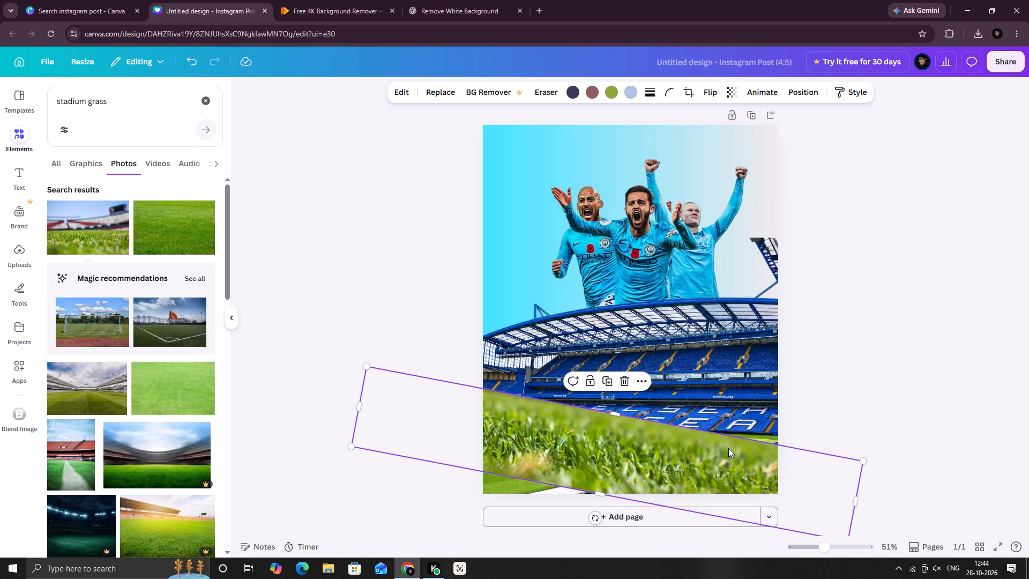
pyautogui.moveTo(670, 448); pyautogui.dragTo(645, 439)
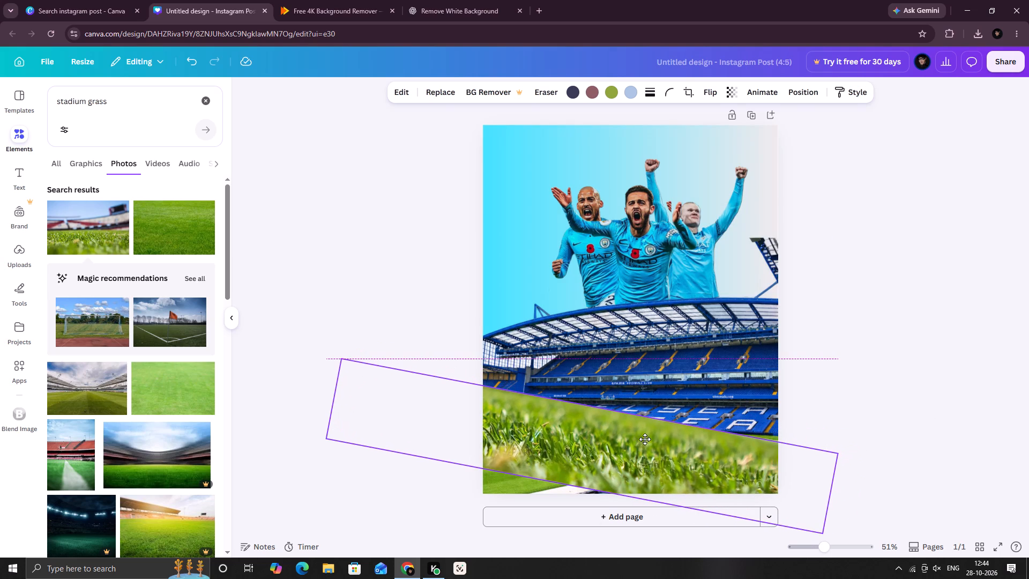
pyautogui.moveTo(645, 439); pyautogui.dragTo(646, 455)
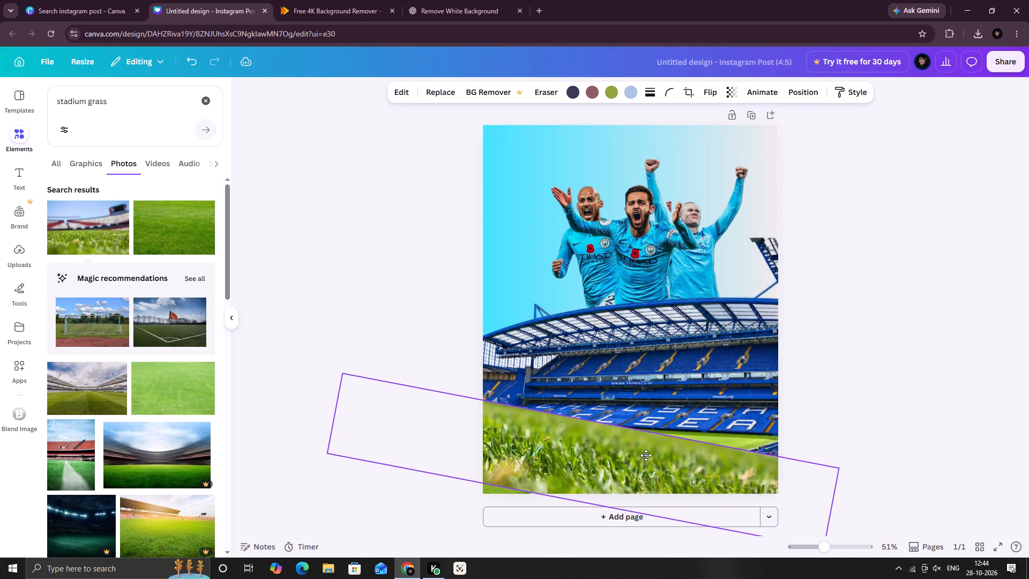
pyautogui.moveTo(646, 455); pyautogui.dragTo(665, 384)
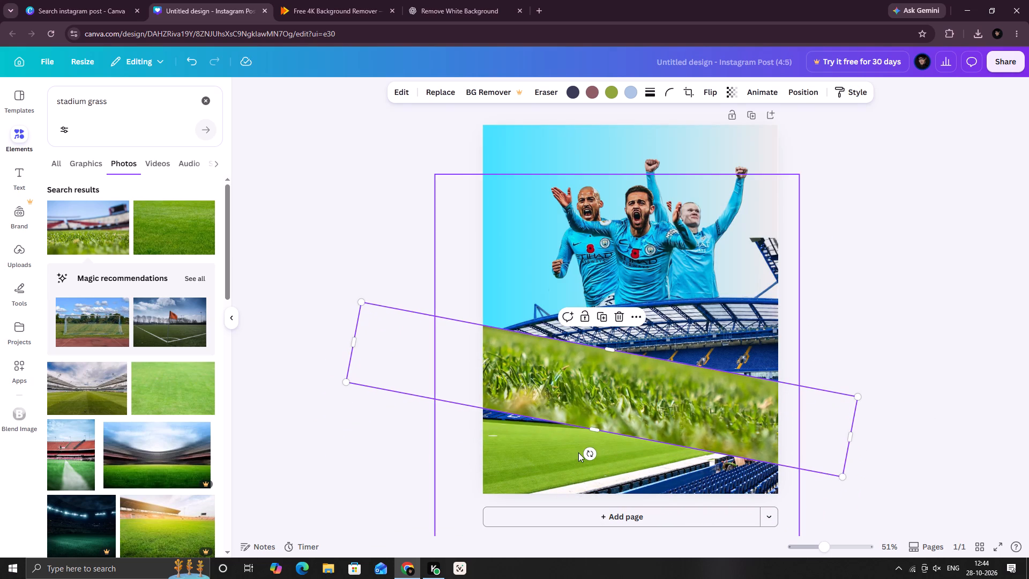
pyautogui.click(587, 452)
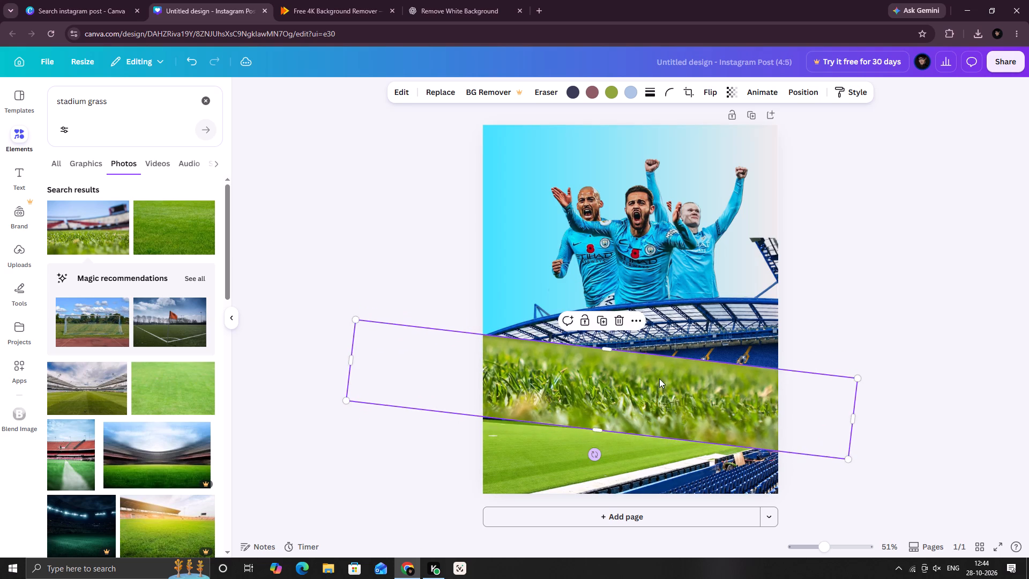
pyautogui.moveTo(659, 378); pyautogui.dragTo(640, 452)
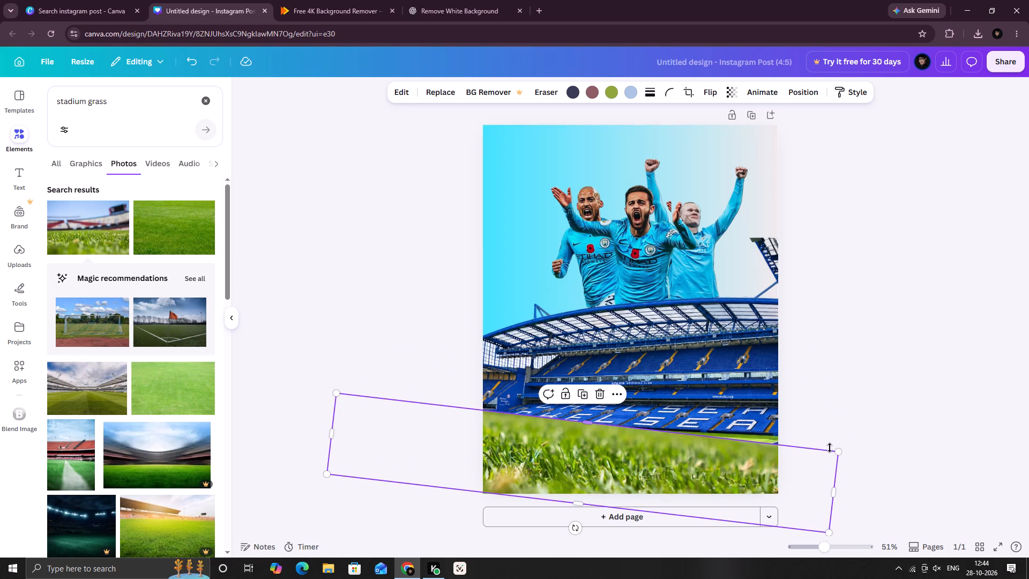
# Enlarge the grass strip slightly and move it down so its upper edge sits near the CHELSEA seat lettering.
pyautogui.moveTo(841, 454); pyautogui.dragTo(885, 424)
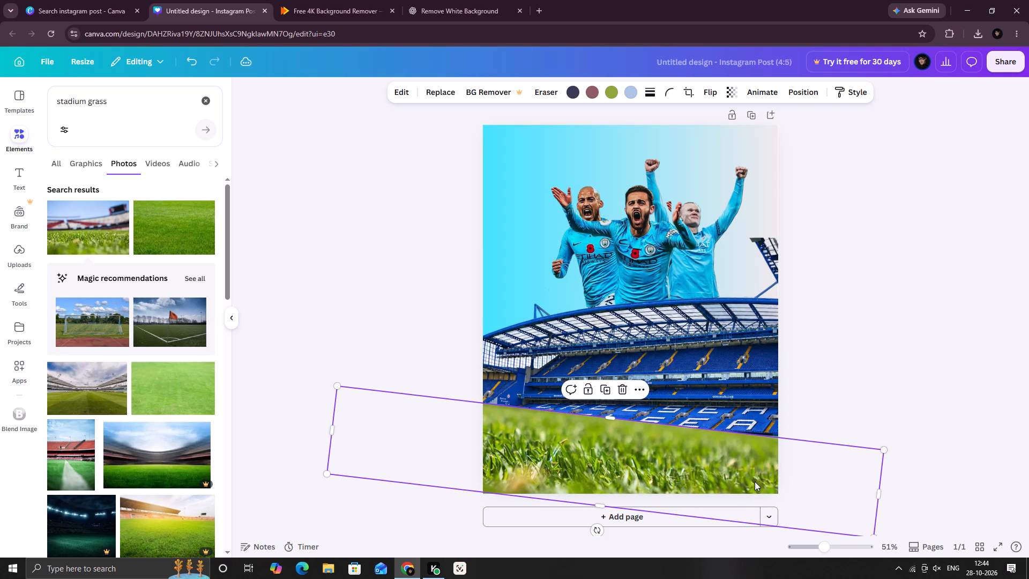
pyautogui.moveTo(620, 465); pyautogui.dragTo(622, 455)
pyautogui.click(596, 516)
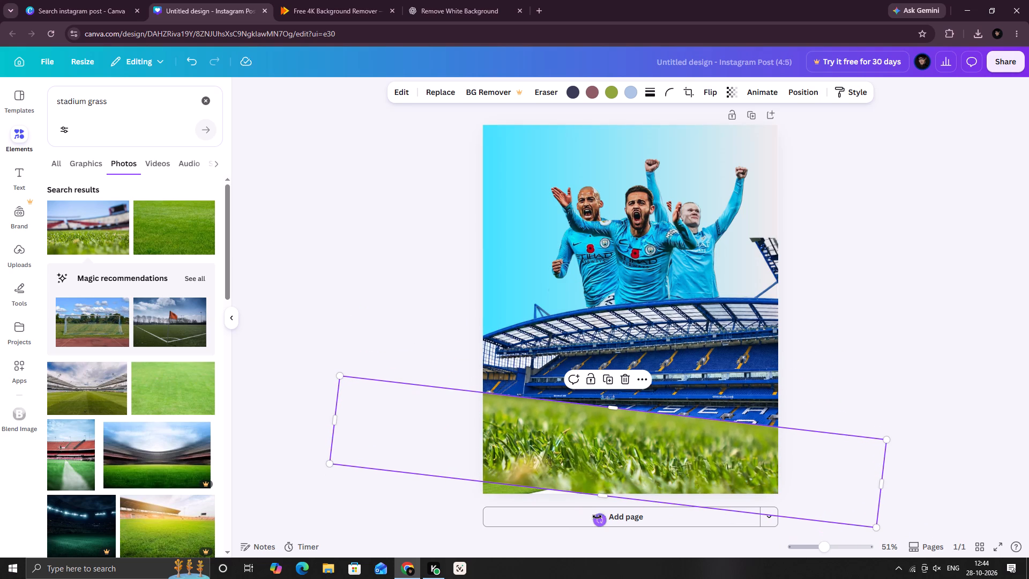
pyautogui.moveTo(625, 477); pyautogui.dragTo(610, 496)
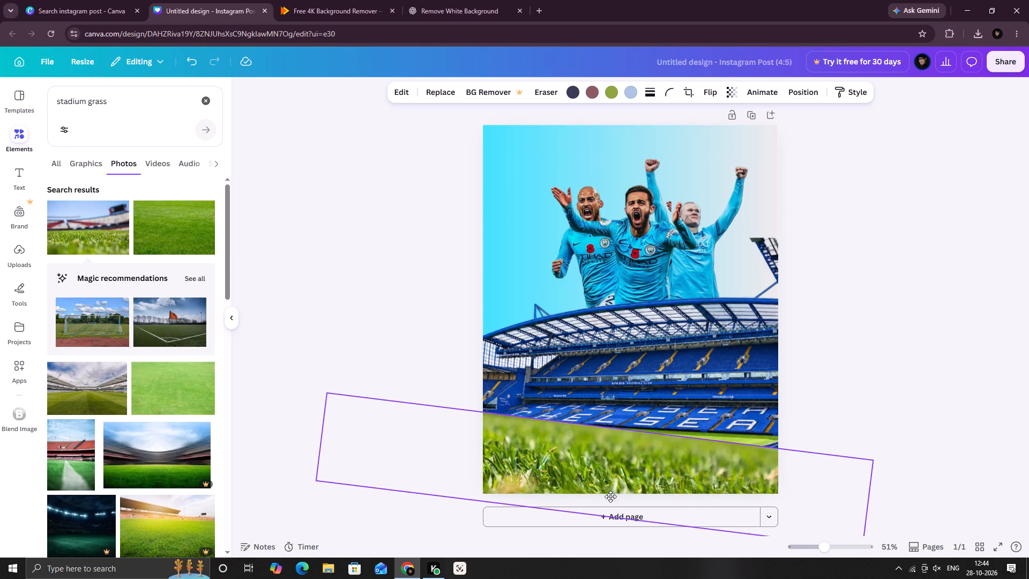
pyautogui.moveTo(610, 496); pyautogui.dragTo(616, 496)
# Rotate the grass strip closer to horizontal and align its upper edge just below the CHELSEA seat lettering, covering the pitch.
pyautogui.moveTo(892, 506); pyautogui.dragTo(904, 486)
pyautogui.click(916, 380)
pyautogui.click(603, 449)
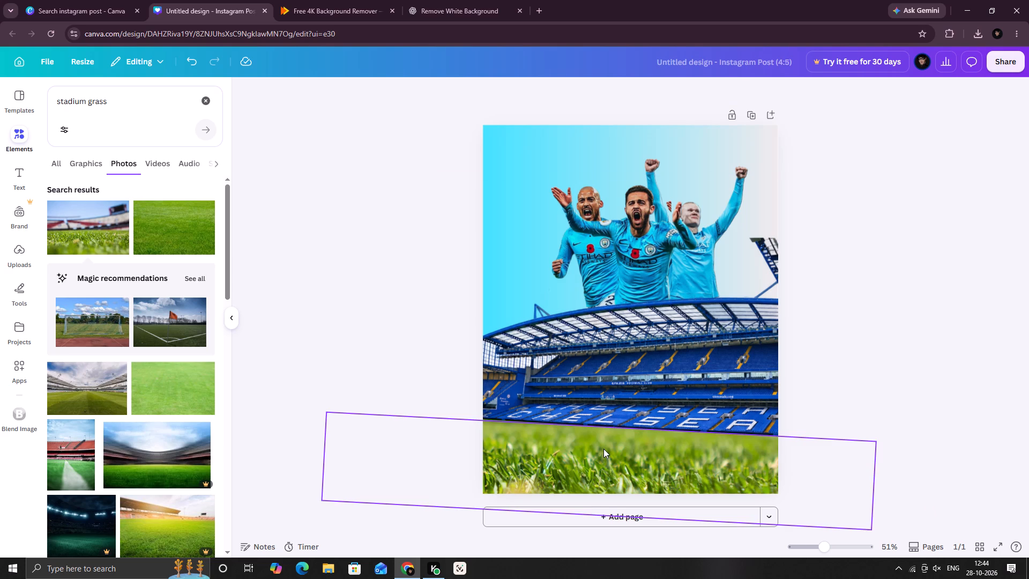
pyautogui.moveTo(601, 452); pyautogui.dragTo(595, 463)
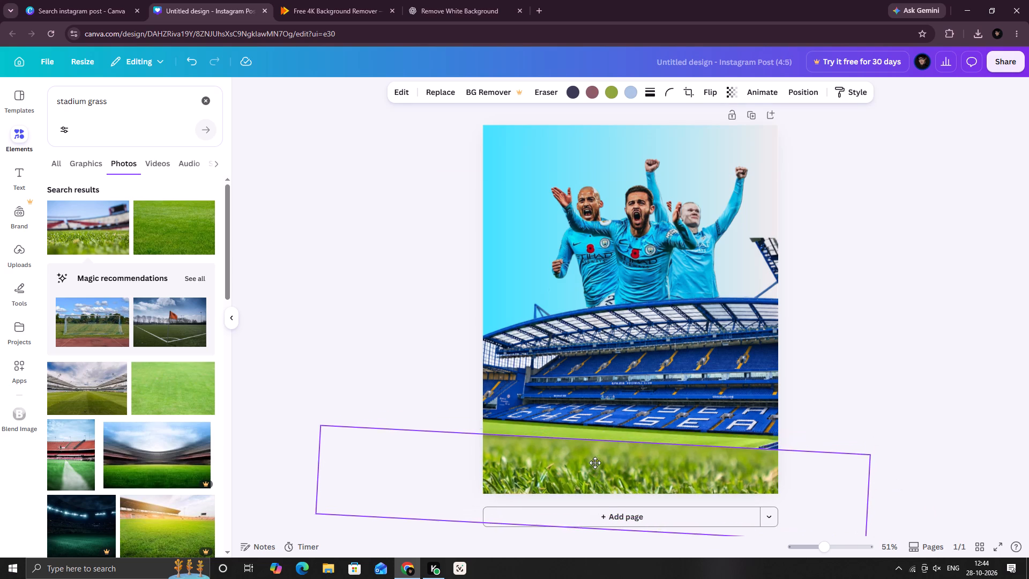
pyautogui.moveTo(595, 463); pyautogui.dragTo(595, 450)
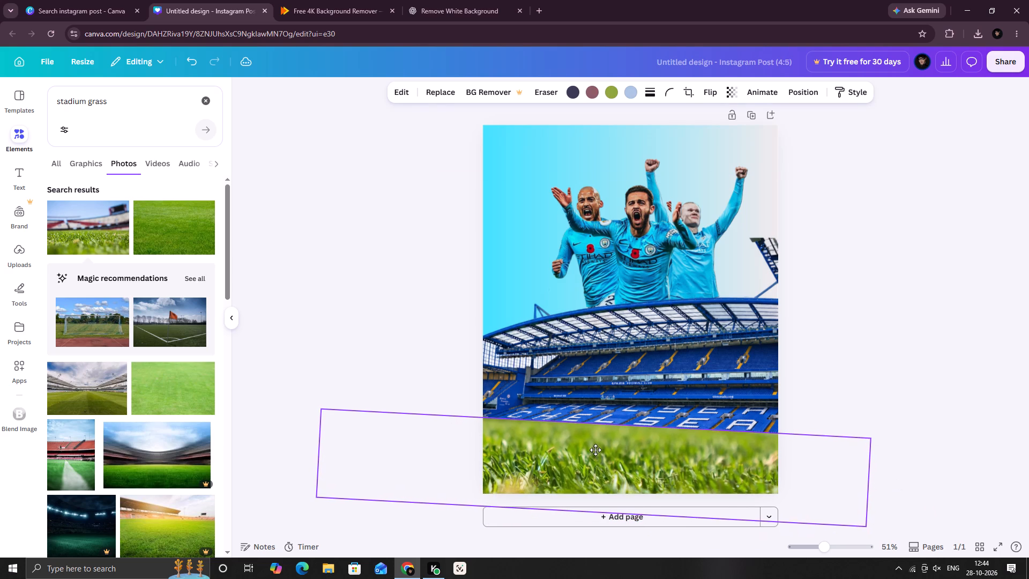
pyautogui.moveTo(595, 450); pyautogui.dragTo(596, 455)
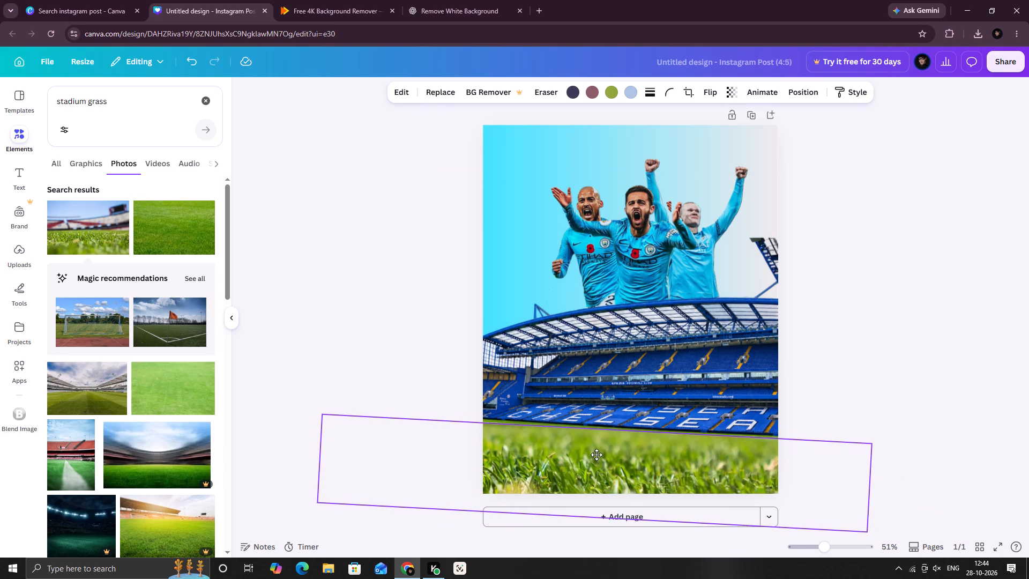
pyautogui.moveTo(596, 455); pyautogui.dragTo(596, 454)
# Fine-tune the grass strip's slight tilt, enlarge it a little, and nudge it to follow the base of the stands.
pyautogui.moveTo(895, 488); pyautogui.dragTo(897, 493)
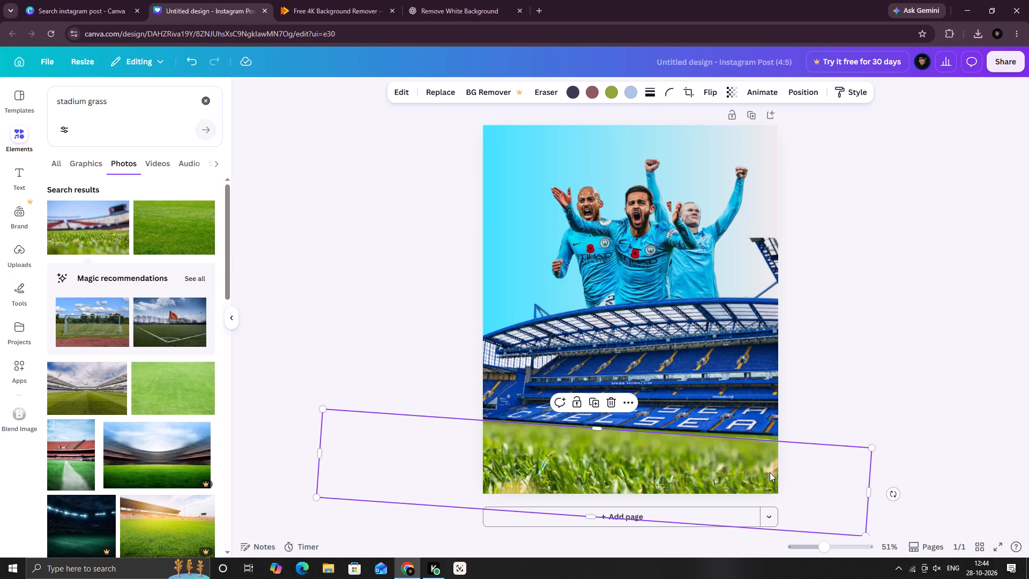
pyautogui.click(759, 469)
pyautogui.click(752, 450)
pyautogui.moveTo(872, 446); pyautogui.dragTo(892, 424)
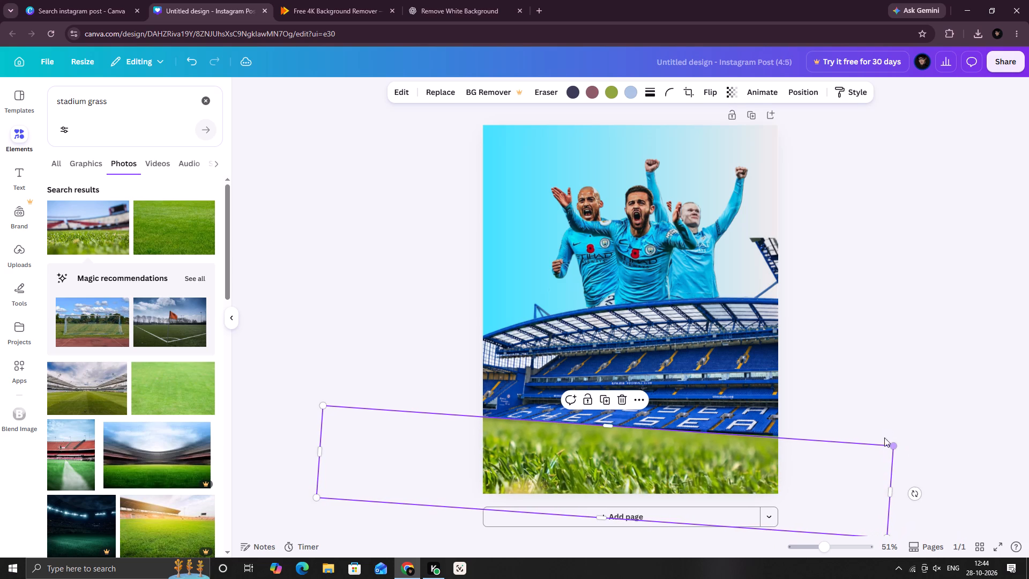
pyautogui.moveTo(915, 489); pyautogui.dragTo(918, 484)
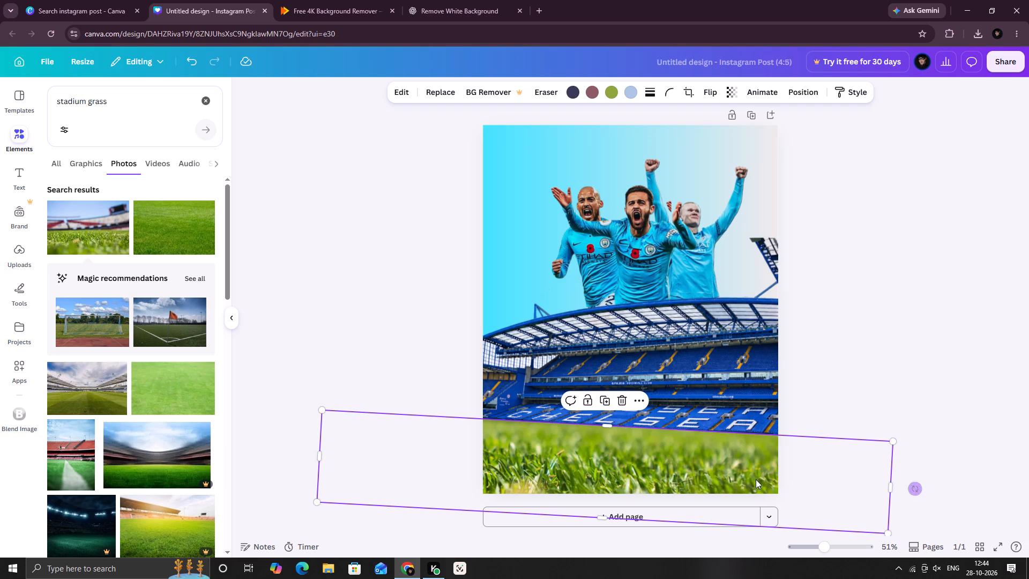
pyautogui.moveTo(698, 474); pyautogui.dragTo(694, 477)
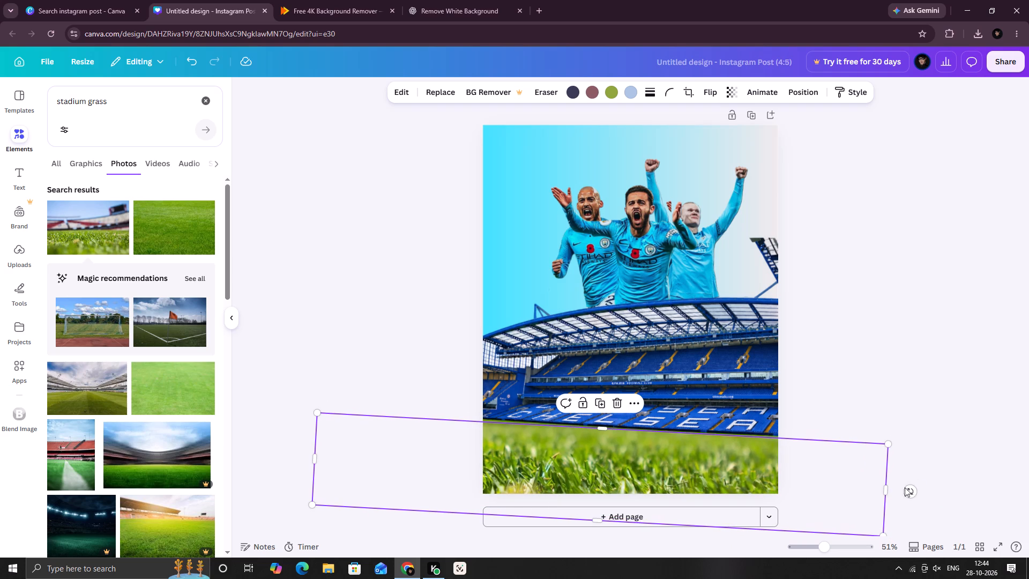
pyautogui.click(905, 487)
pyautogui.click(919, 381)
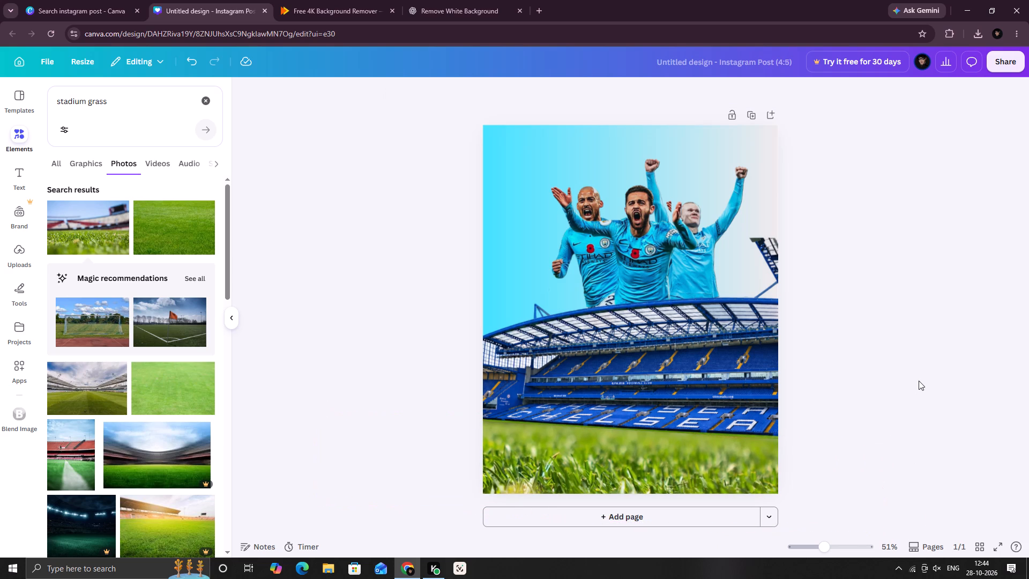
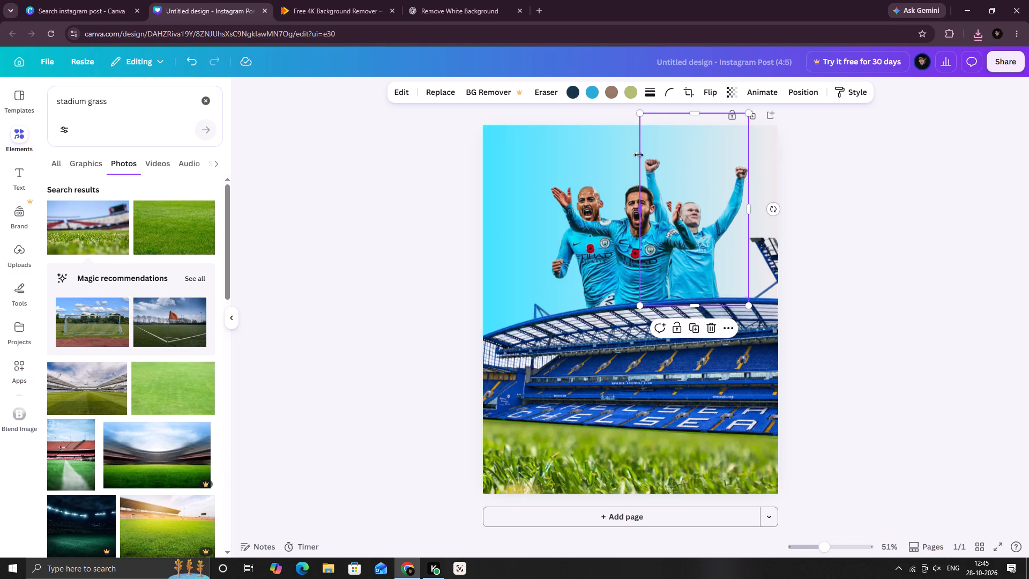
# Enlarge the player cutout with both arms raised so that his higher fist reaches the page's top edge.
pyautogui.moveTo(640, 115); pyautogui.dragTo(603, 83)
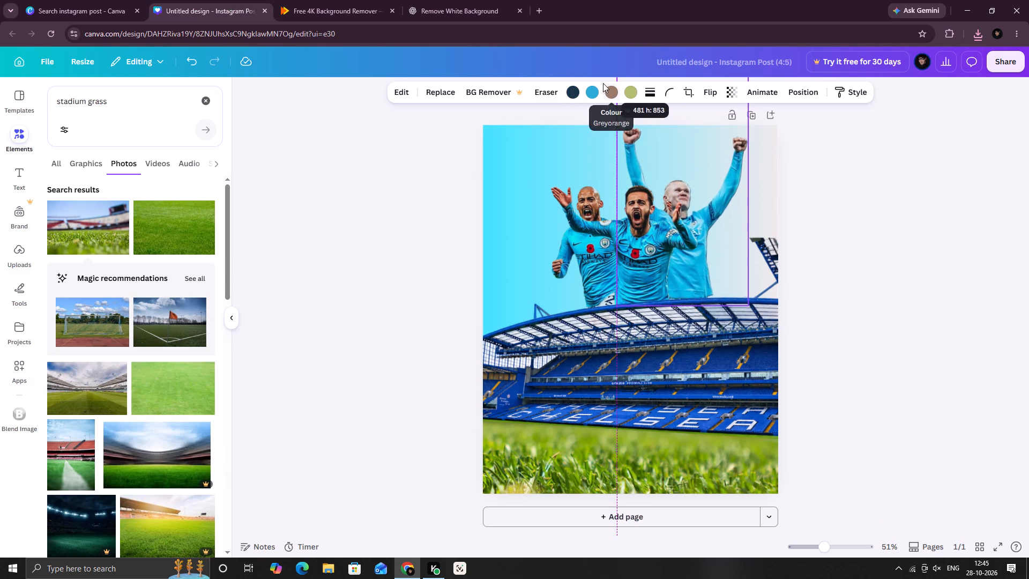
pyautogui.moveTo(603, 83); pyautogui.dragTo(601, 79)
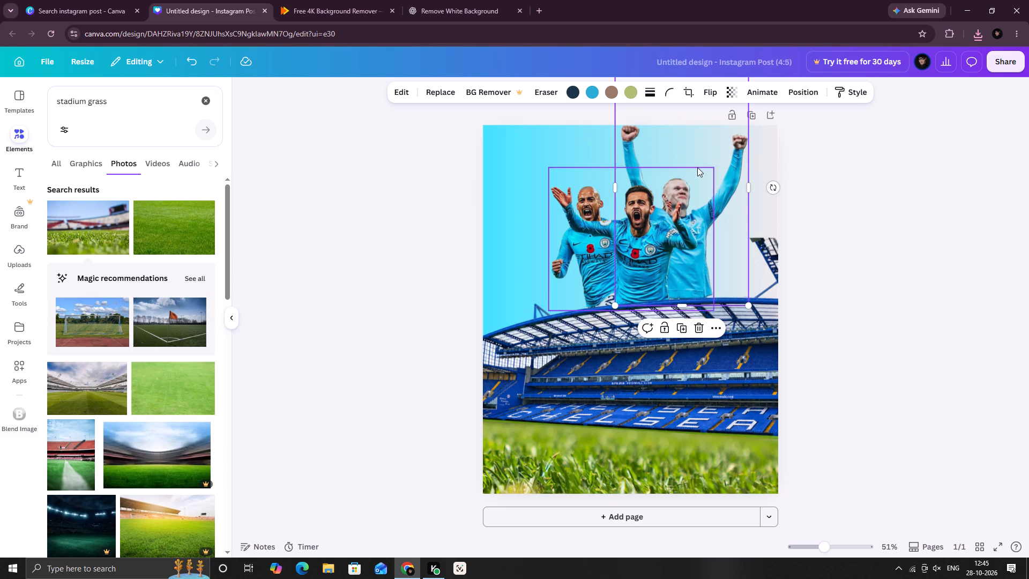
# Select the bald player's cutout in the layer stack and enlarge it up and outward so he stands above the middle player.
pyautogui.click(584, 196)
pyautogui.click(596, 180)
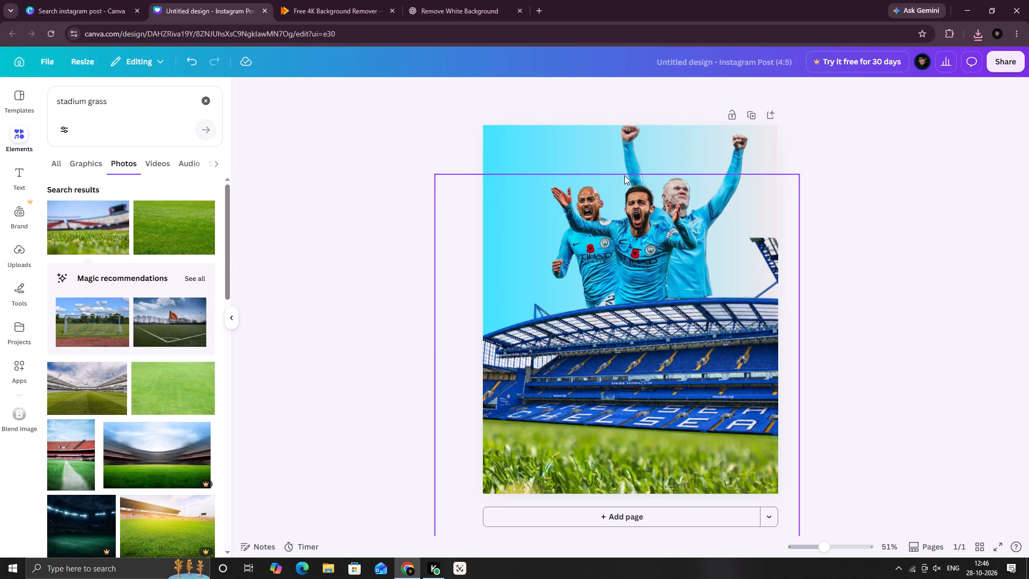
pyautogui.click(599, 198)
pyautogui.click(646, 209)
pyautogui.rightClick(633, 226)
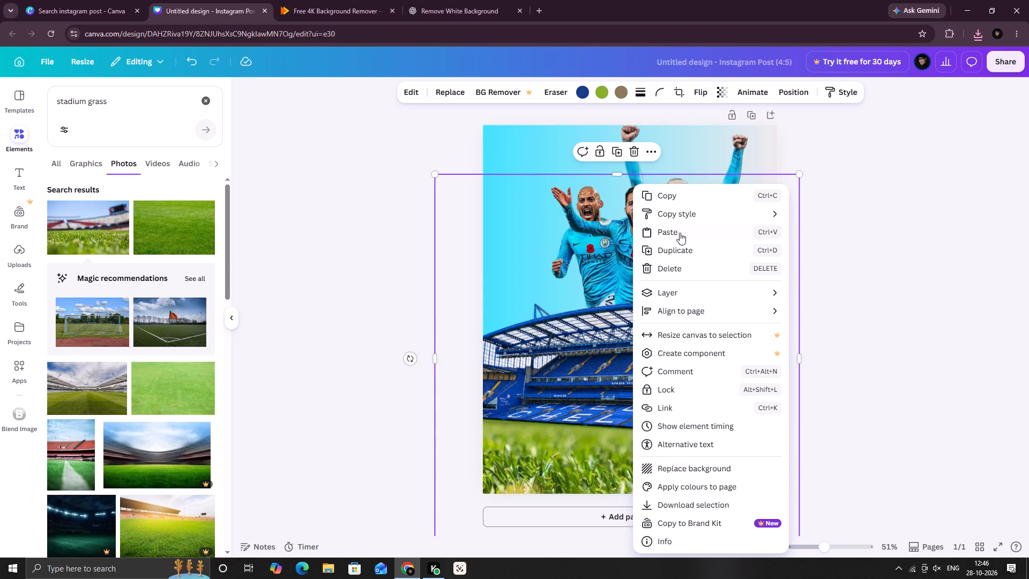
pyautogui.click(698, 296)
pyautogui.click(834, 369)
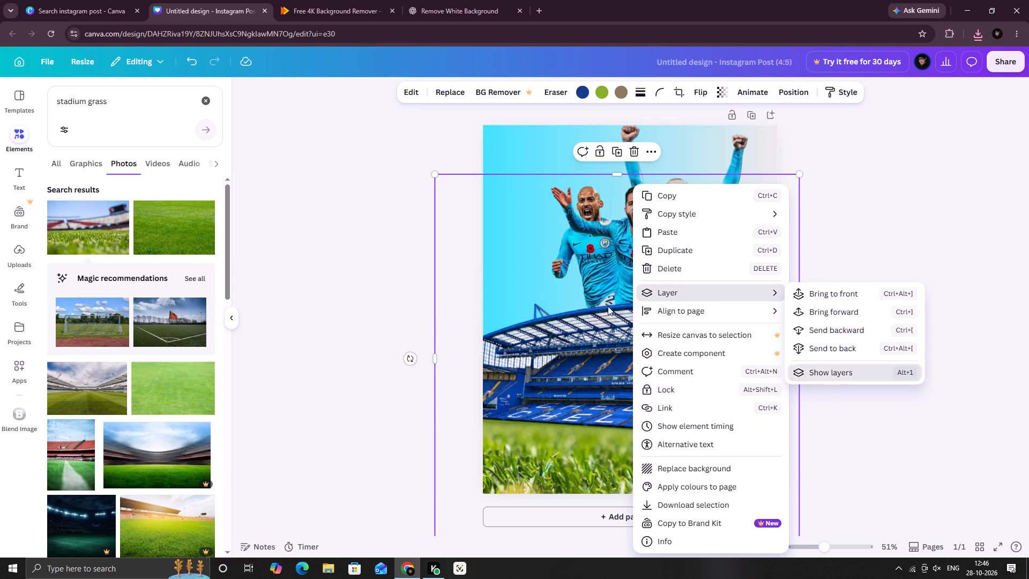
pyautogui.click(152, 282)
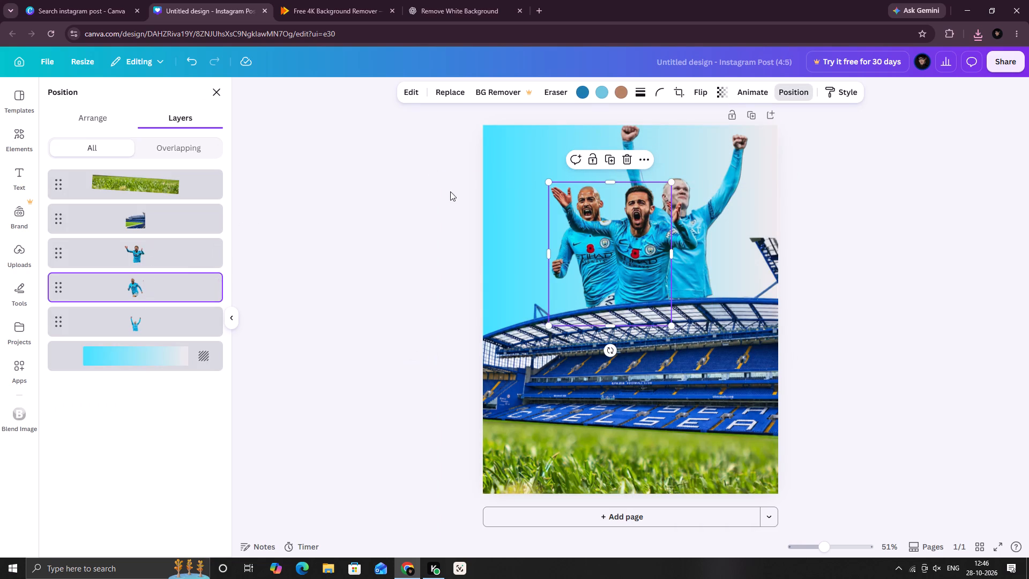
pyautogui.moveTo(550, 185); pyautogui.dragTo(532, 158)
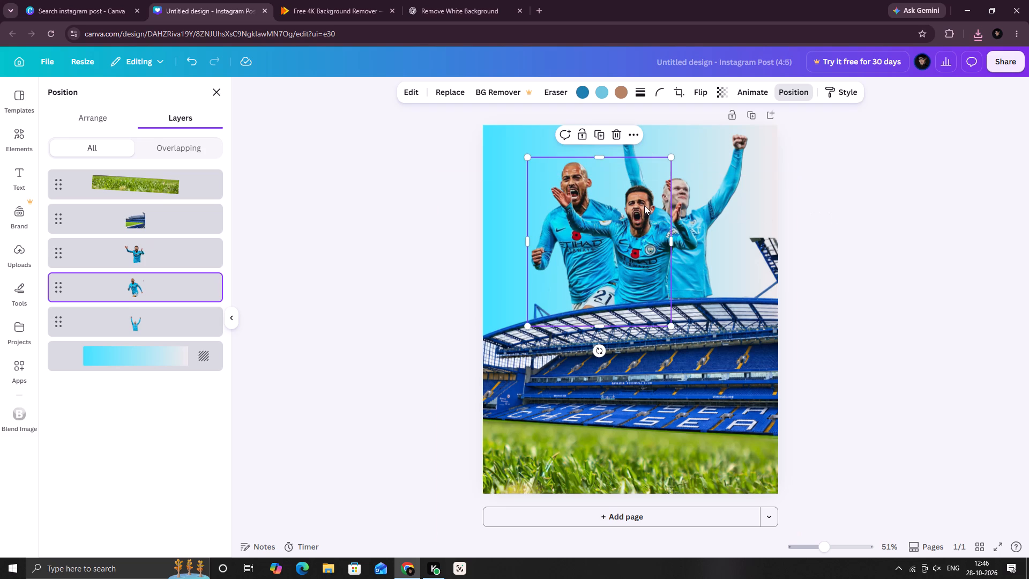
pyautogui.click(899, 195)
pyautogui.click(900, 195)
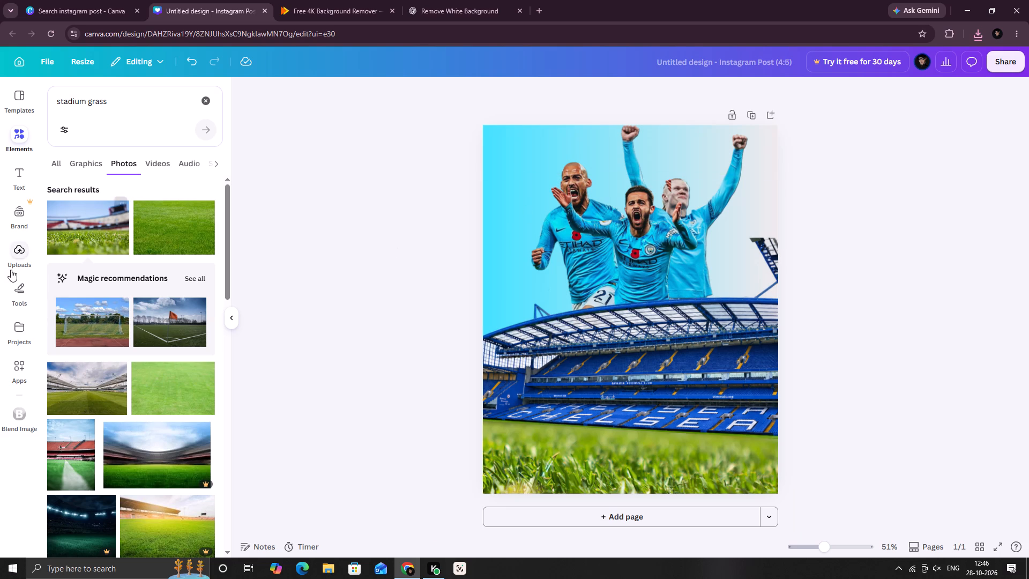
pyautogui.click(27, 254)
pyautogui.click(130, 124)
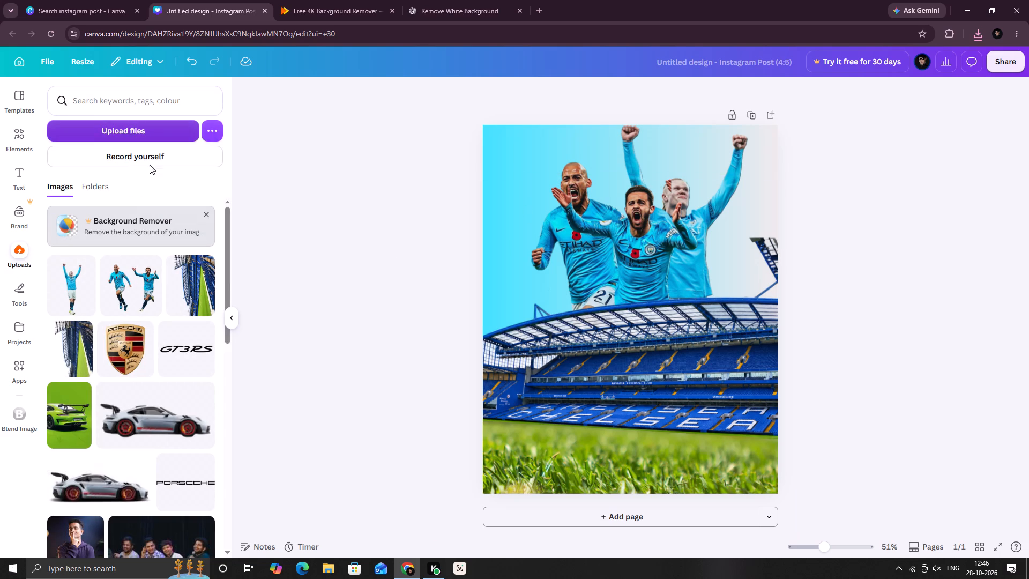
pyautogui.click(56, 133)
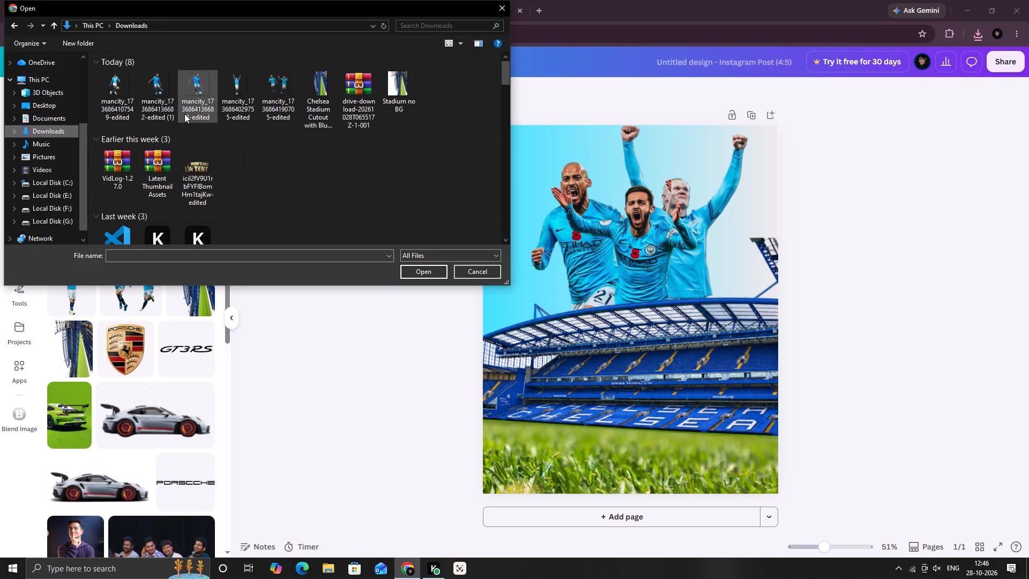
pyautogui.doubleClick(110, 108)
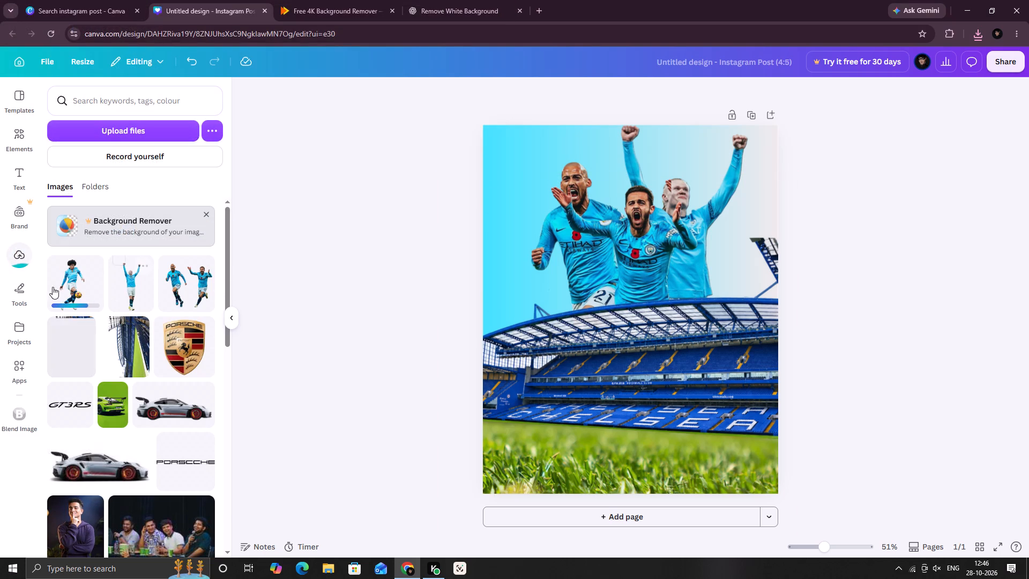
# Add the uploaded cutout of the player with the ball and place him on the grass in the page's lower right area.
pyautogui.click(56, 281)
pyautogui.moveTo(620, 288); pyautogui.dragTo(694, 360)
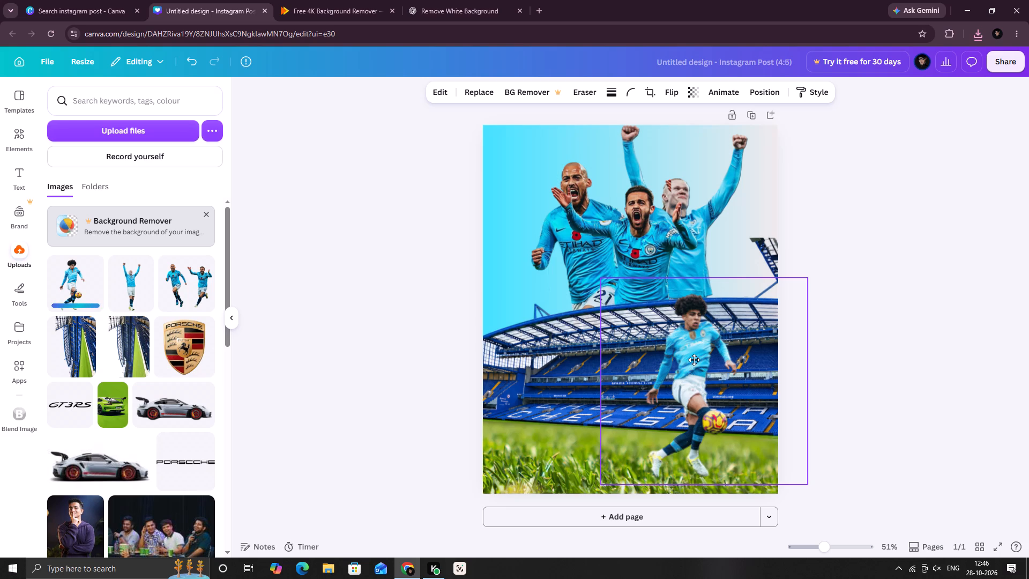
pyautogui.moveTo(694, 360); pyautogui.dragTo(683, 360)
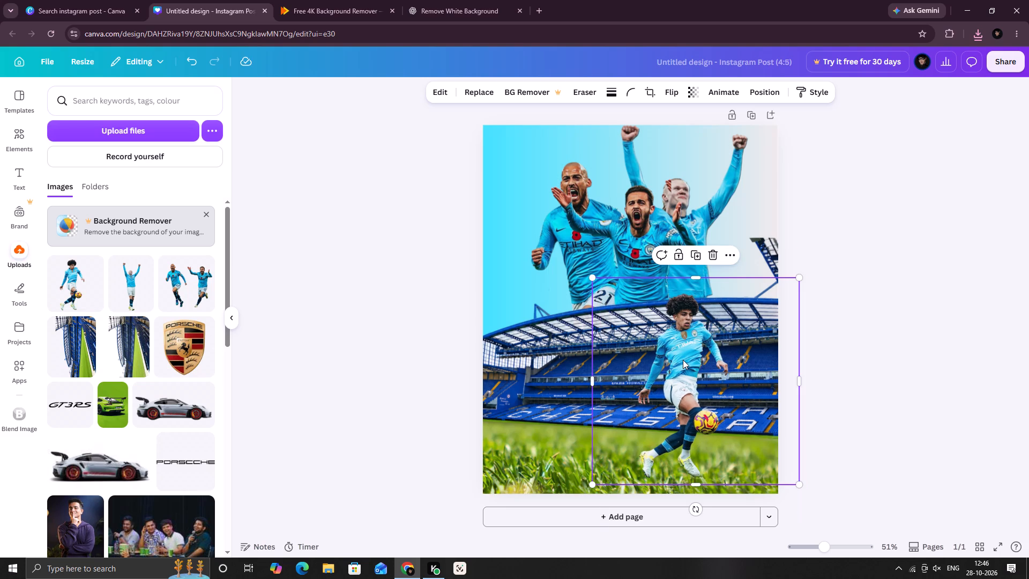
pyautogui.click(683, 360)
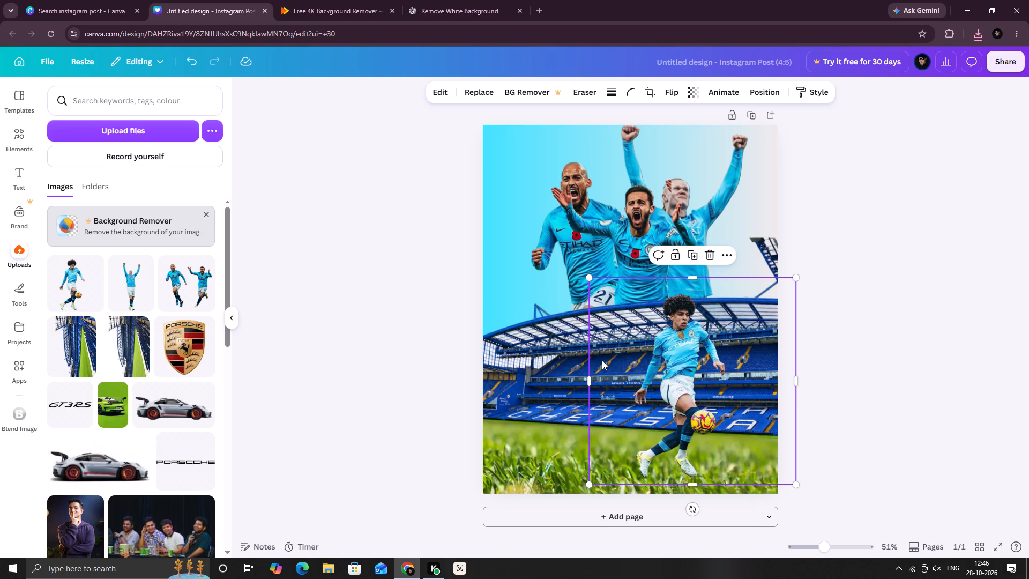
pyautogui.click(150, 133)
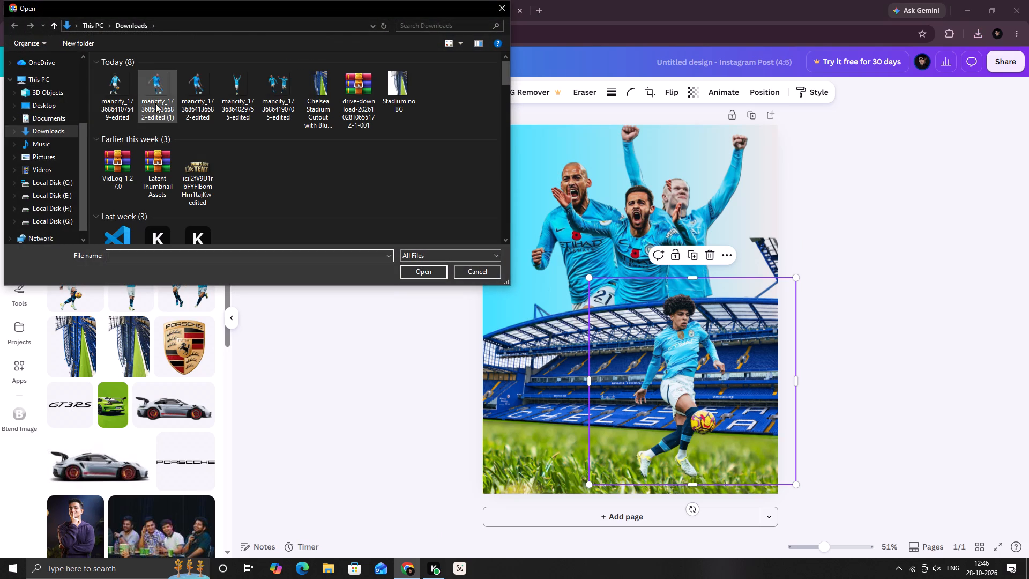
pyautogui.doubleClick(170, 96)
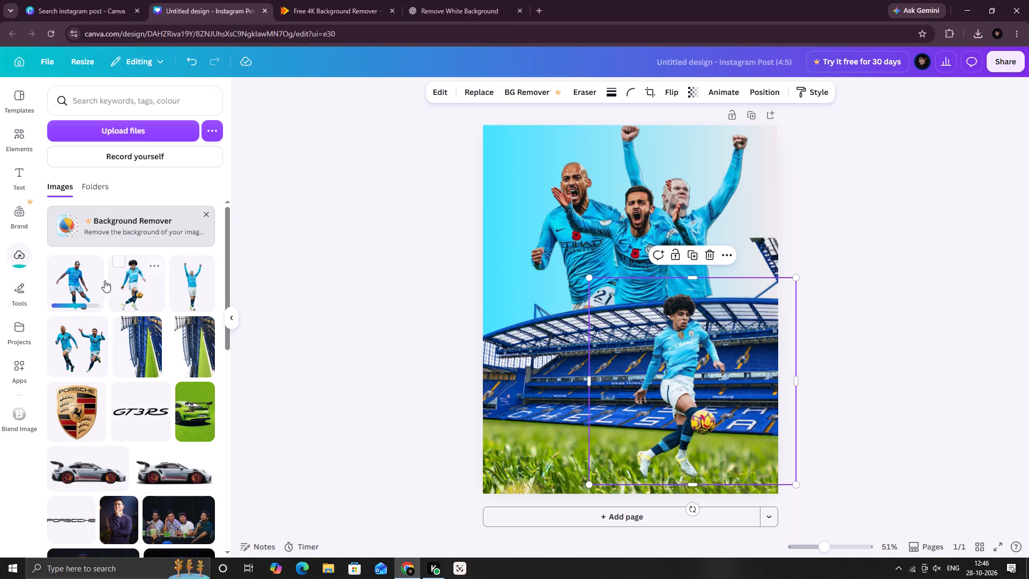
# Add the uploaded cutout of the short-haired dribbling player and place him on the grass to the left of the curly-haired player.
pyautogui.click(83, 277)
pyautogui.moveTo(628, 312); pyautogui.dragTo(536, 354)
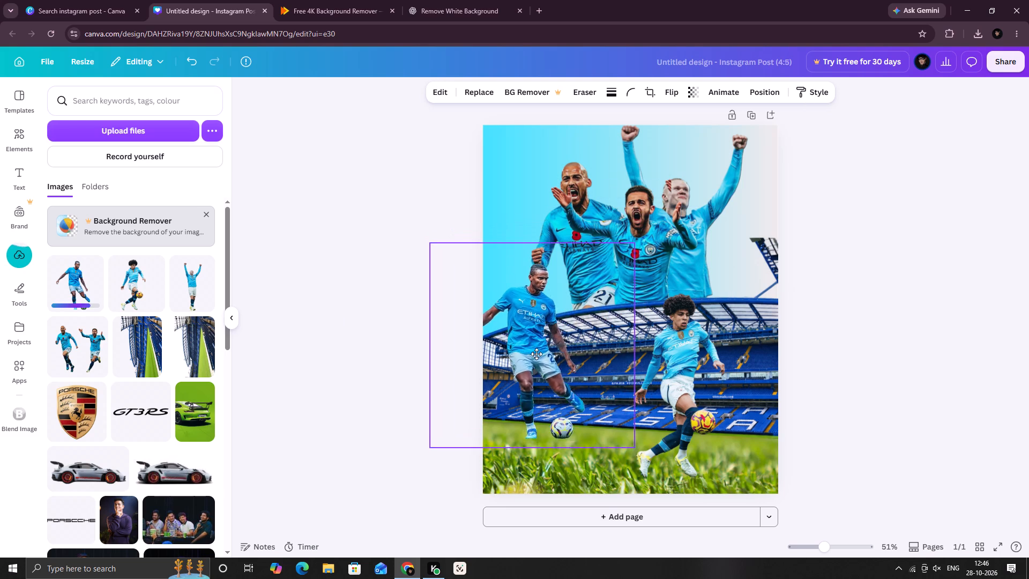
pyautogui.moveTo(536, 354); pyautogui.dragTo(551, 375)
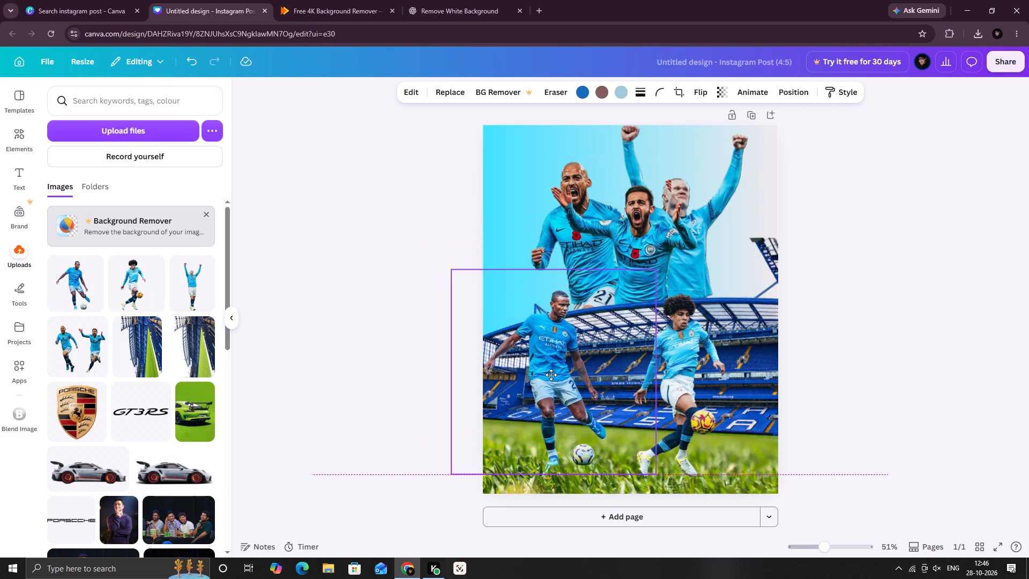
pyautogui.moveTo(551, 375); pyautogui.dragTo(575, 379)
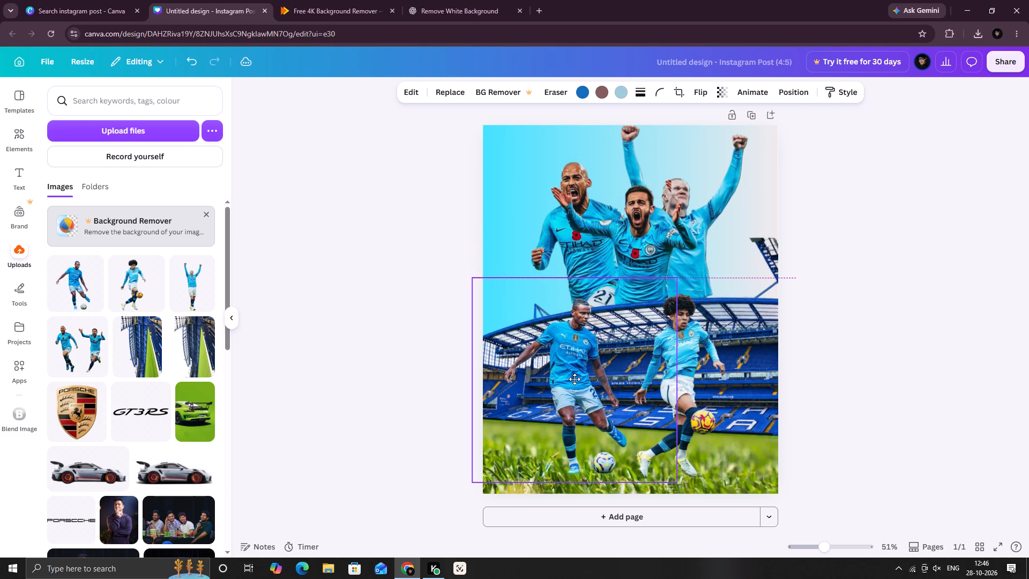
pyautogui.moveTo(575, 379); pyautogui.dragTo(572, 378)
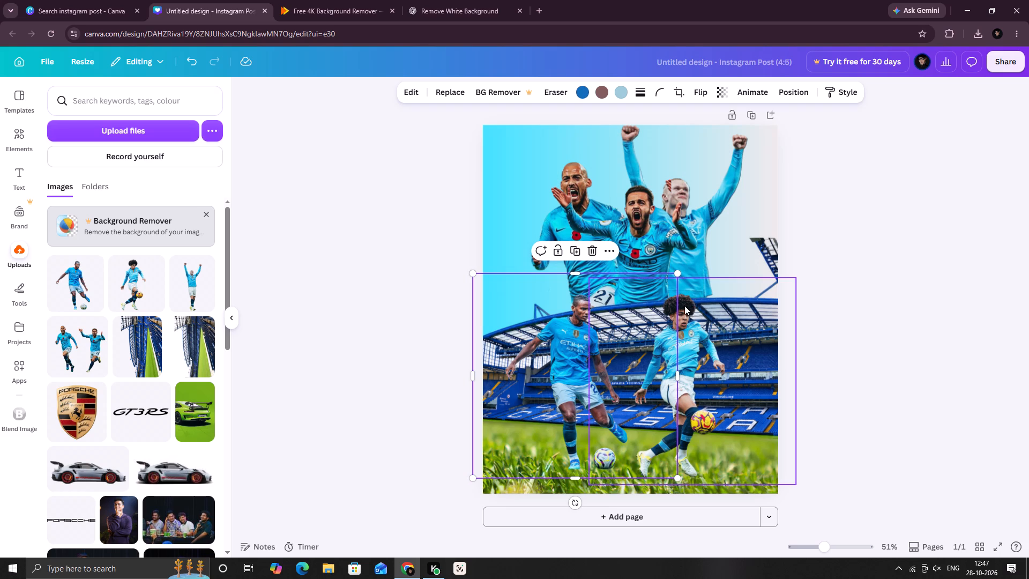
# Select the front celebrating player behind the stadium through the layer list and move his cutout down toward the stadium roof.
pyautogui.click(665, 202)
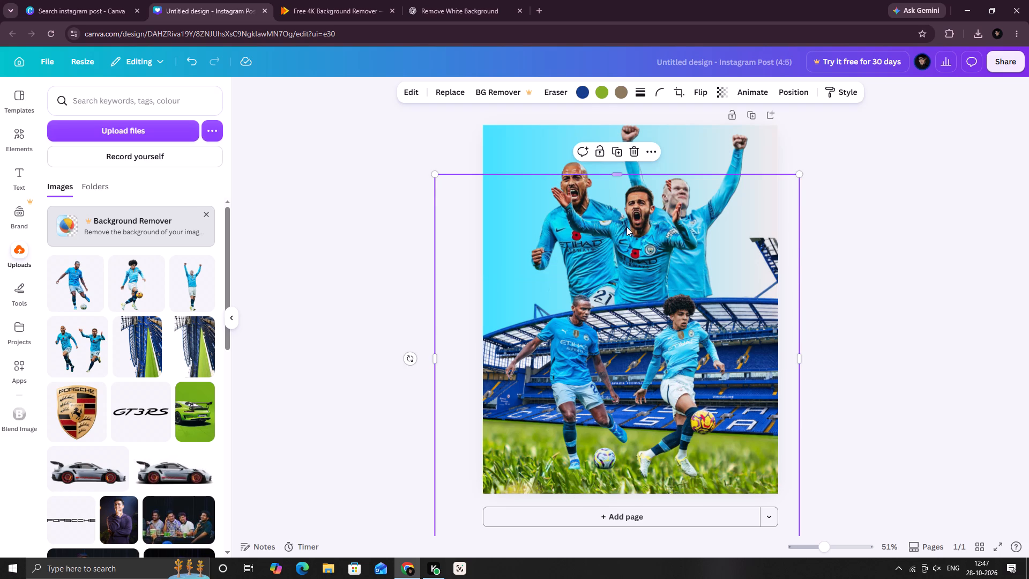
pyautogui.rightClick(626, 227)
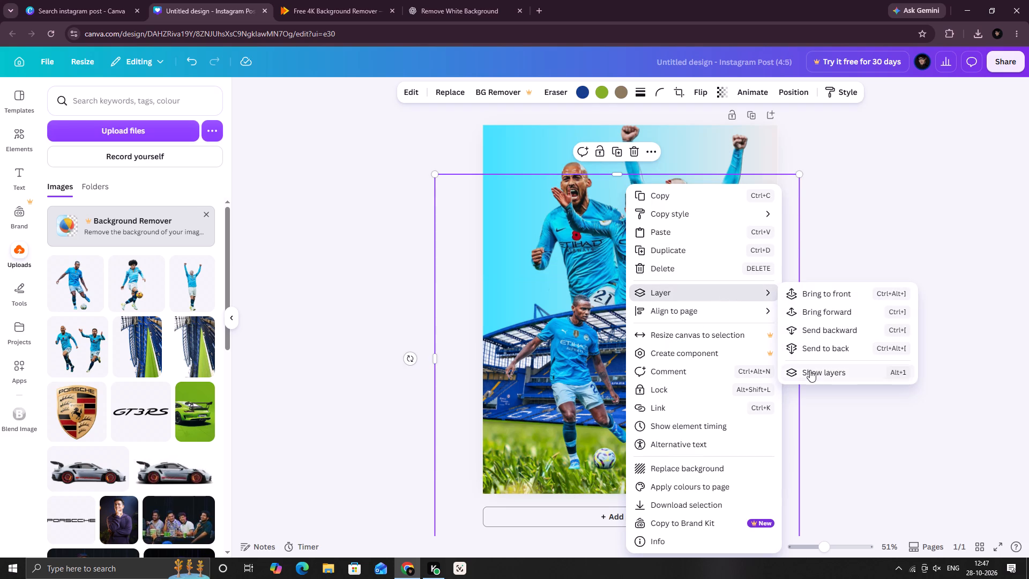
pyautogui.click(810, 370)
pyautogui.click(133, 326)
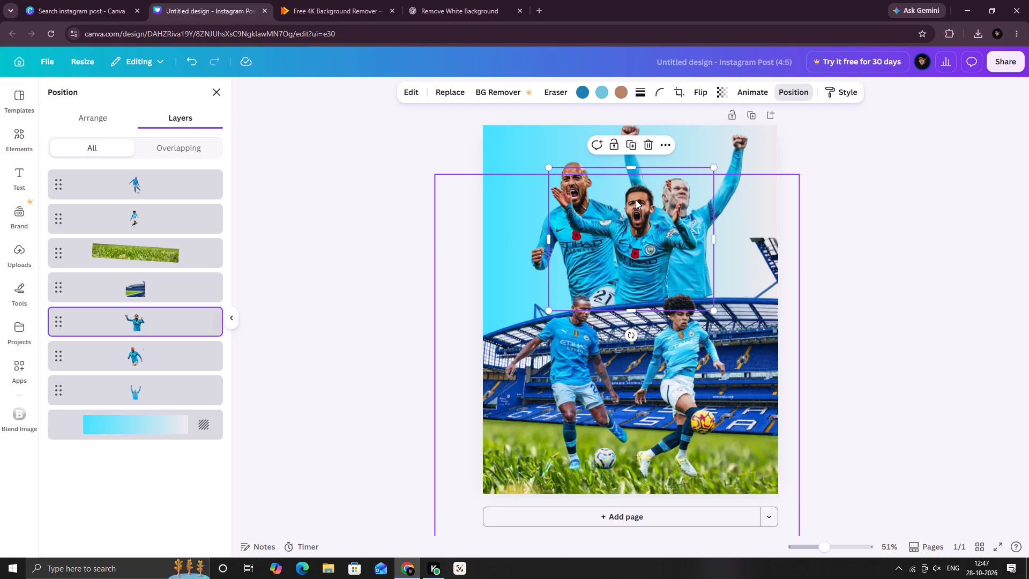
pyautogui.moveTo(636, 200); pyautogui.dragTo(639, 216)
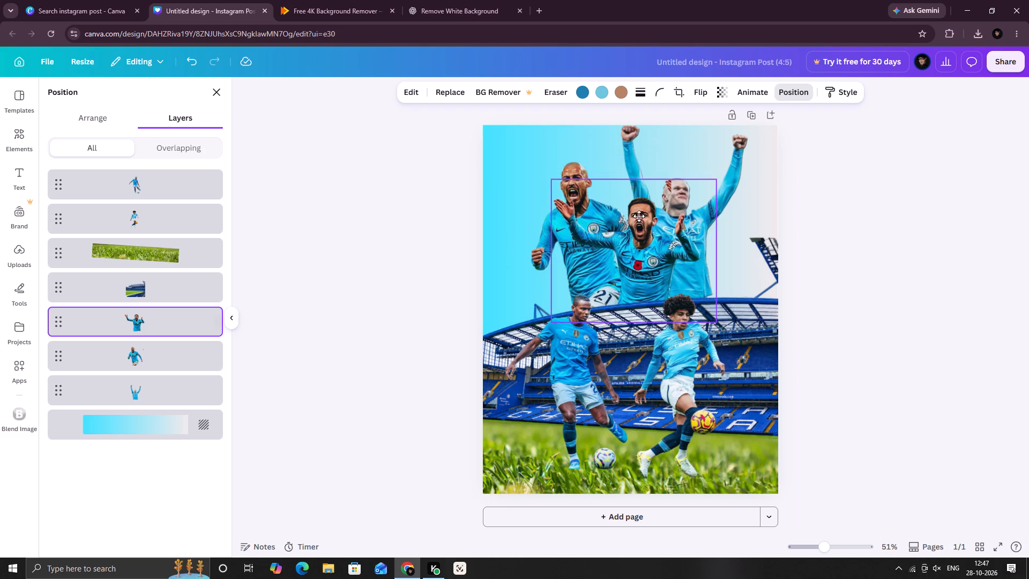
pyautogui.moveTo(639, 216); pyautogui.dragTo(641, 236)
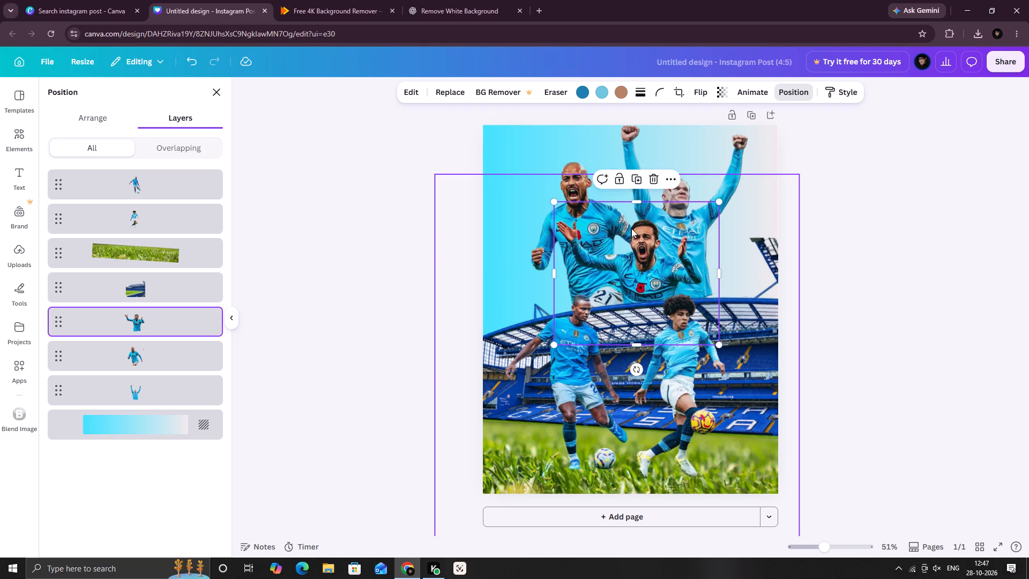
# Enlarge the front celebrating player's cutout behind the stadium so his raised hand extends past the bald player on the left.
pyautogui.moveTo(550, 201); pyautogui.dragTo(531, 136)
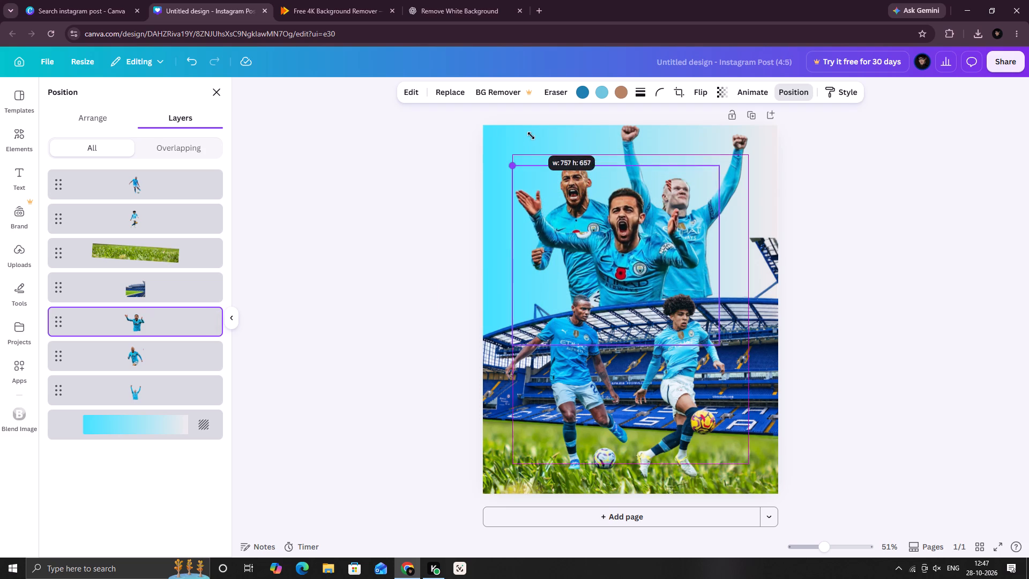
pyautogui.moveTo(531, 136); pyautogui.dragTo(527, 121)
pyautogui.moveTo(719, 157); pyautogui.dragTo(737, 145)
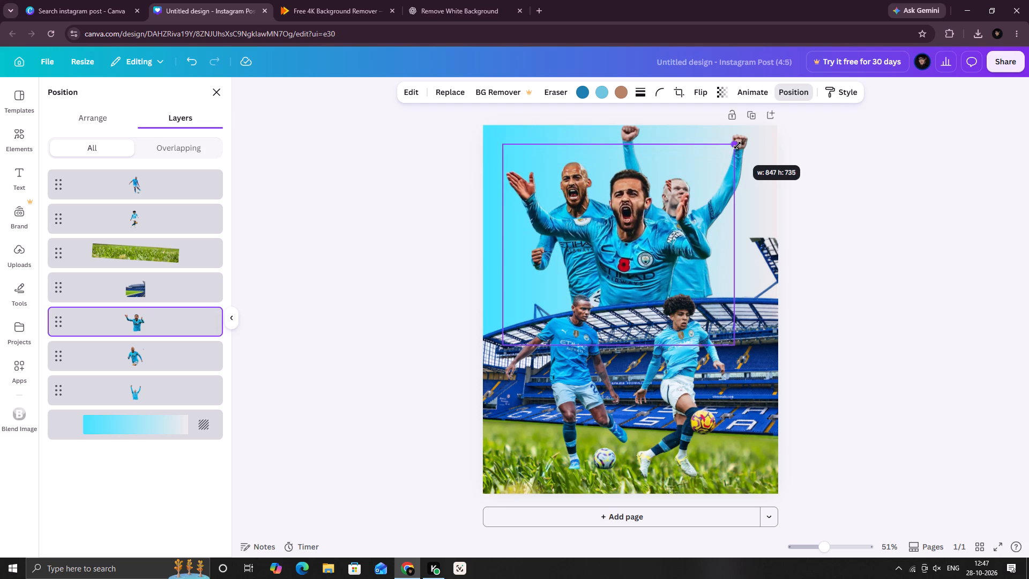
pyautogui.moveTo(737, 145); pyautogui.dragTo(751, 138)
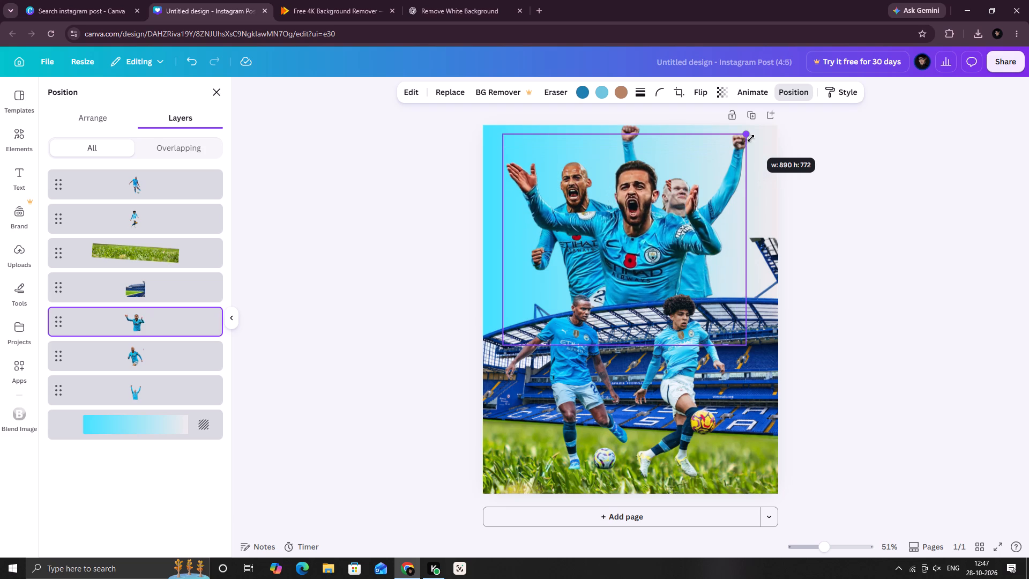
pyautogui.moveTo(751, 138); pyautogui.dragTo(732, 153)
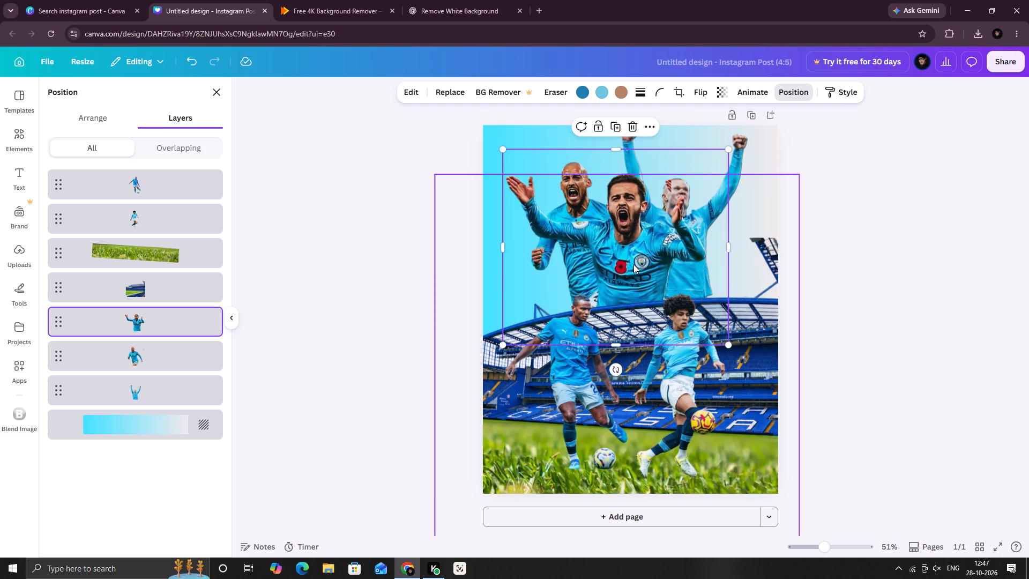
# Select the bald shouting player's layer and shift his cutout slightly left and down, giving his face more clearance from the front player.
pyautogui.click(572, 190)
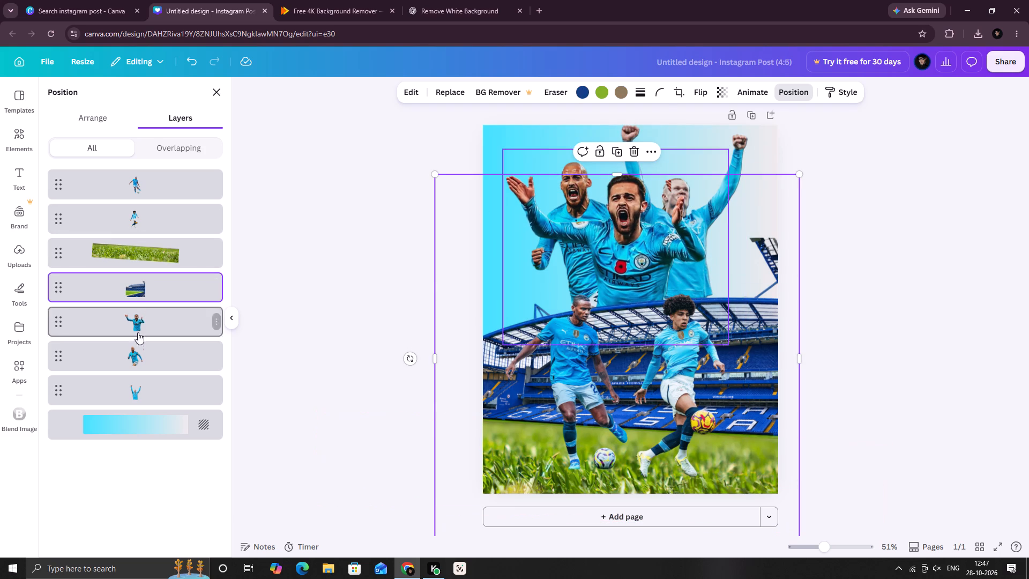
pyautogui.click(135, 354)
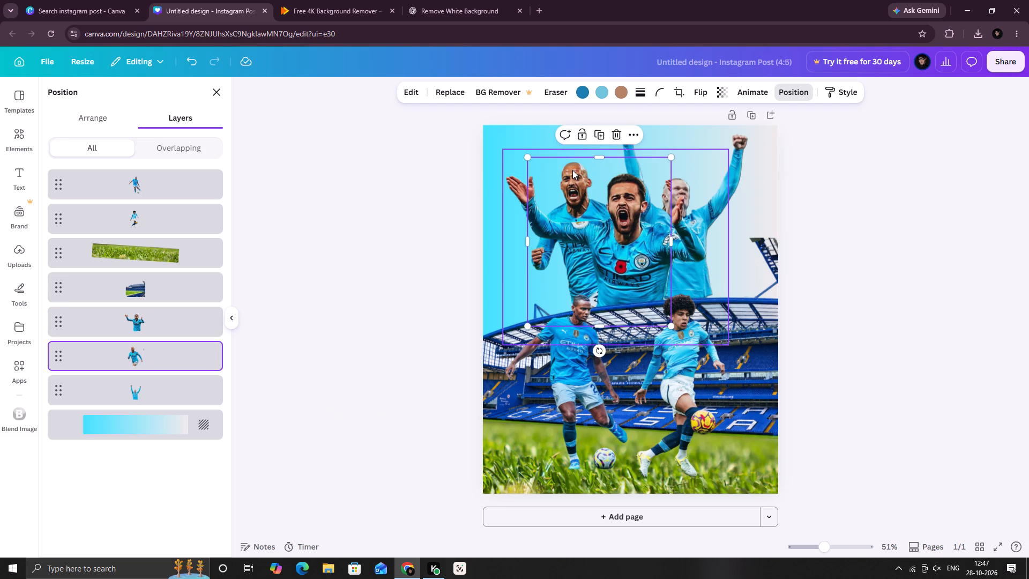
pyautogui.moveTo(572, 170); pyautogui.dragTo(570, 179)
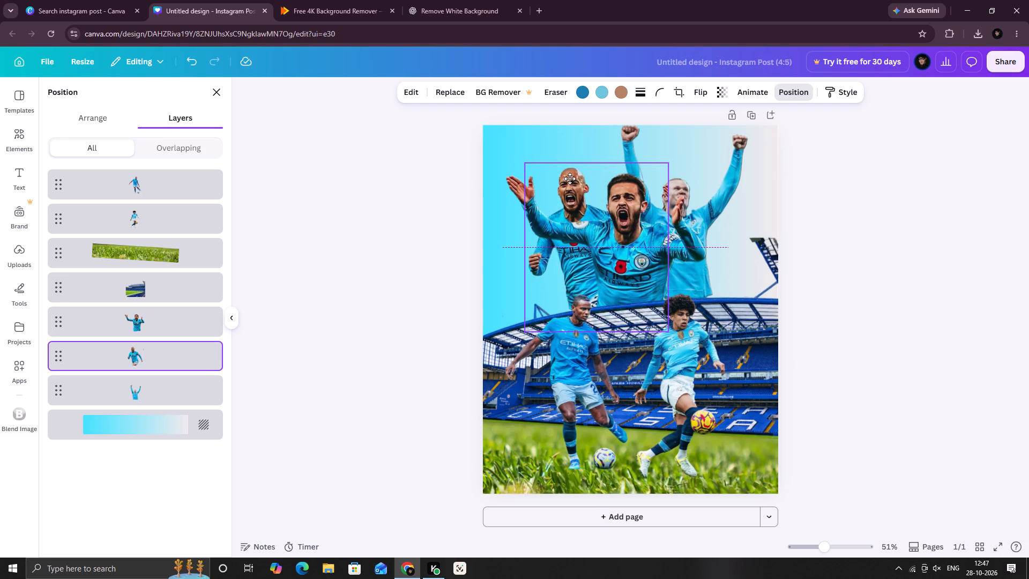
pyautogui.moveTo(570, 179); pyautogui.dragTo(556, 180)
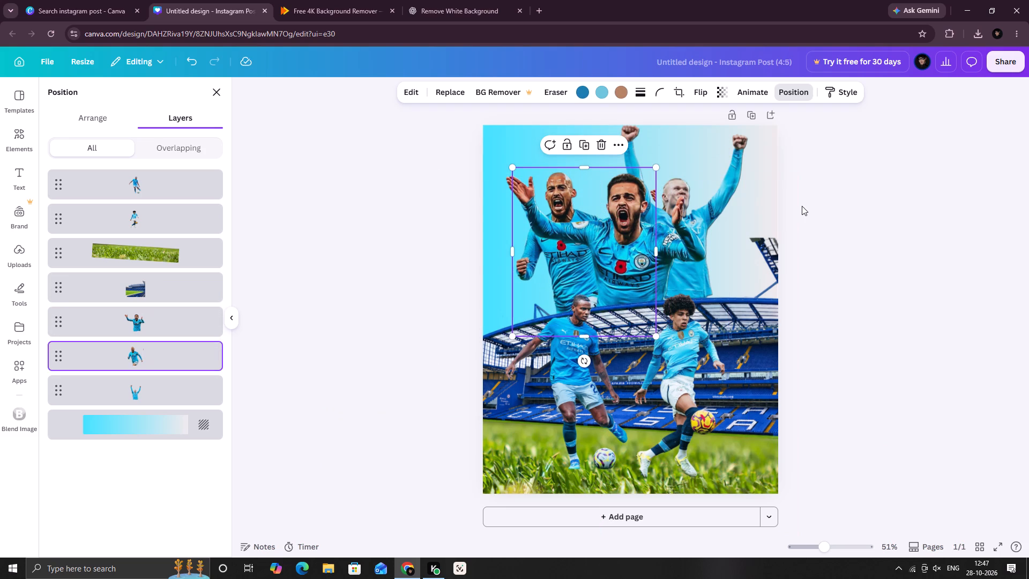
pyautogui.click(907, 166)
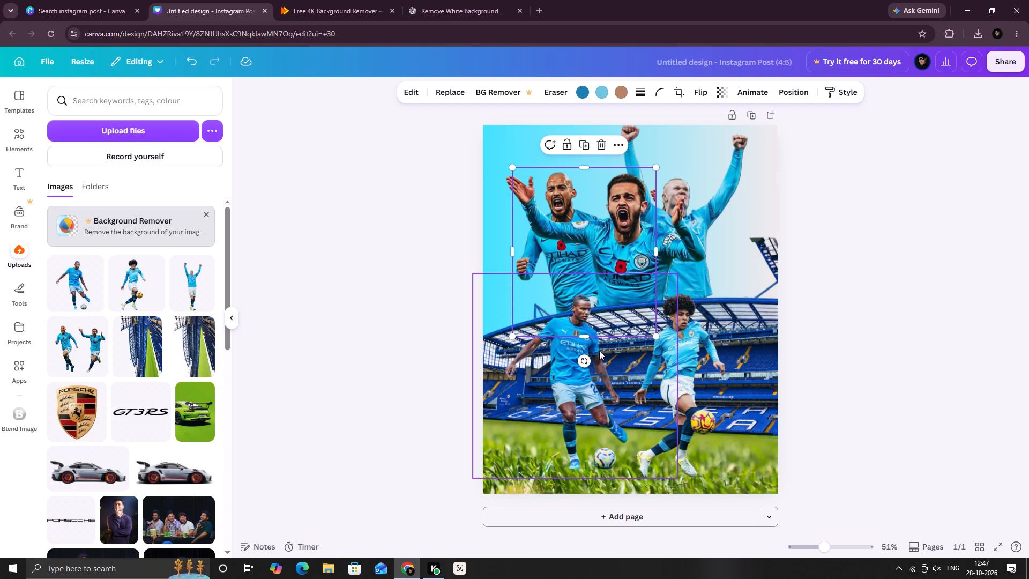
# Nudge the short-haired dribbling player's cutout slightly up and to the left on the grass.
pyautogui.moveTo(576, 347); pyautogui.dragTo(566, 340)
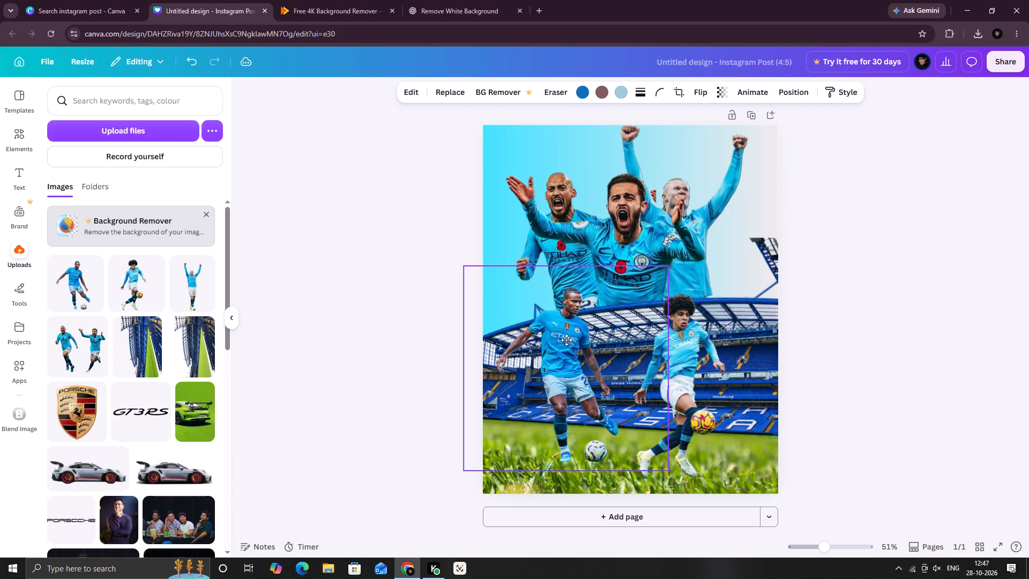
# Reposition the short-haired dribbler, and shift the curly-haired player up and left so both stand at a similar height on the grass.
pyautogui.moveTo(566, 340); pyautogui.dragTo(566, 340)
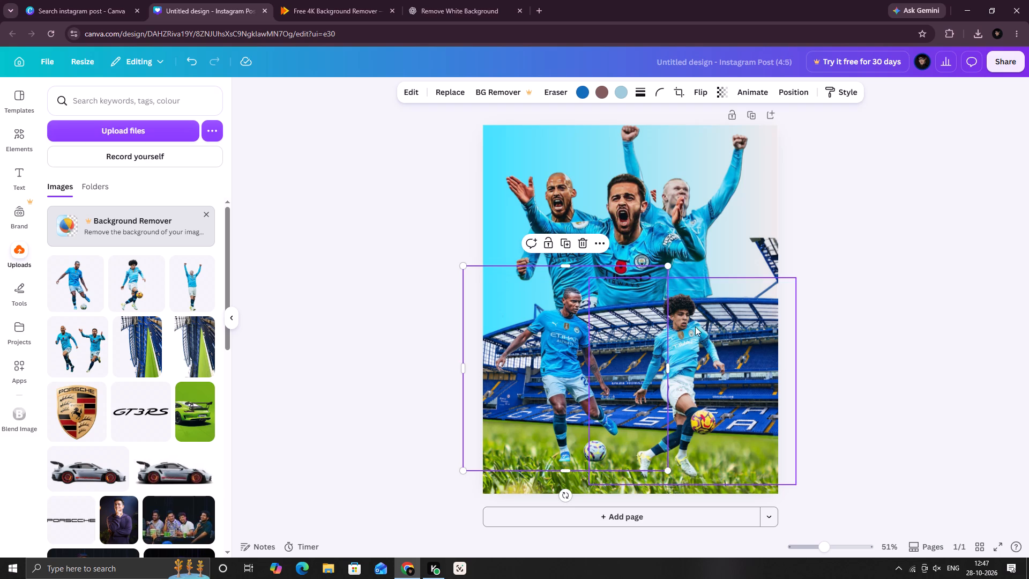
pyautogui.click(678, 314)
pyautogui.moveTo(678, 314); pyautogui.dragTo(660, 305)
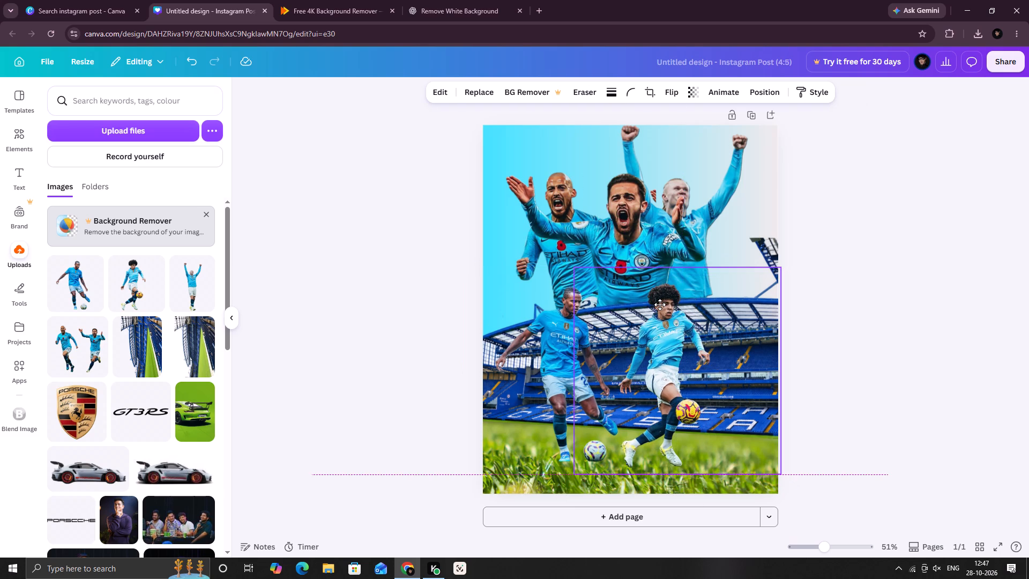
pyautogui.moveTo(660, 305); pyautogui.dragTo(654, 299)
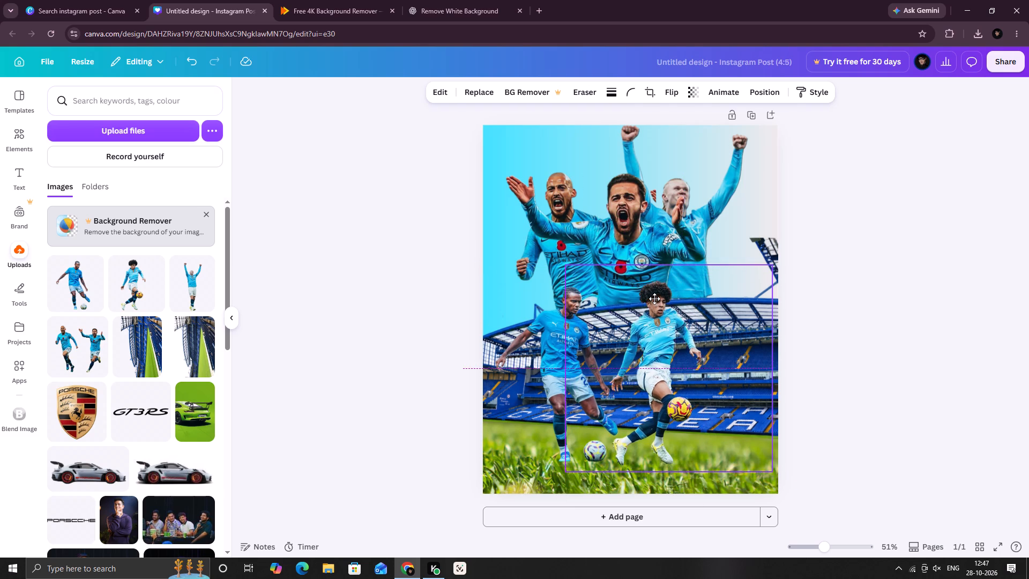
pyautogui.moveTo(654, 299); pyautogui.dragTo(661, 296)
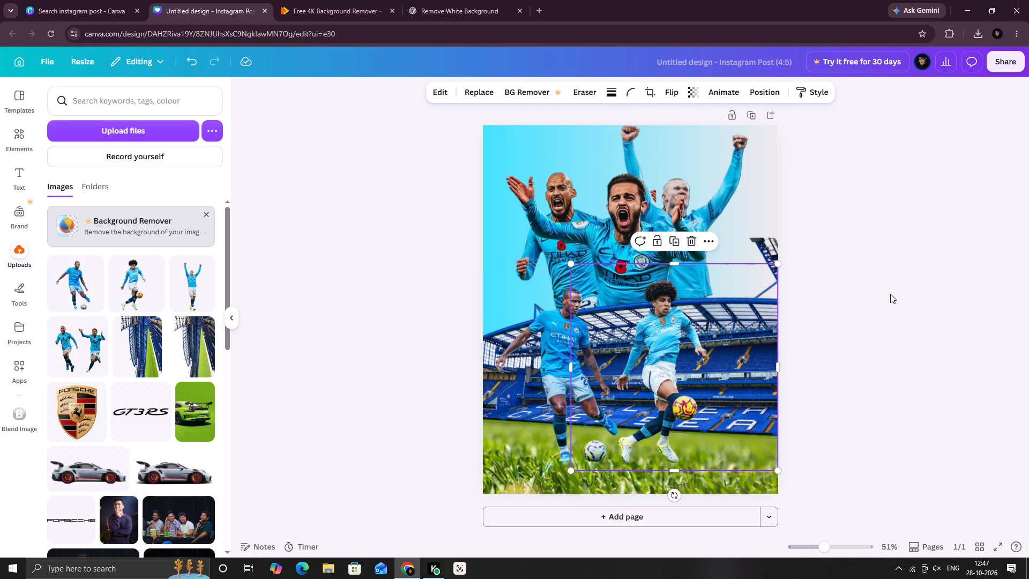
pyautogui.click(890, 294)
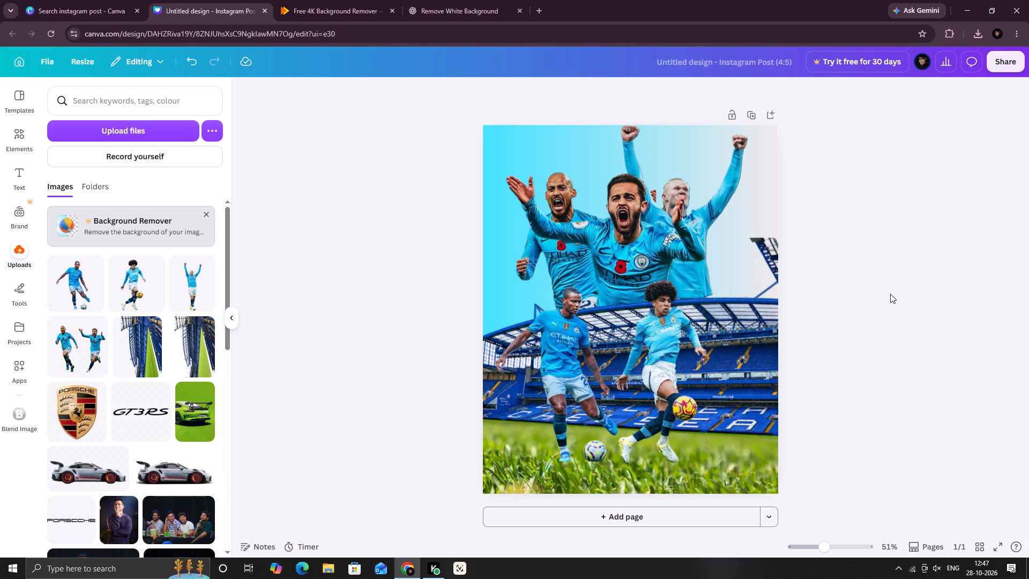
# Move the curly-haired player closer to the short-haired dribbler and slightly higher, keeping his feet over the grass.
pyautogui.click(665, 362)
pyautogui.click(702, 349)
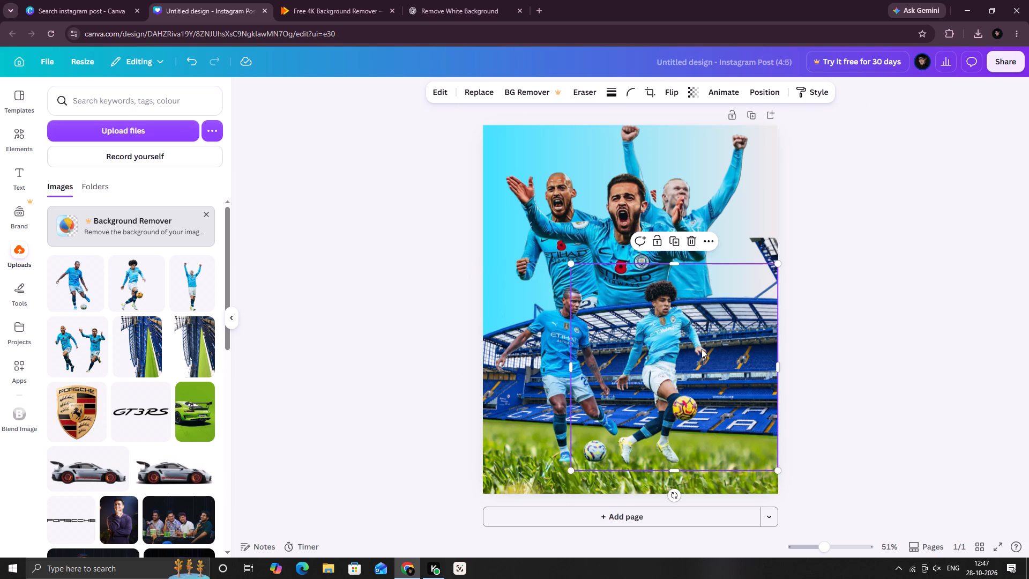
pyautogui.moveTo(702, 349); pyautogui.dragTo(691, 348)
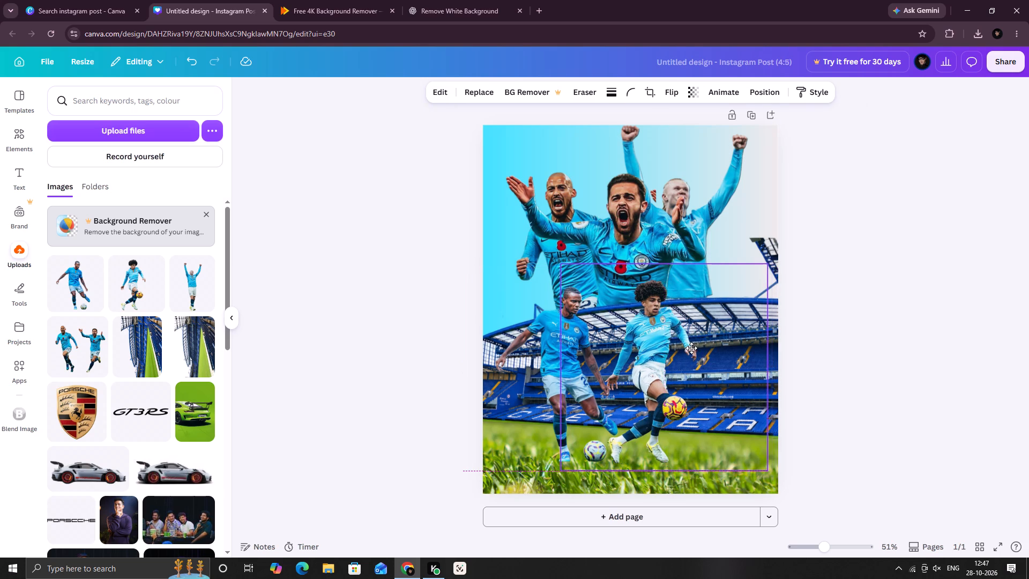
pyautogui.moveTo(691, 348); pyautogui.dragTo(688, 346)
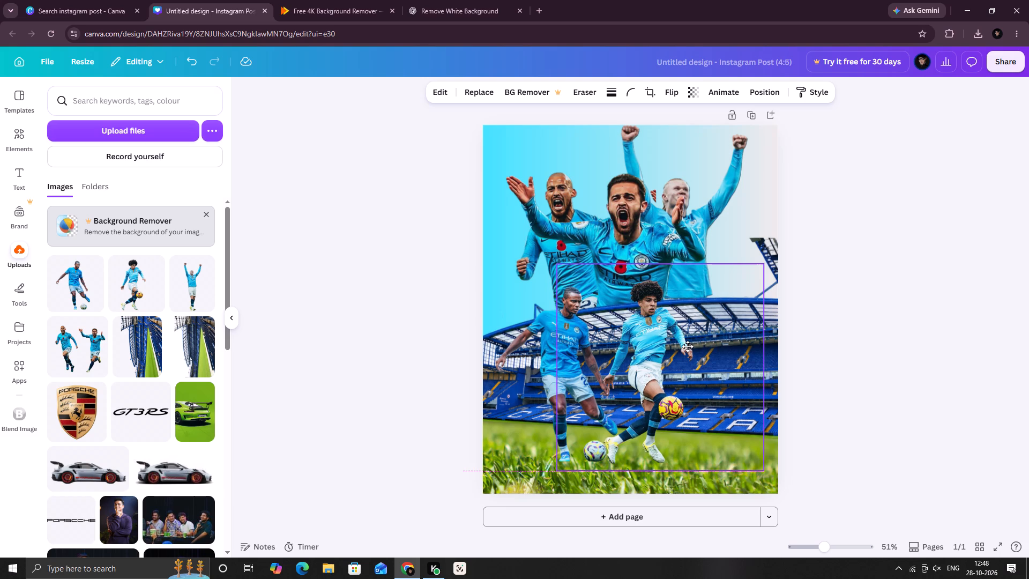
pyautogui.moveTo(688, 346); pyautogui.dragTo(689, 342)
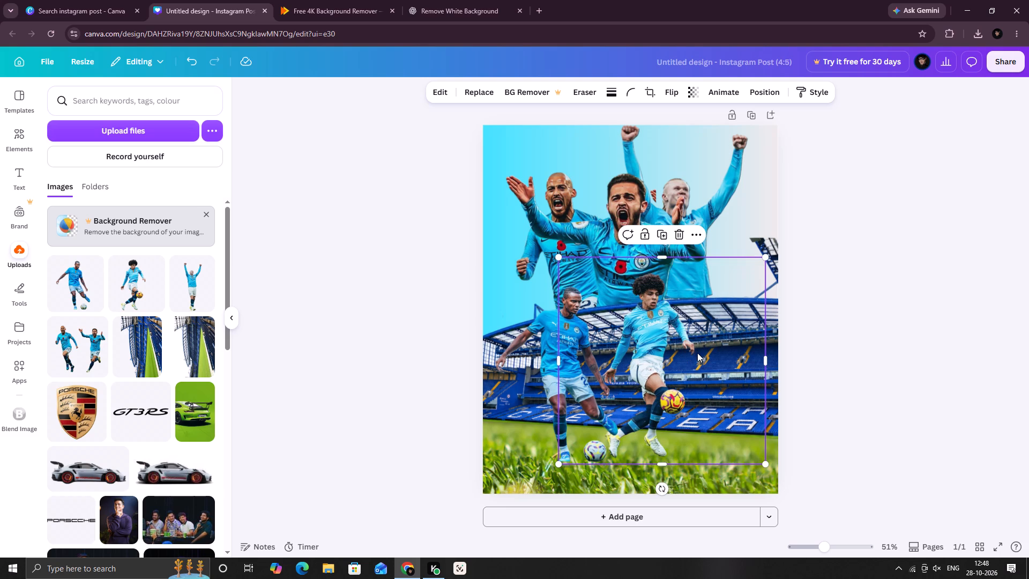
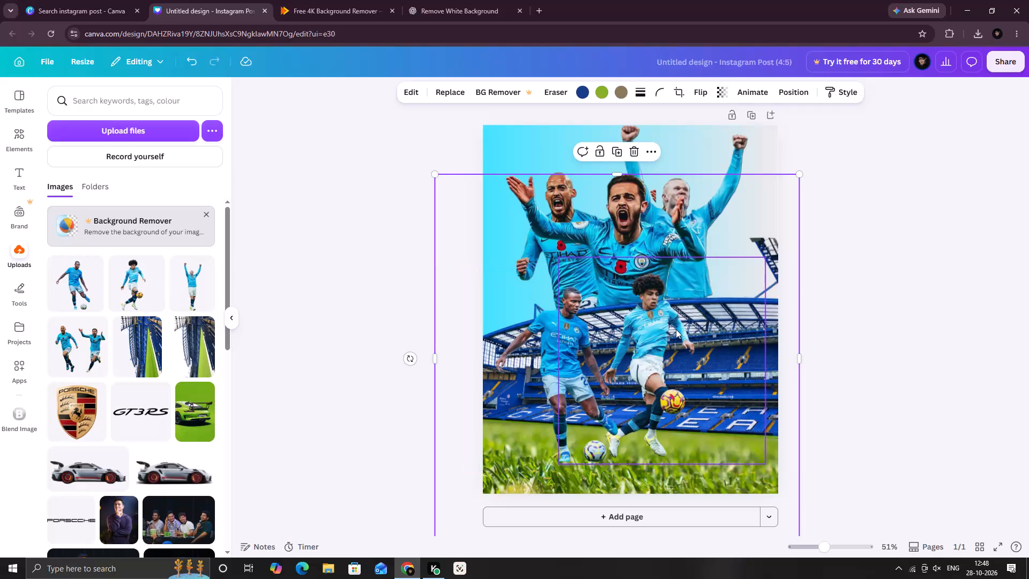
# Select the curly-haired dribbling player and scale his cutout down slightly, keeping his feet on the grass.
pyautogui.click(676, 329)
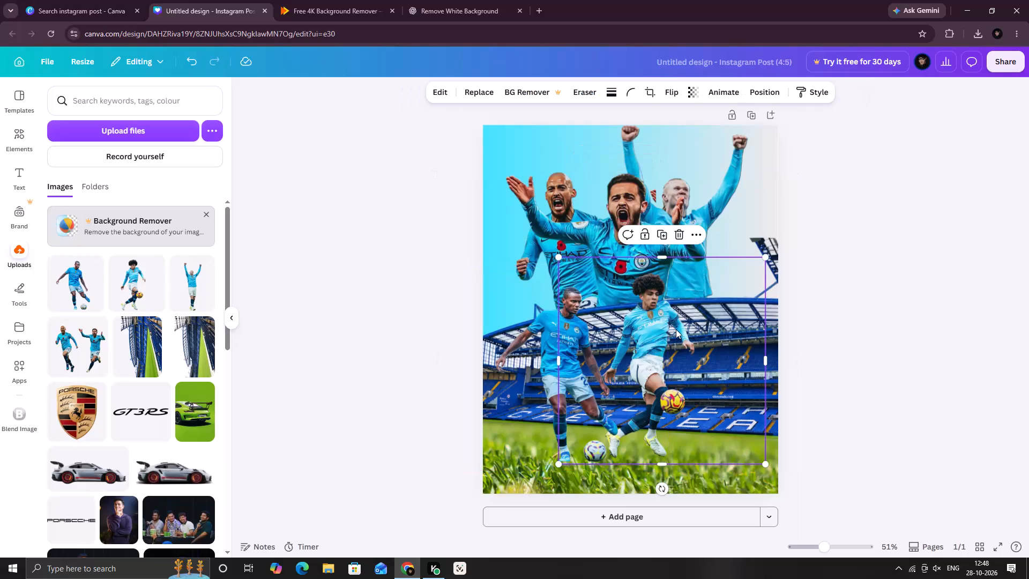
pyautogui.click(675, 329)
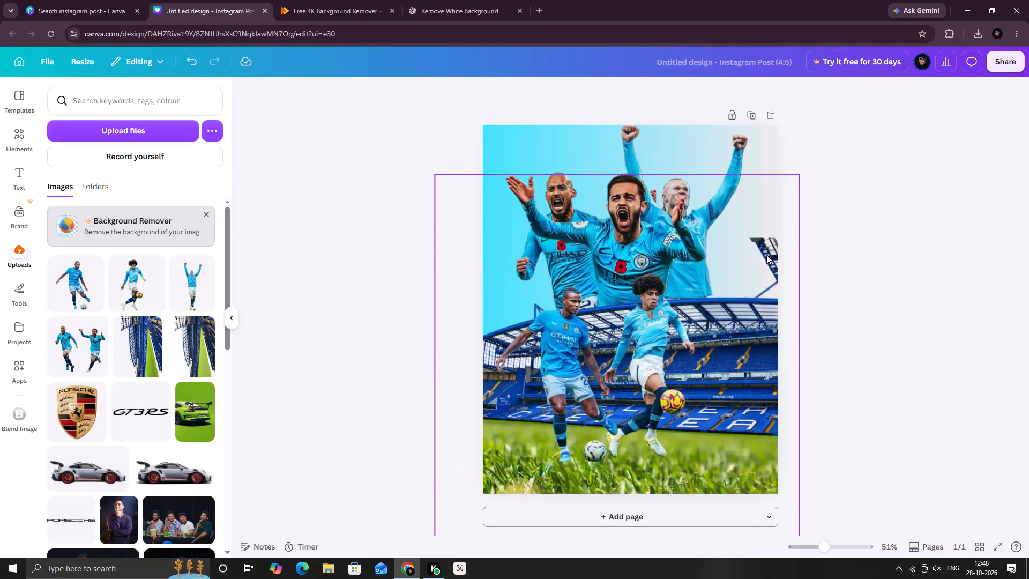
pyautogui.click(686, 308)
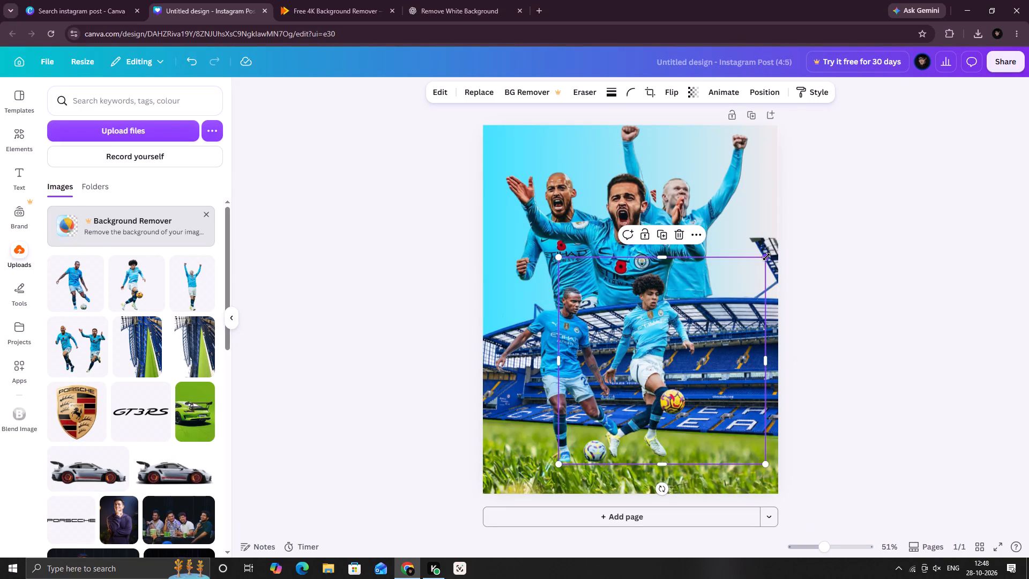
pyautogui.moveTo(766, 257); pyautogui.dragTo(738, 277)
# Scale the short-haired dribbling player's cutout down to match the curly-haired player's size.
pyautogui.click(491, 314)
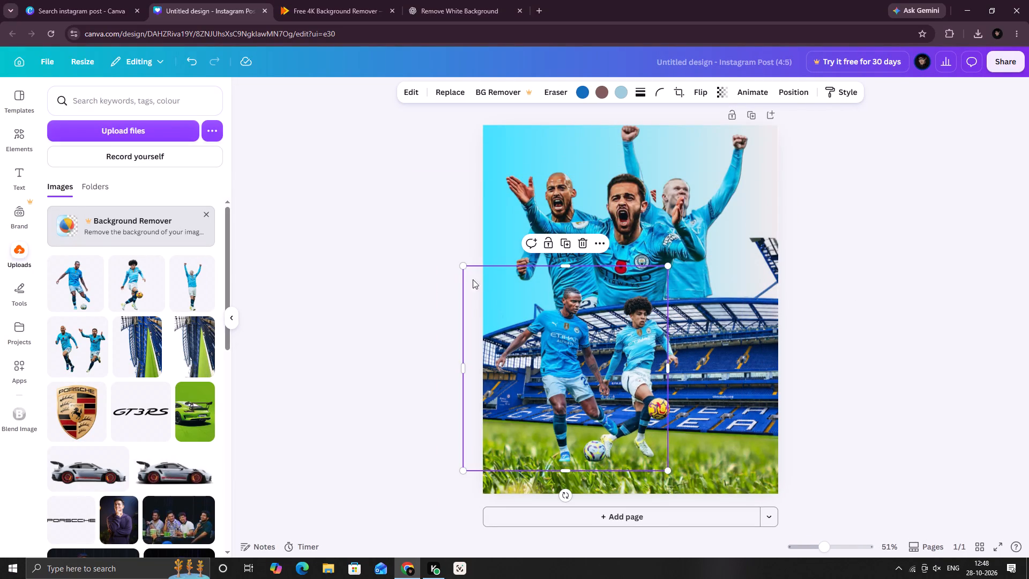
pyautogui.click(458, 267)
pyautogui.click(524, 313)
pyautogui.moveTo(461, 265); pyautogui.dragTo(461, 266)
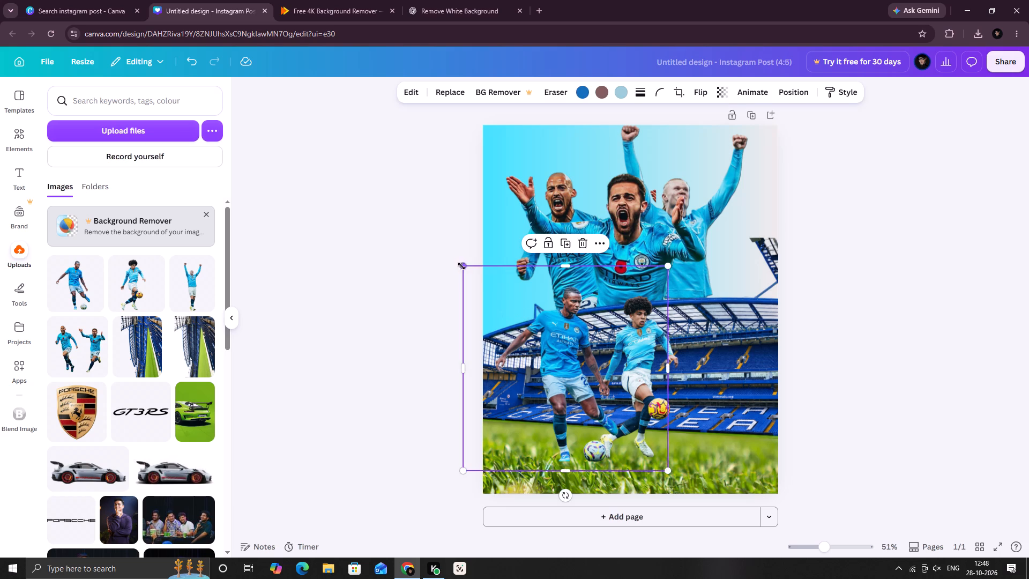
pyautogui.moveTo(461, 266); pyautogui.dragTo(481, 285)
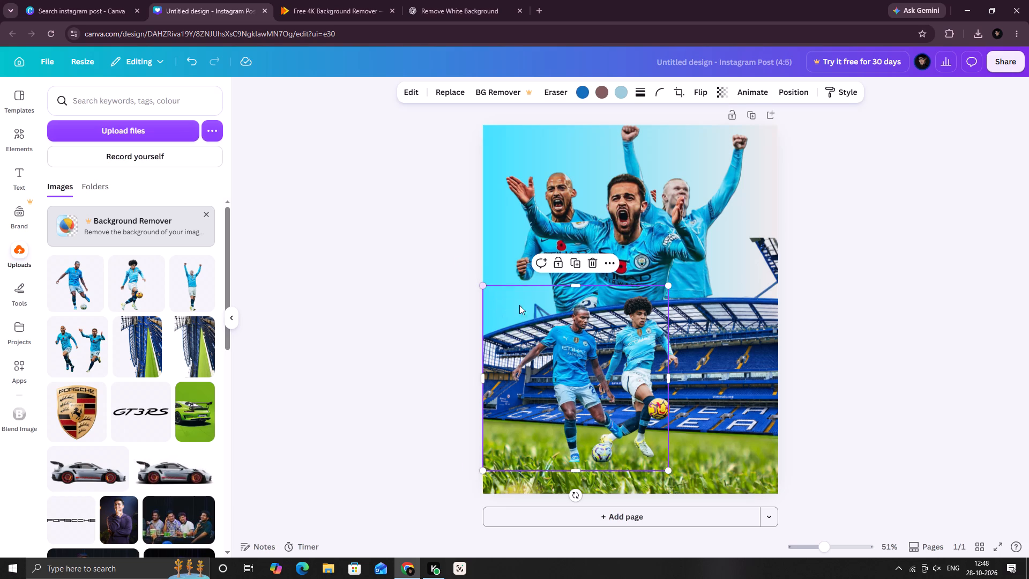
# Nudge the short-haired dribbler slightly left and flip him horizontally so his ball is on the outer side.
pyautogui.click(575, 340)
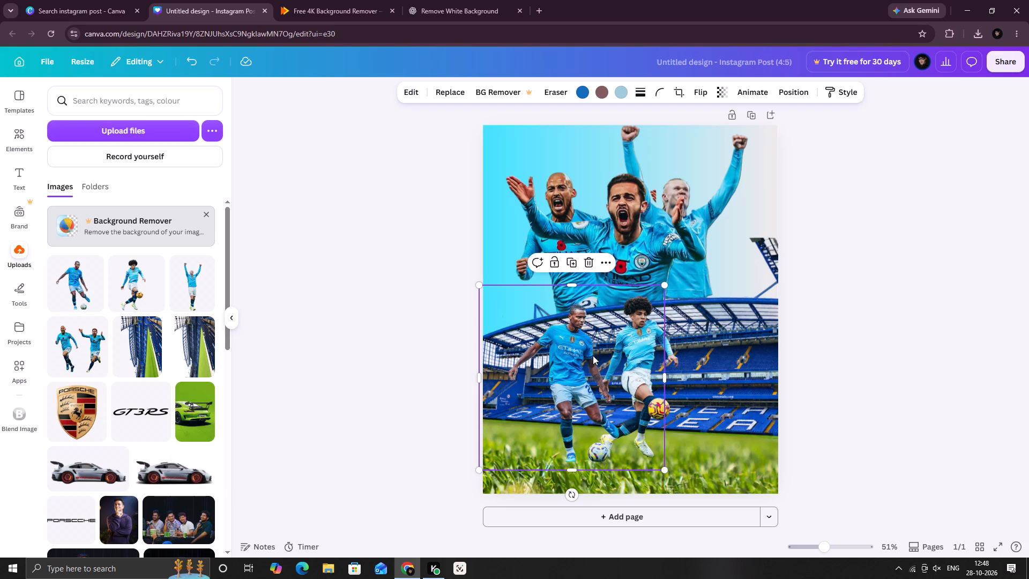
pyautogui.click(694, 89)
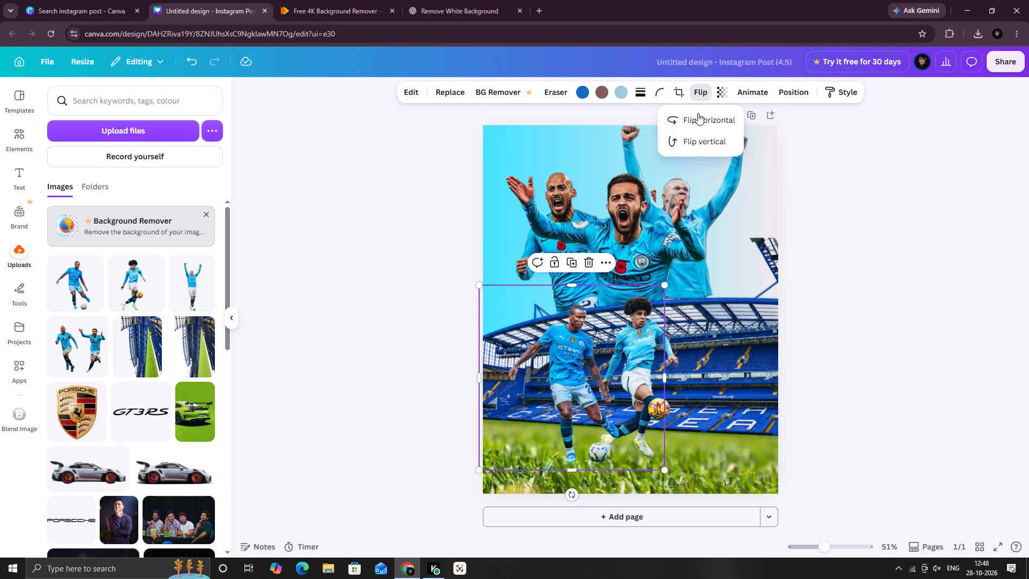
pyautogui.click(697, 121)
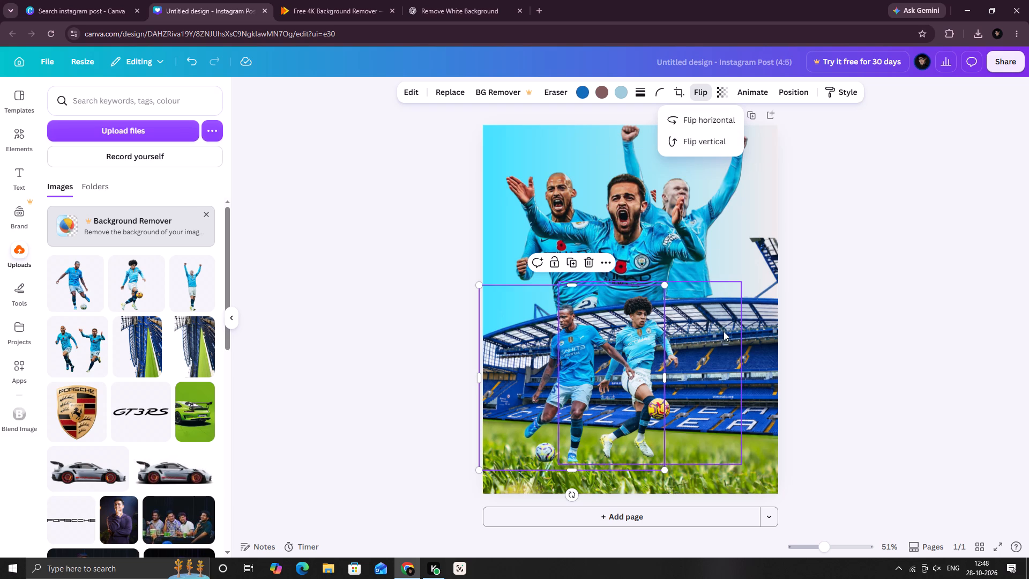
# Crop the empty side margins of both dribbling players' cutouts so each frame fits closely around the player.
pyautogui.click(692, 361)
pyautogui.moveTo(741, 374); pyautogui.dragTo(687, 378)
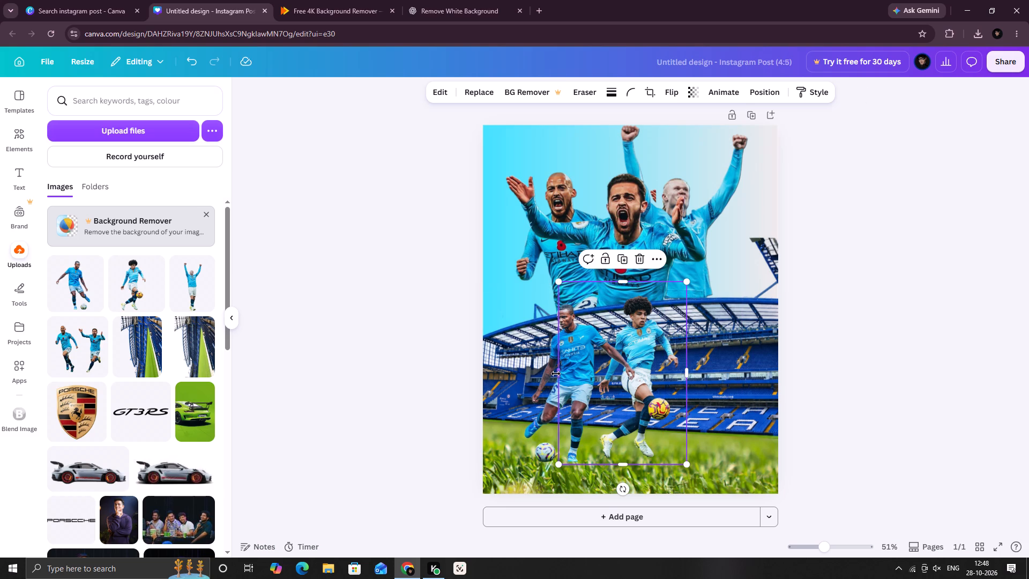
pyautogui.moveTo(556, 374); pyautogui.dragTo(593, 383)
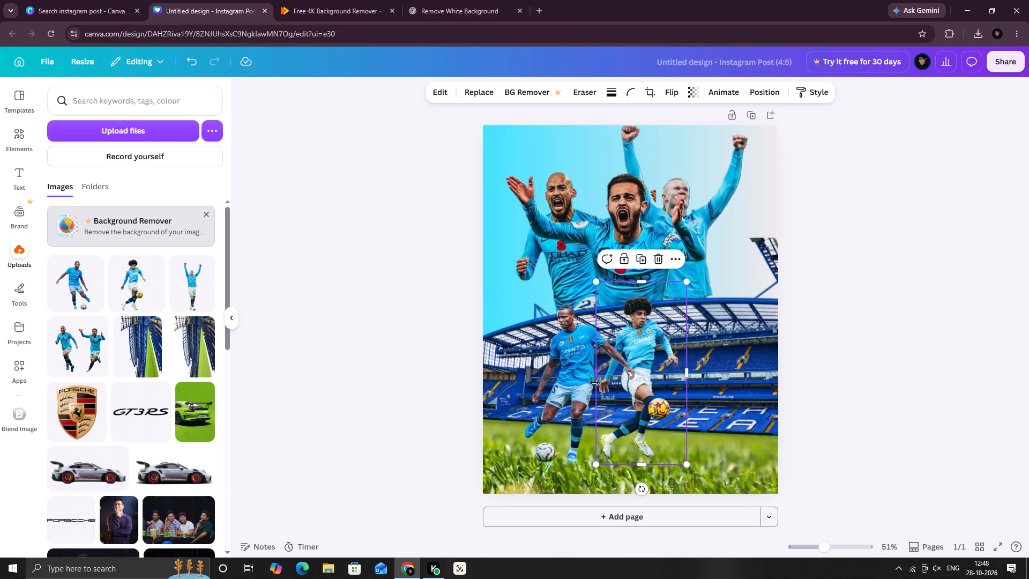
pyautogui.click(518, 366)
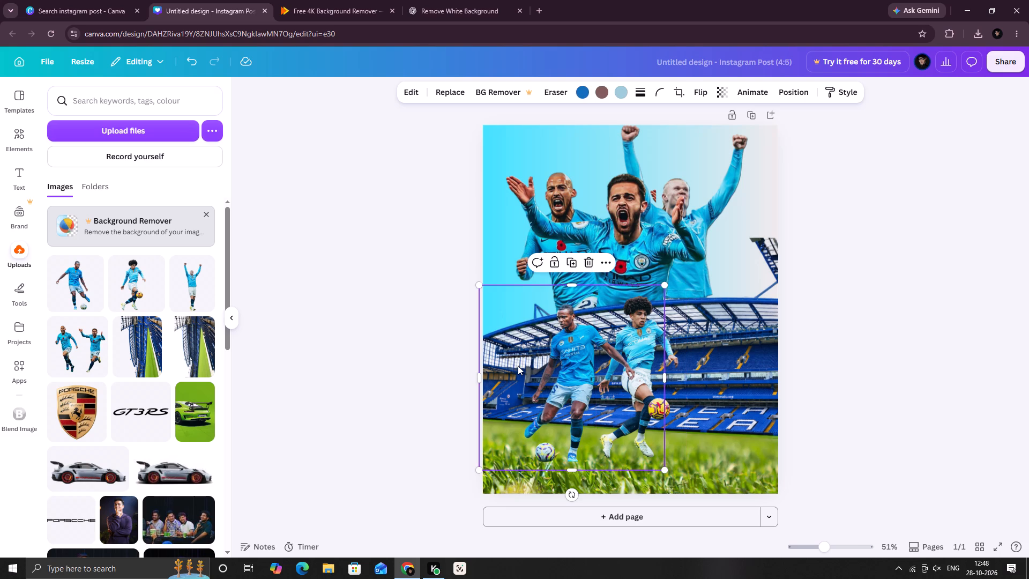
pyautogui.moveTo(476, 378); pyautogui.dragTo(521, 376)
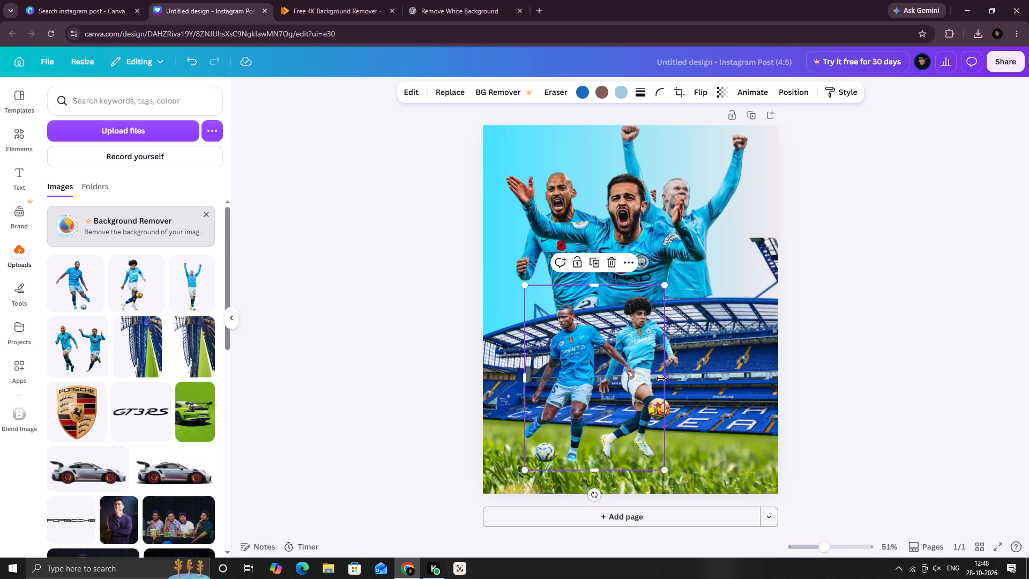
pyautogui.moveTo(661, 378); pyautogui.dragTo(632, 382)
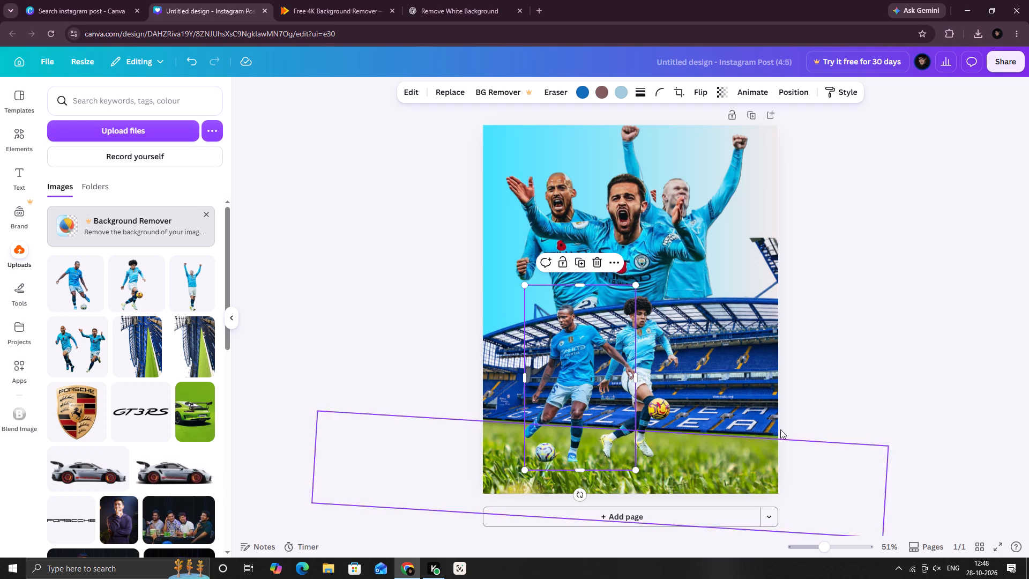
pyautogui.click(904, 395)
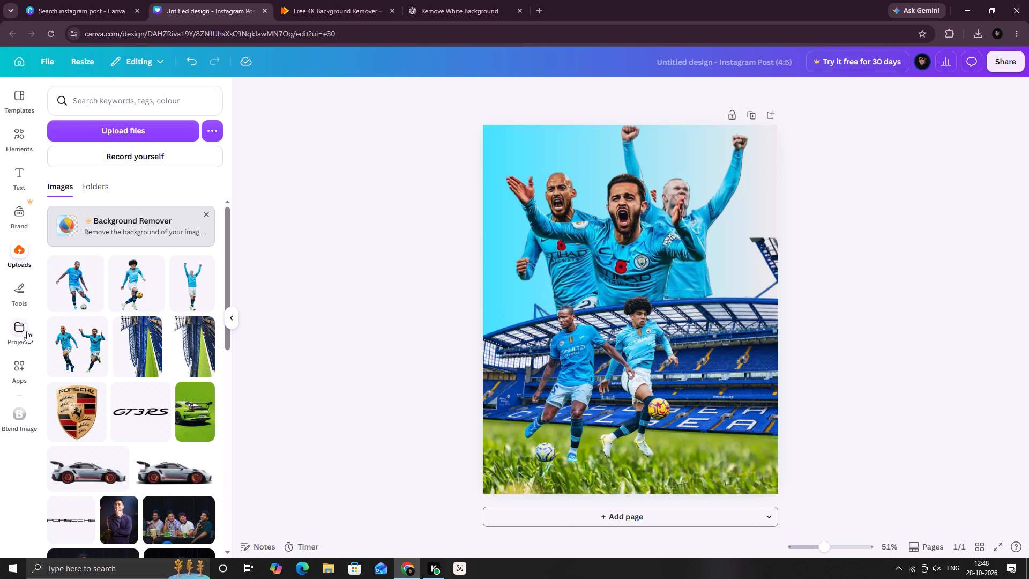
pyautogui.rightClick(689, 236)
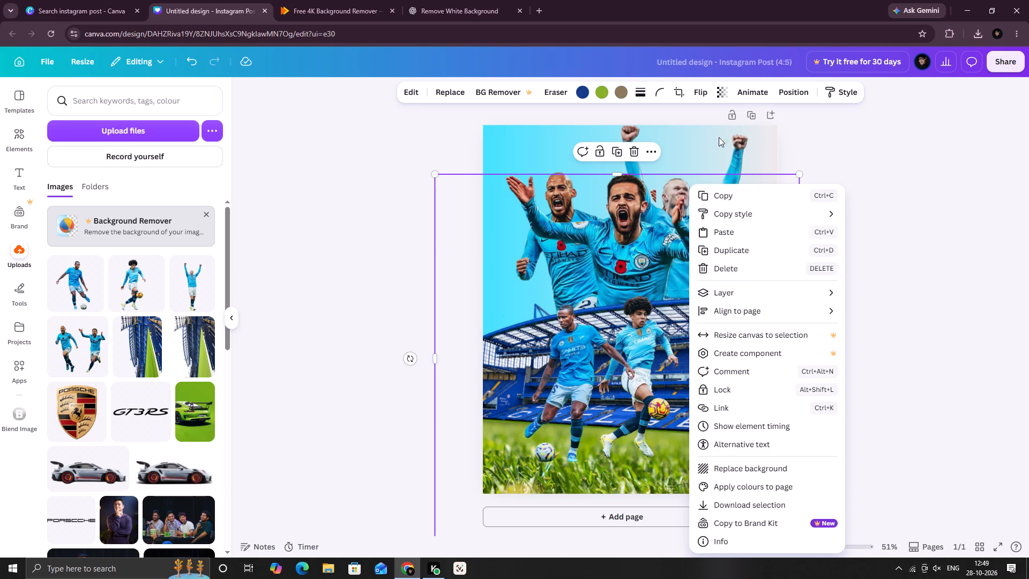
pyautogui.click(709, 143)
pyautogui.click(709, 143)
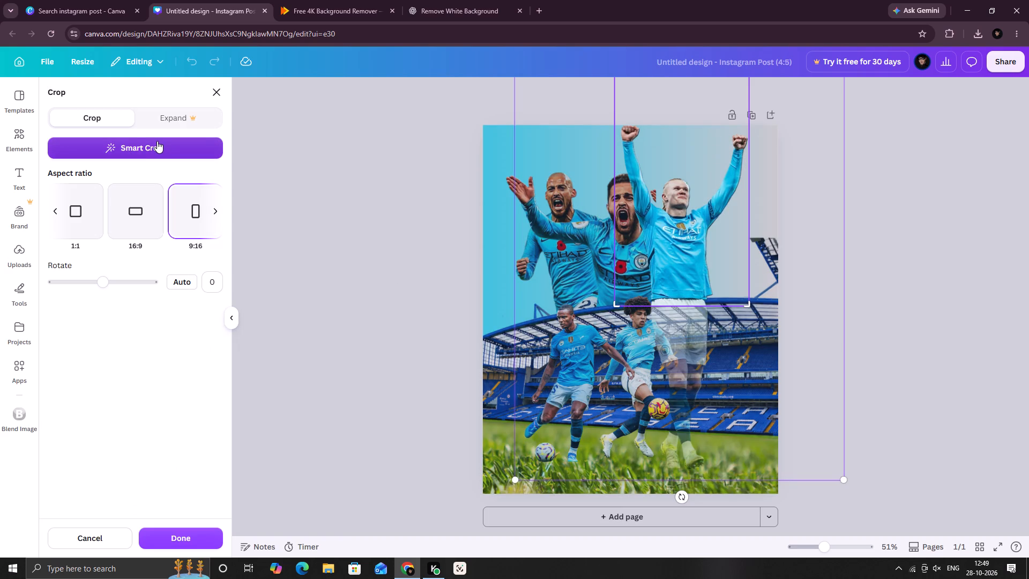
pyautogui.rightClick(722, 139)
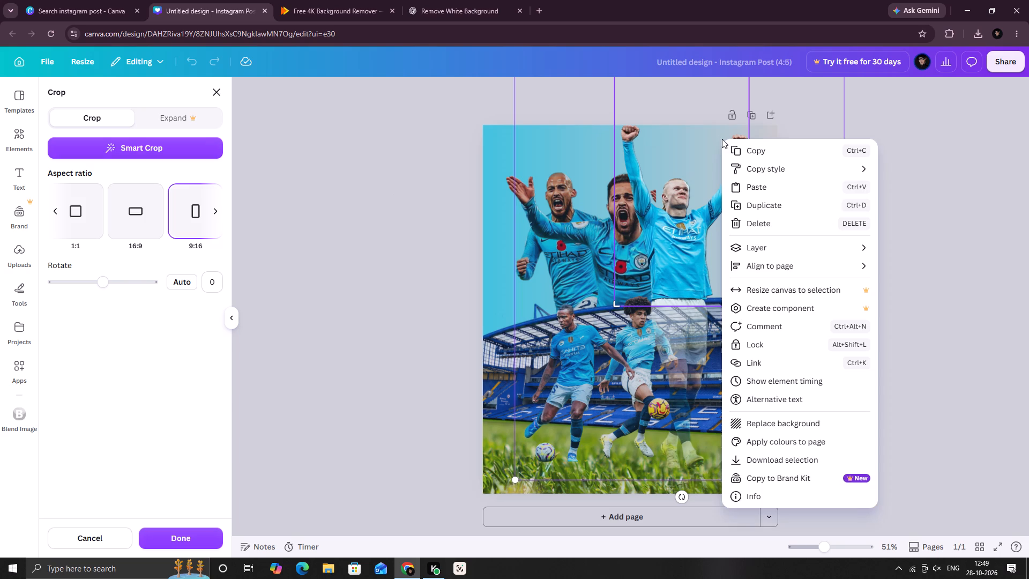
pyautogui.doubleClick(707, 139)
# Select the rear player with raised arms through the layer list and set his image contrast to 10.
pyautogui.rightClick(707, 191)
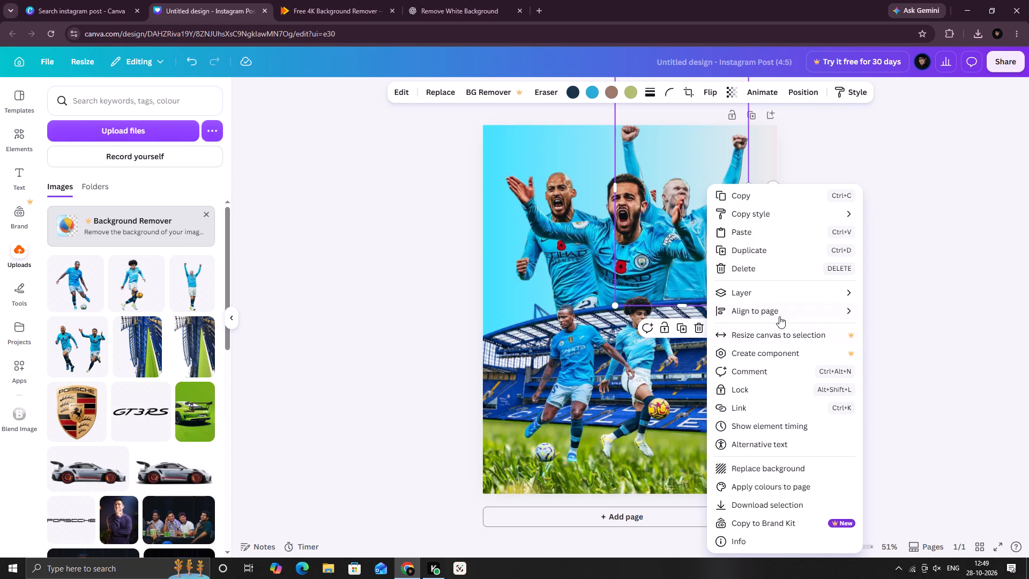
pyautogui.click(878, 367)
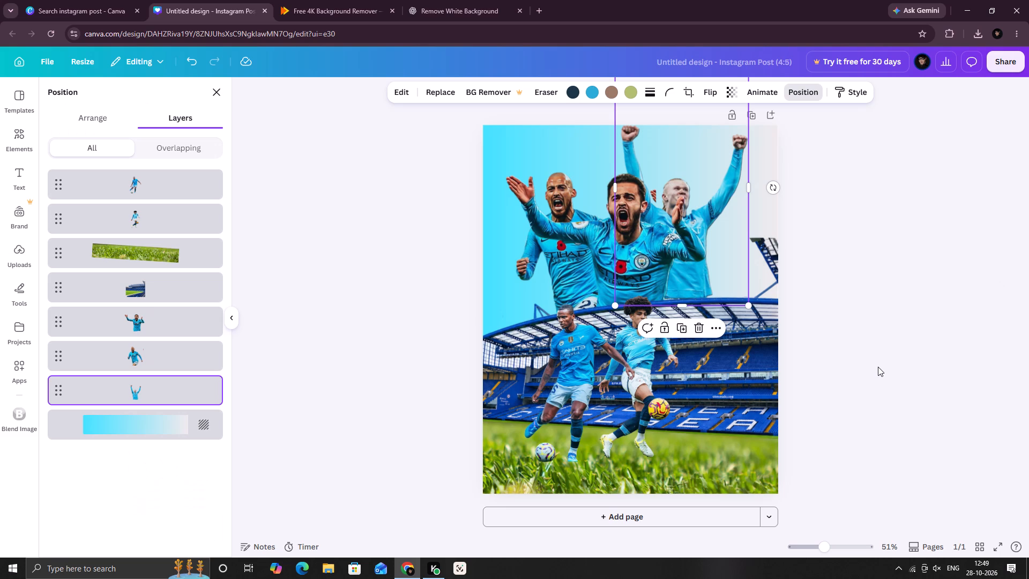
pyautogui.click(153, 389)
pyautogui.click(398, 93)
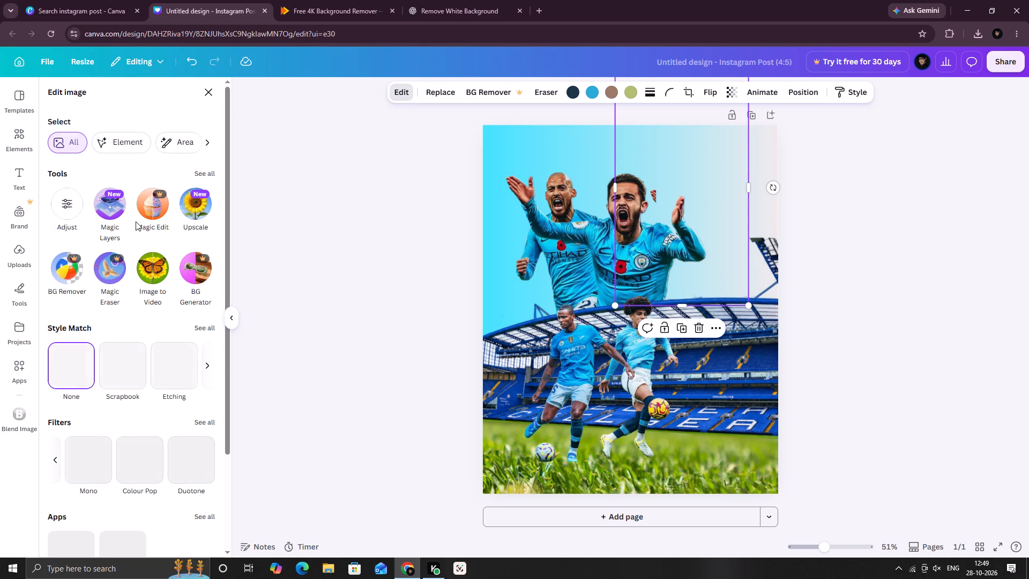
pyautogui.click(63, 199)
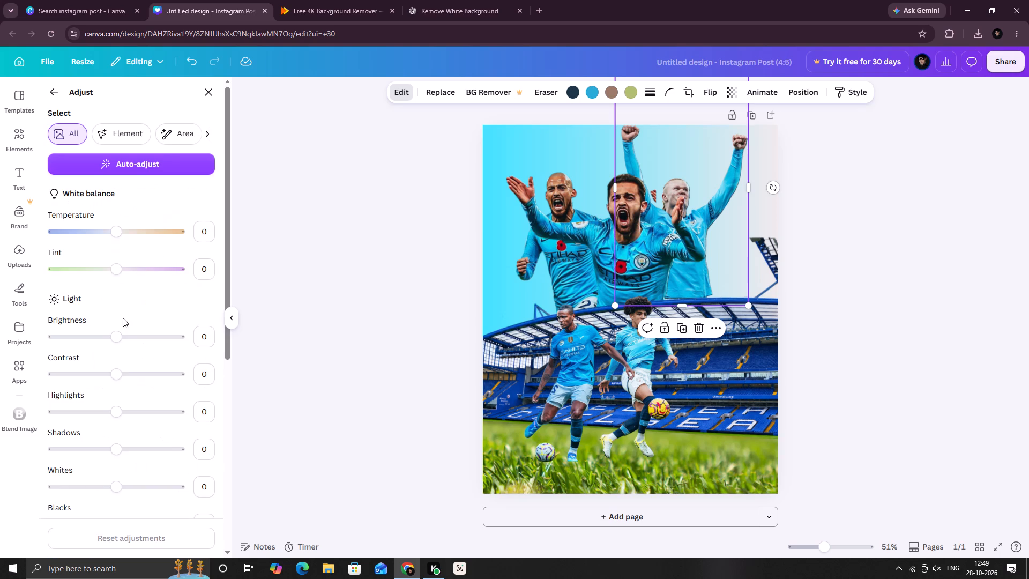
pyautogui.scroll(-3, 117, 311)
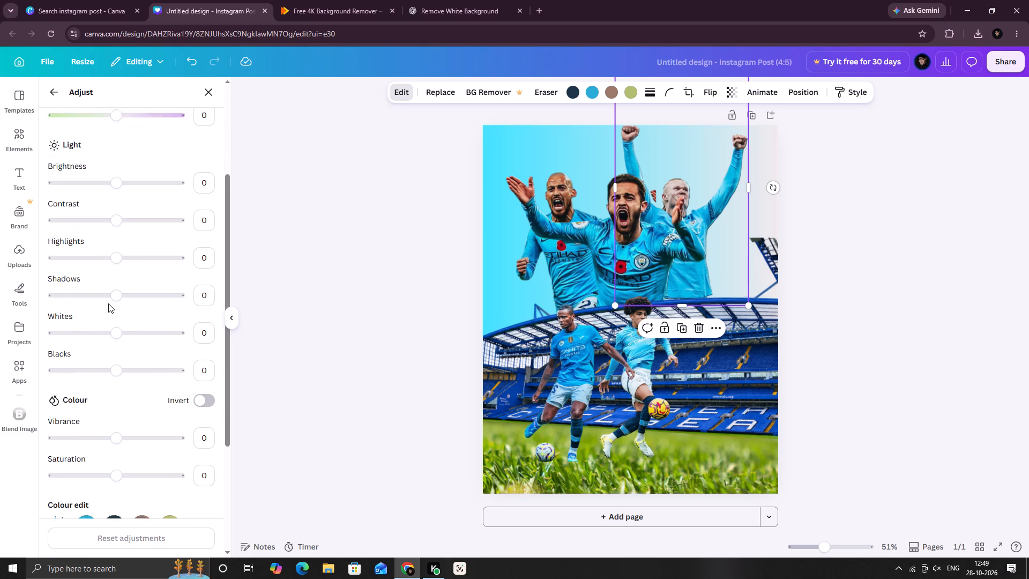
pyautogui.scroll(1, 108, 303)
pyautogui.scroll(-1, 108, 303)
pyautogui.scroll(1, 108, 303)
pyautogui.click(204, 258)
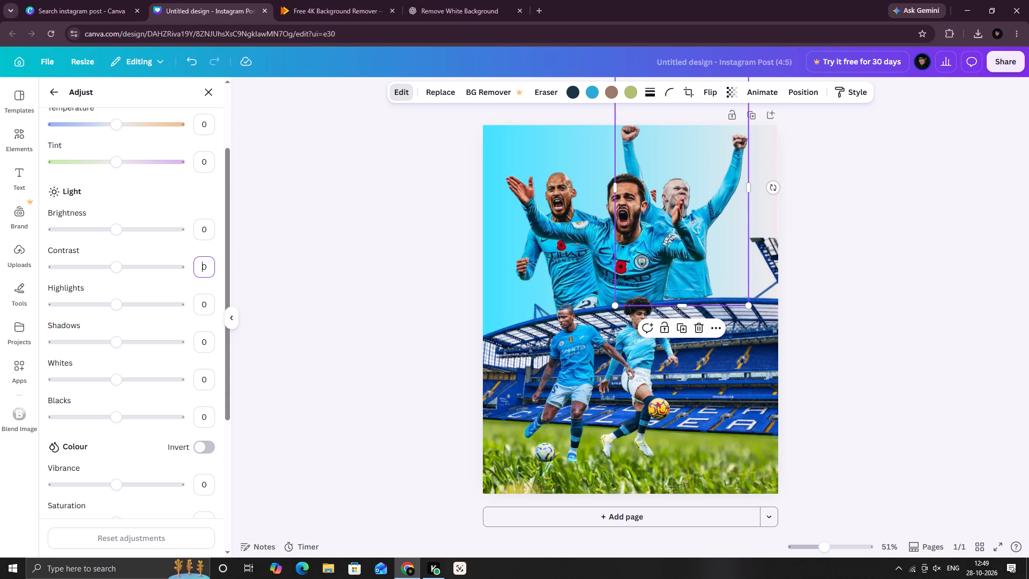
pyautogui.scroll(-1, 202, 279)
pyautogui.scroll(1, 202, 279)
pyautogui.press('1')
pyautogui.press('0')
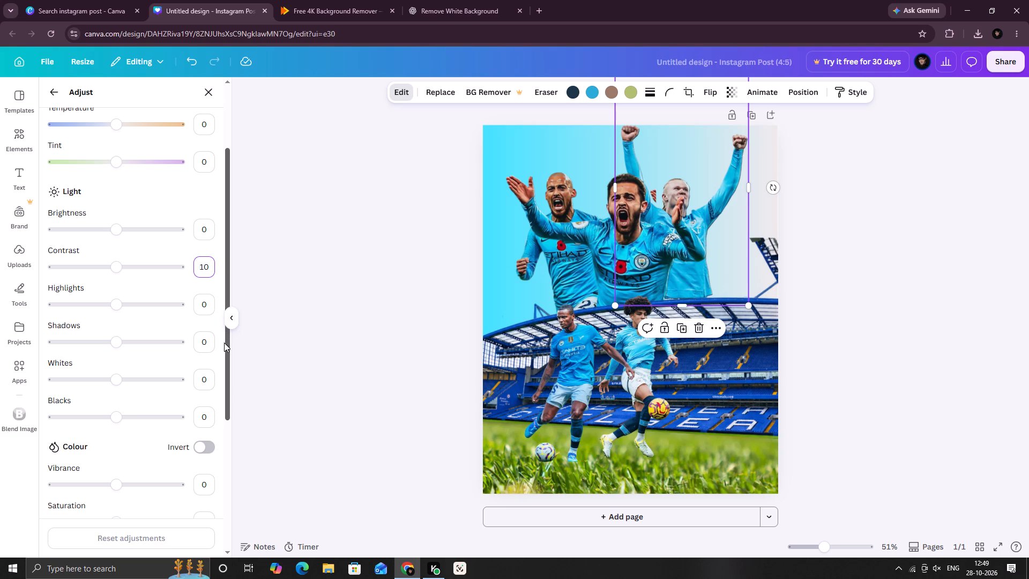
# Set the raised-arms player's vibrance to 41.
pyautogui.scroll(-1, 203, 372)
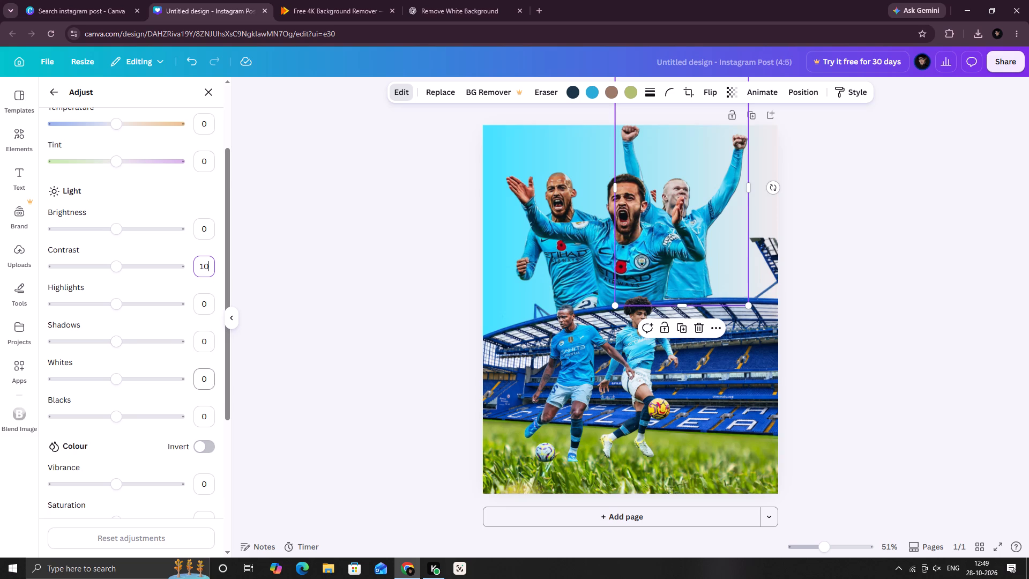
pyautogui.scroll(-5, 202, 372)
pyautogui.scroll(4, 196, 428)
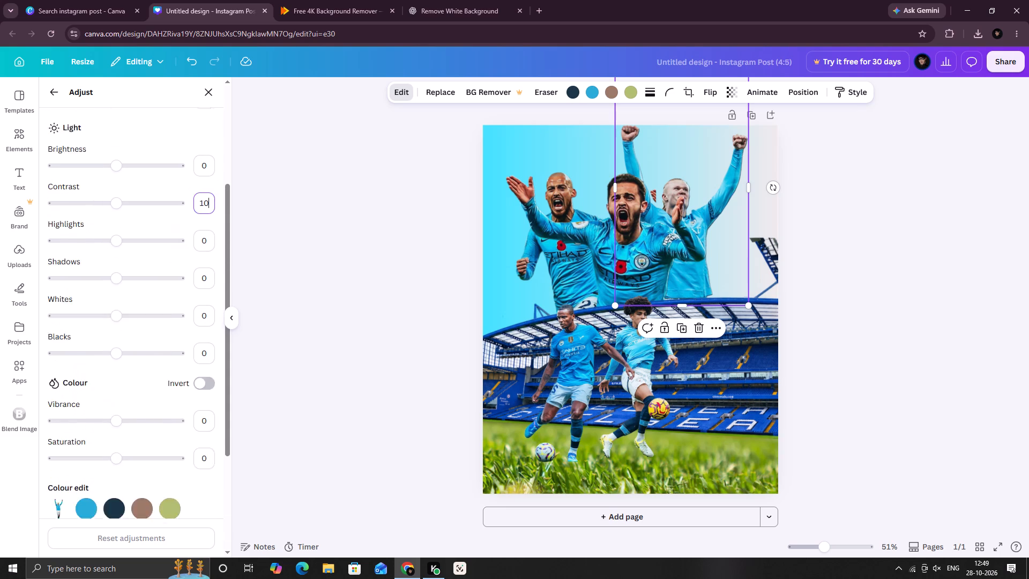
pyautogui.scroll(2, 196, 292)
pyautogui.scroll(-1, 196, 292)
pyautogui.scroll(1, 196, 292)
pyautogui.scroll(-5, 196, 292)
pyautogui.click(213, 311)
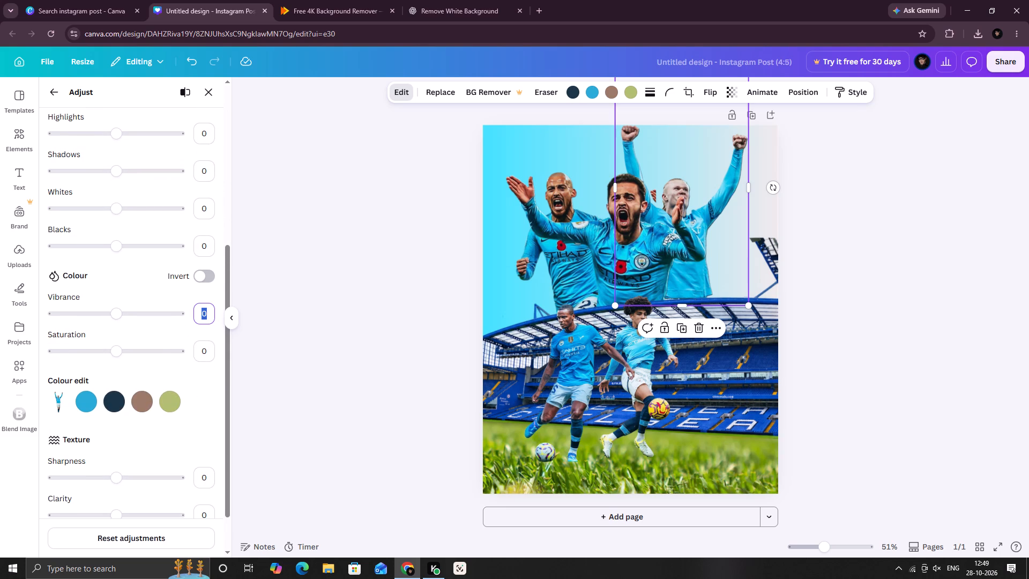
pyautogui.write('41')
# Set the raised-arms player's saturation to 26 and review his image adjustments.
pyautogui.moveTo(213, 351); pyautogui.dragTo(198, 351)
pyautogui.moveTo(198, 351); pyautogui.dragTo(206, 353)
pyautogui.write('26')
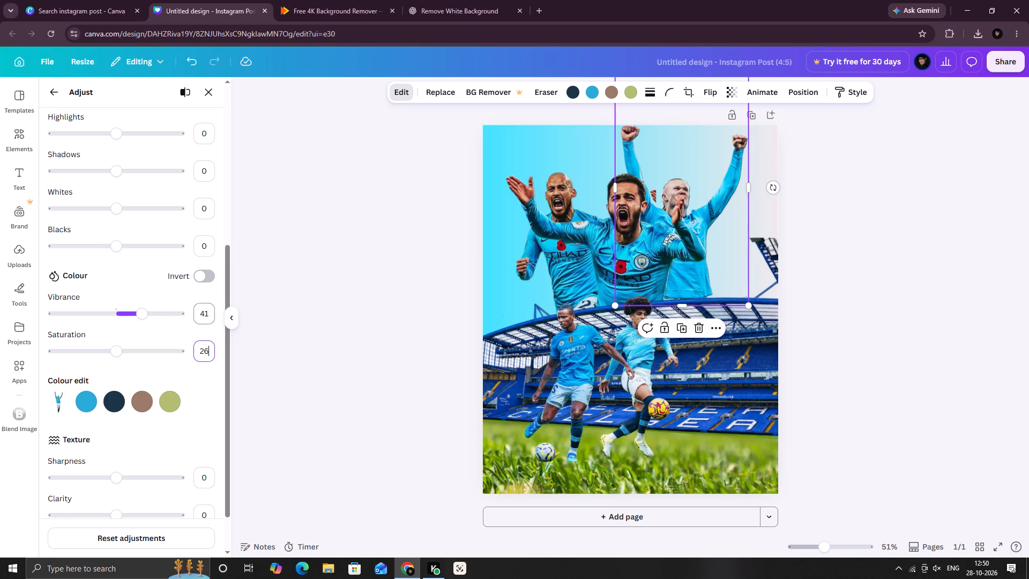
pyautogui.scroll(6, 197, 305)
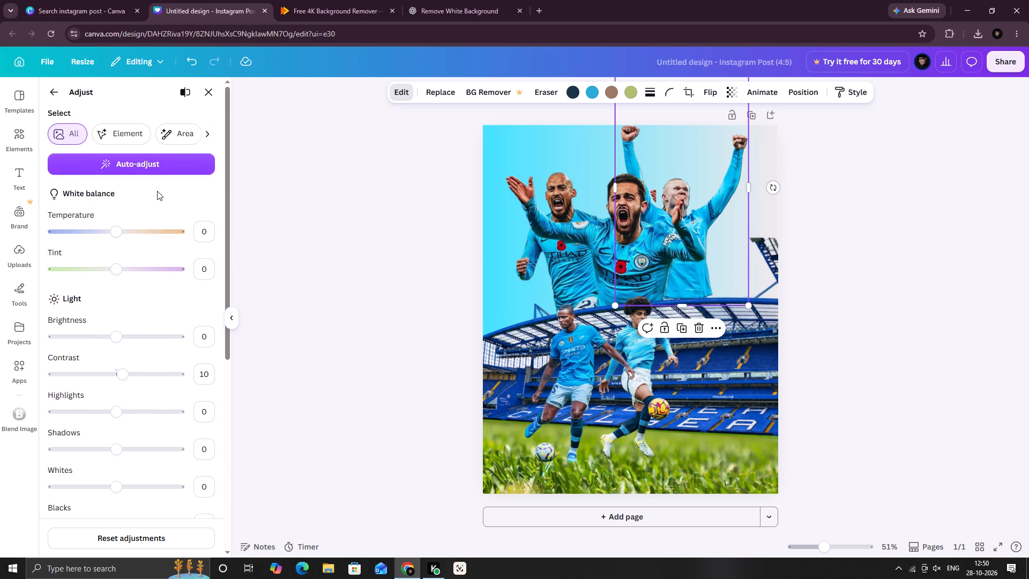
pyautogui.click(156, 190)
pyautogui.scroll(-5, 171, 266)
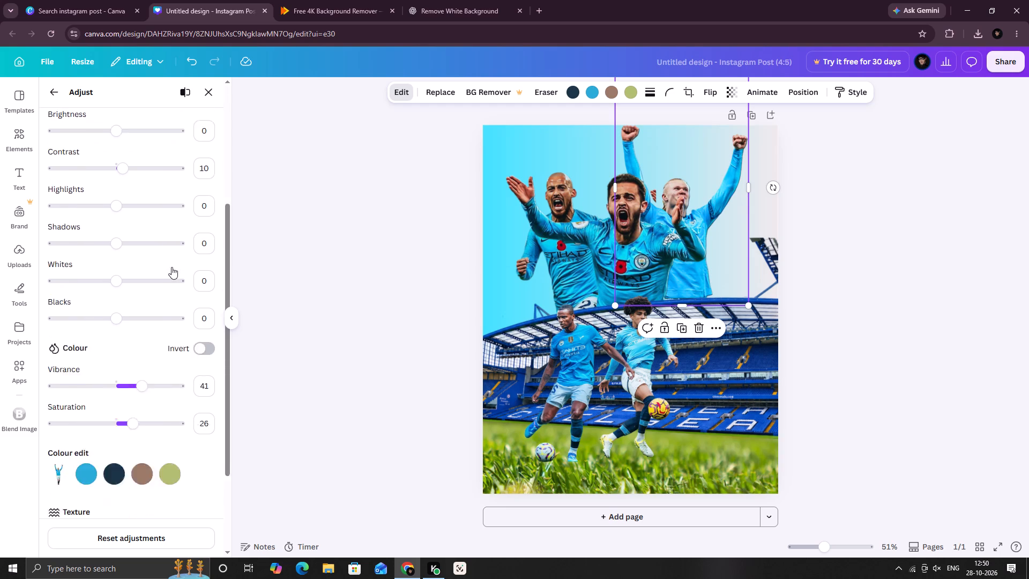
# Try auto-adjust on the raised-arms player's image, leave it switched off, and close the image adjustments.
pyautogui.scroll(-1, 171, 267)
pyautogui.scroll(2, 171, 267)
pyautogui.scroll(-1, 171, 267)
pyautogui.scroll(1, 171, 267)
pyautogui.scroll(-1, 171, 267)
pyautogui.scroll(7, 171, 267)
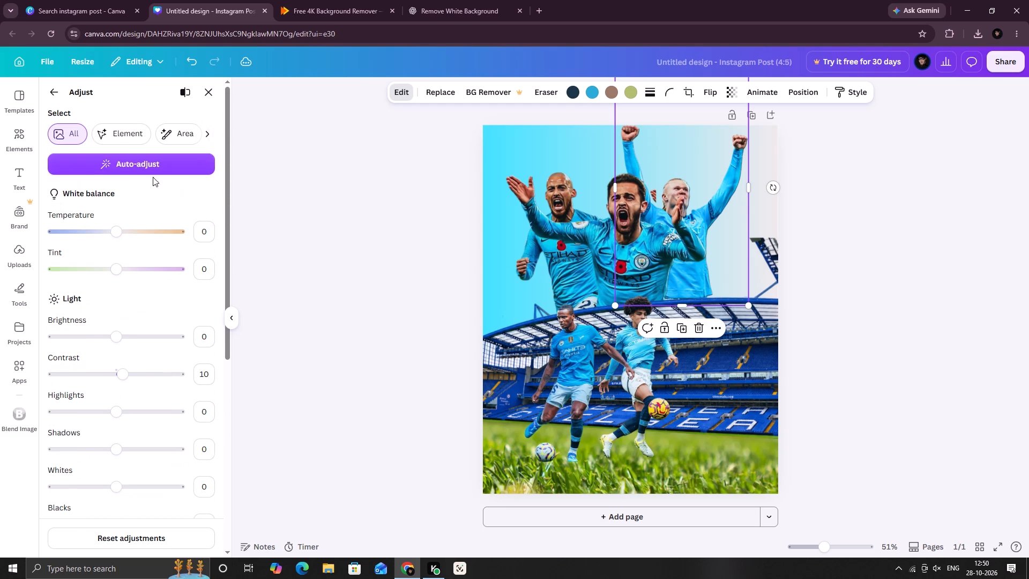
pyautogui.click(155, 167)
pyautogui.click(155, 167)
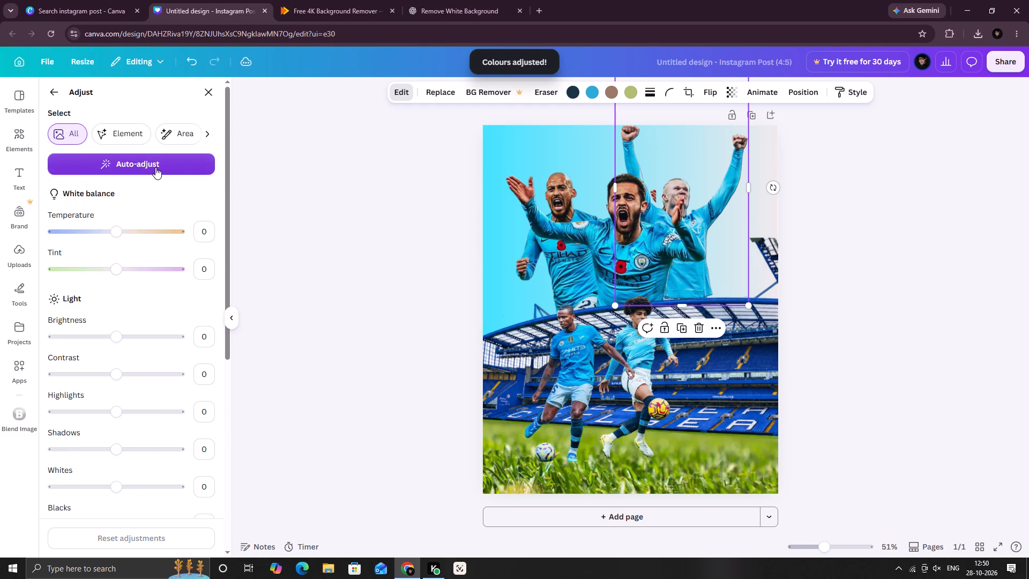
pyautogui.click(155, 167)
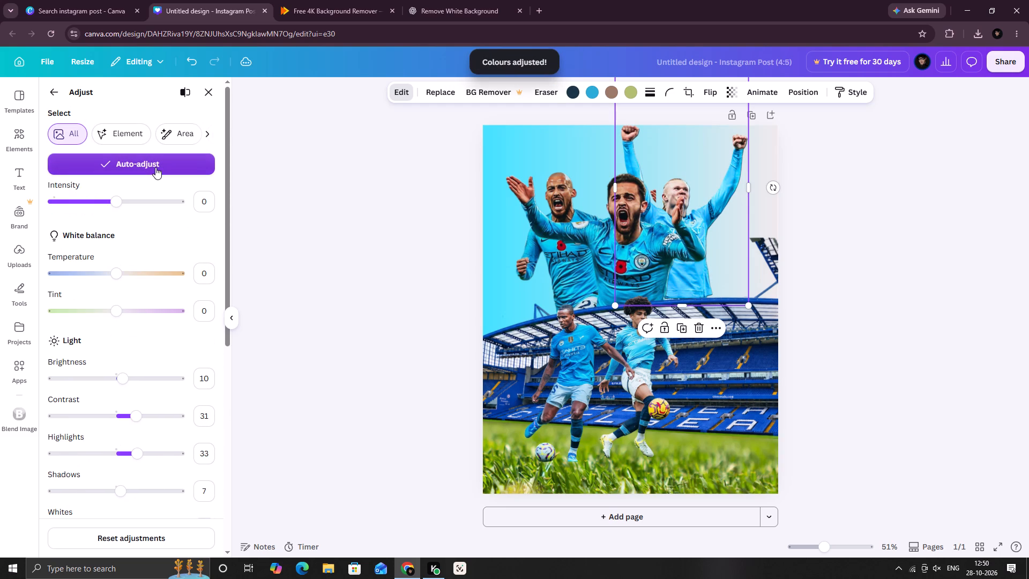
pyautogui.click(155, 167)
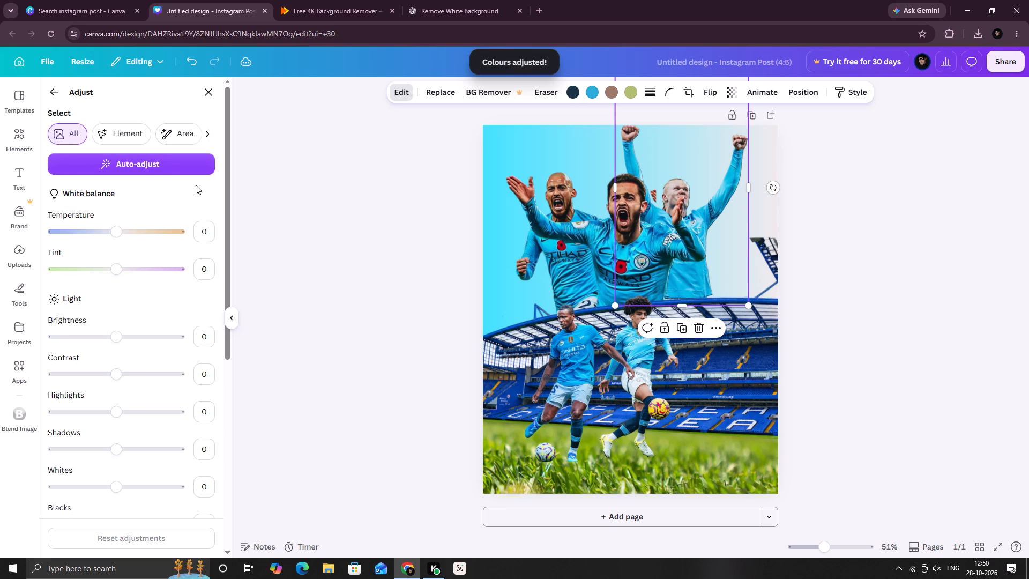
pyautogui.click(208, 93)
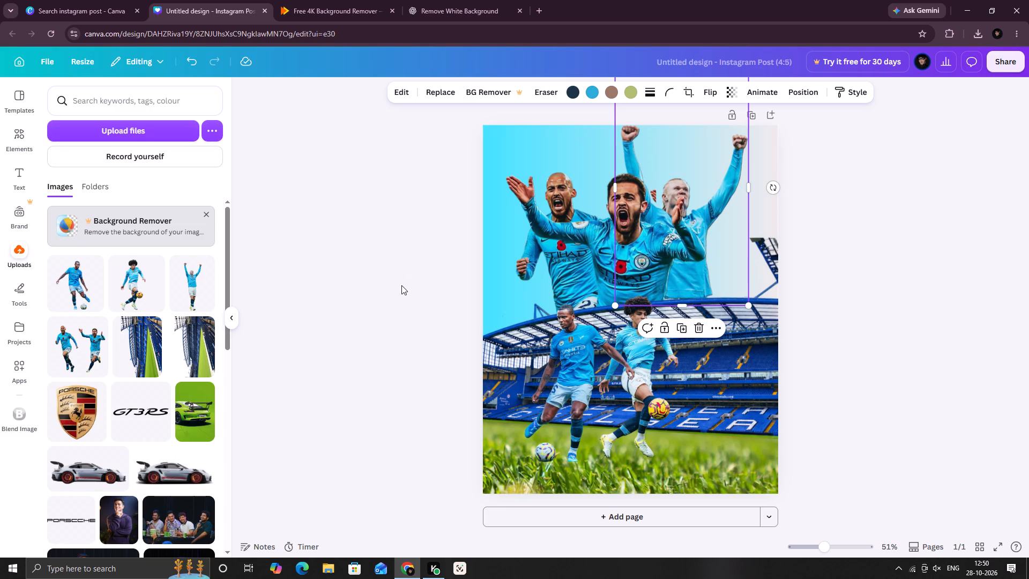
pyautogui.click(919, 247)
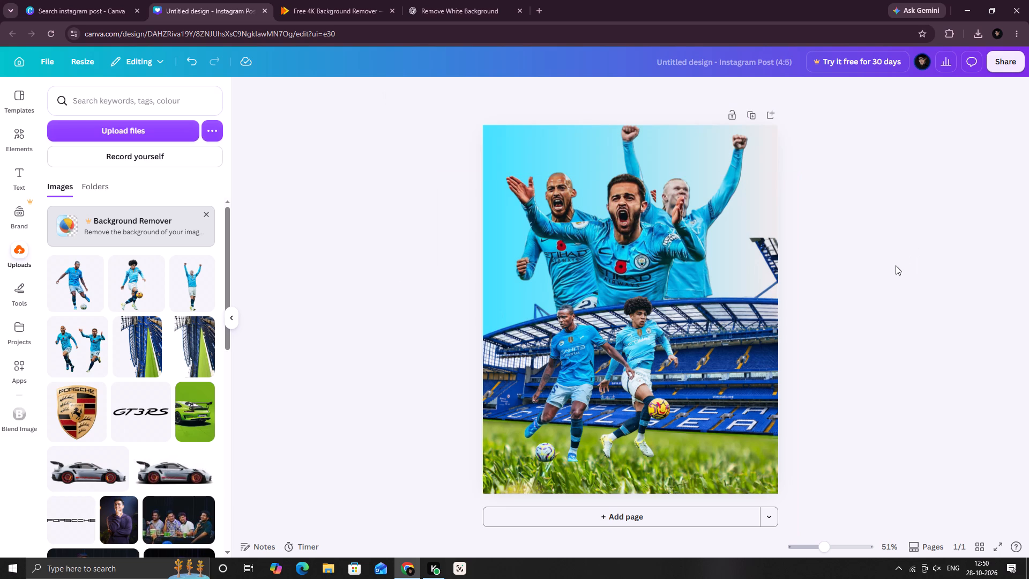
# Shift both dribbling players slightly to the right so they sit nearer the middle of the stadium.
pyautogui.click(654, 325)
pyautogui.moveTo(654, 325); pyautogui.dragTo(668, 327)
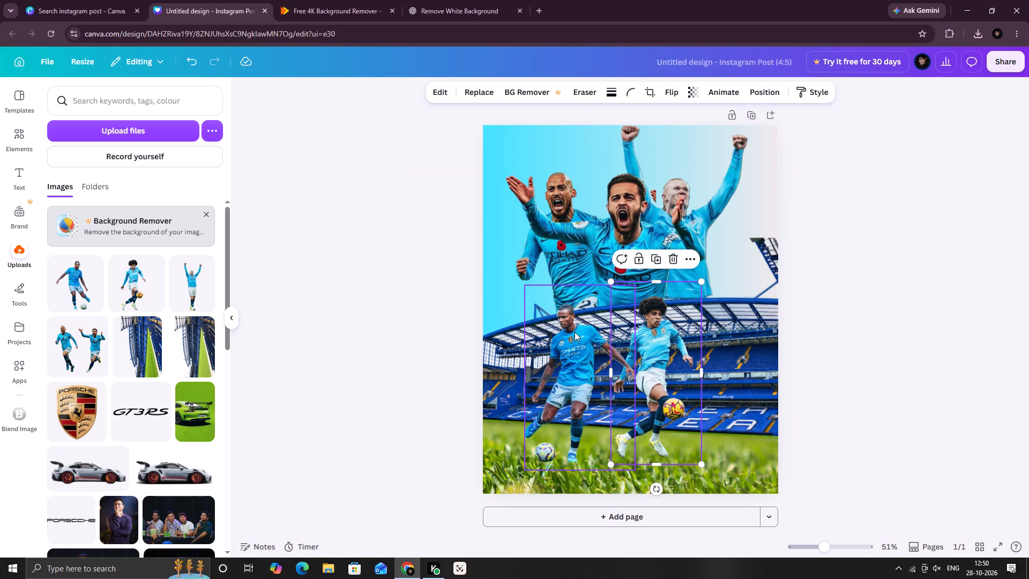
pyautogui.click(575, 332)
pyautogui.moveTo(575, 332); pyautogui.dragTo(585, 332)
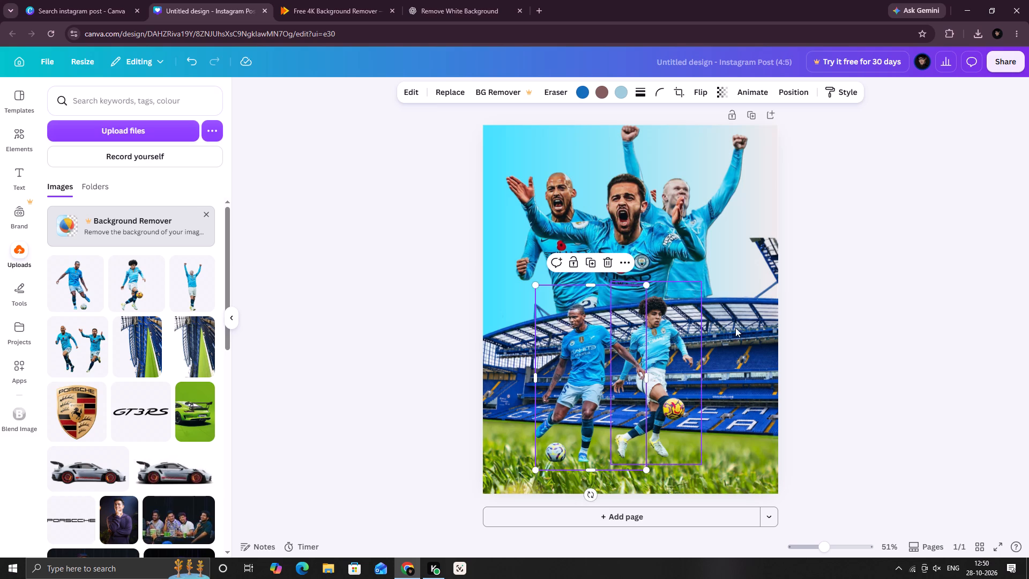
pyautogui.click(895, 322)
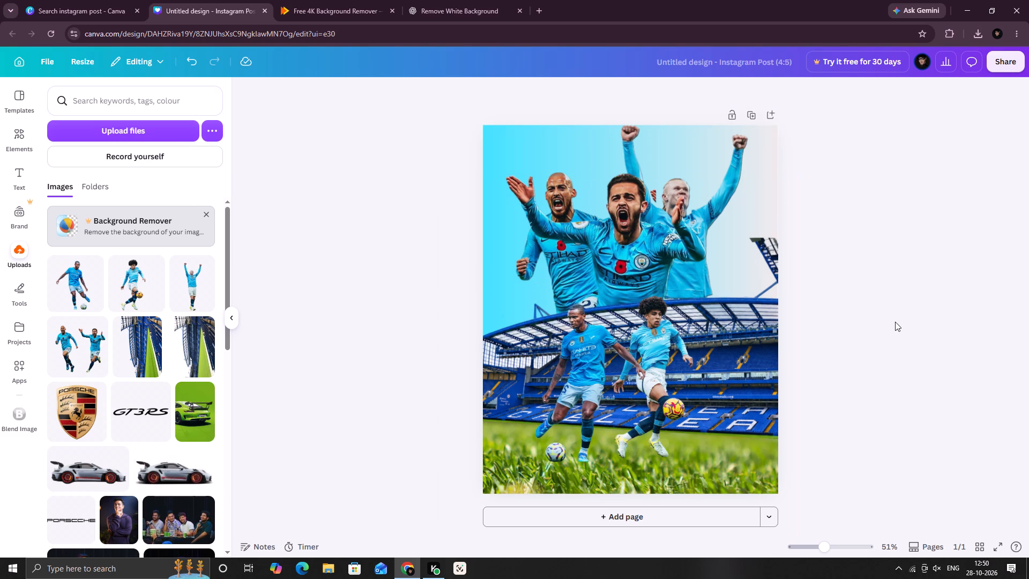
# Search the element graphics for "light" and add the free white horizontal lens-flare graphic to the design.
pyautogui.click(31, 143)
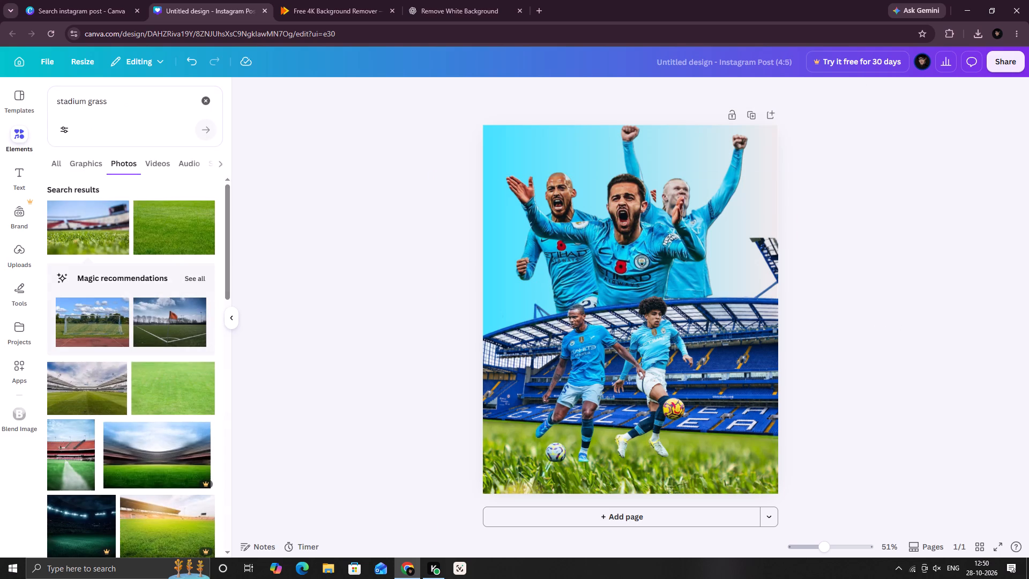
pyautogui.click(115, 110)
pyautogui.moveTo(128, 100); pyautogui.dragTo(0, 116)
pyautogui.write('light')
pyautogui.press('Return')
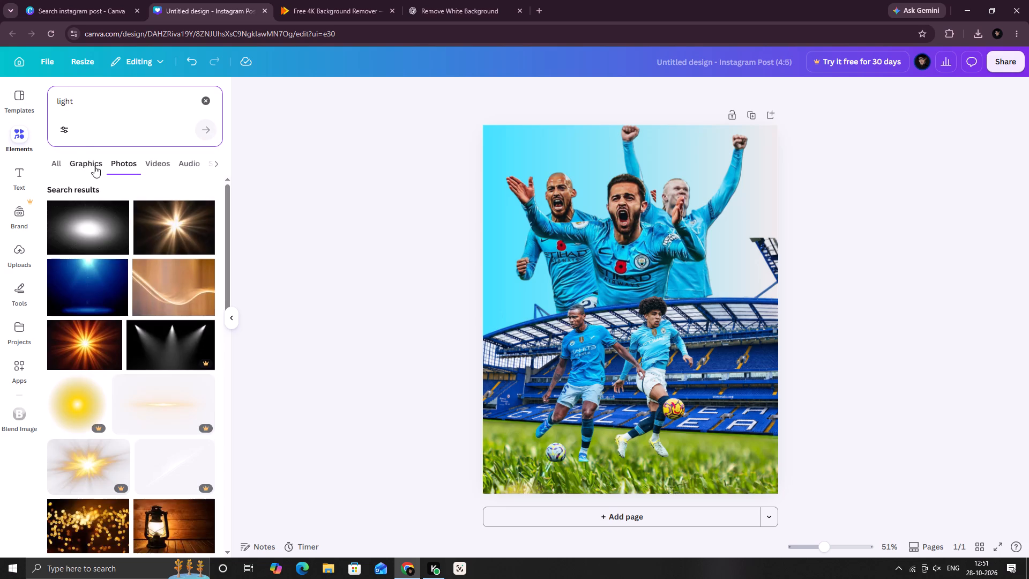
pyautogui.click(94, 166)
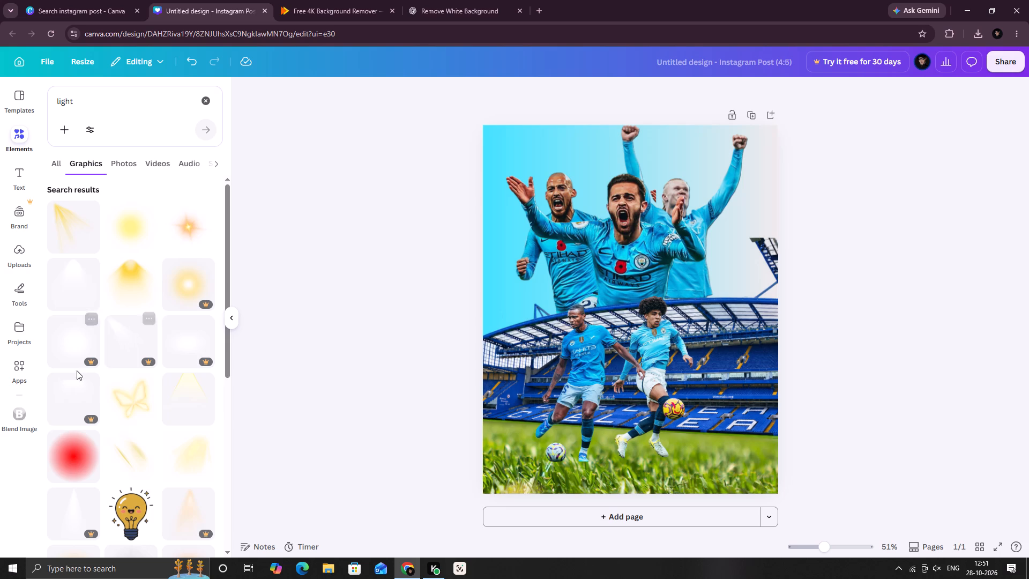
pyautogui.scroll(-2, 77, 372)
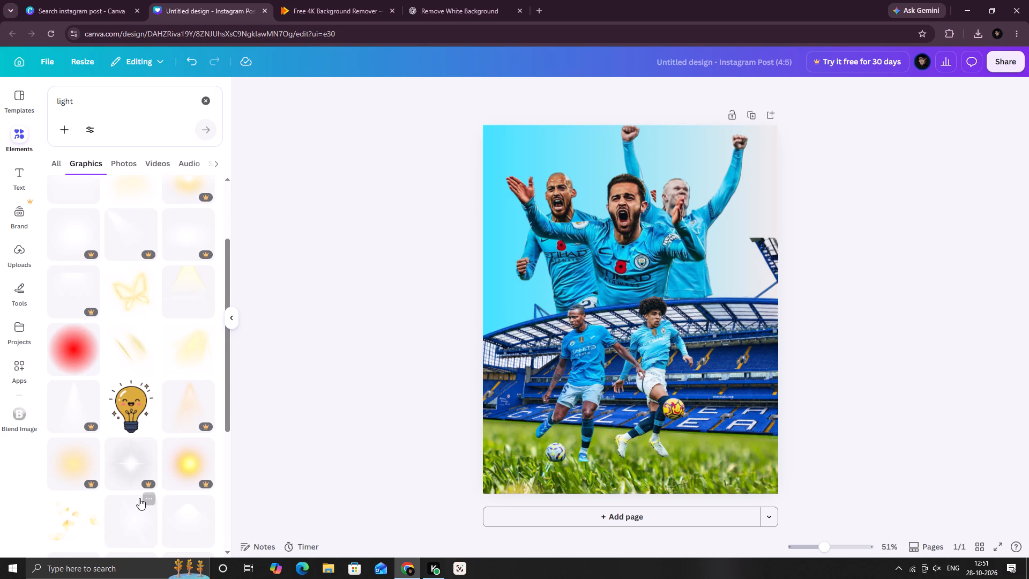
pyautogui.scroll(-1, 159, 469)
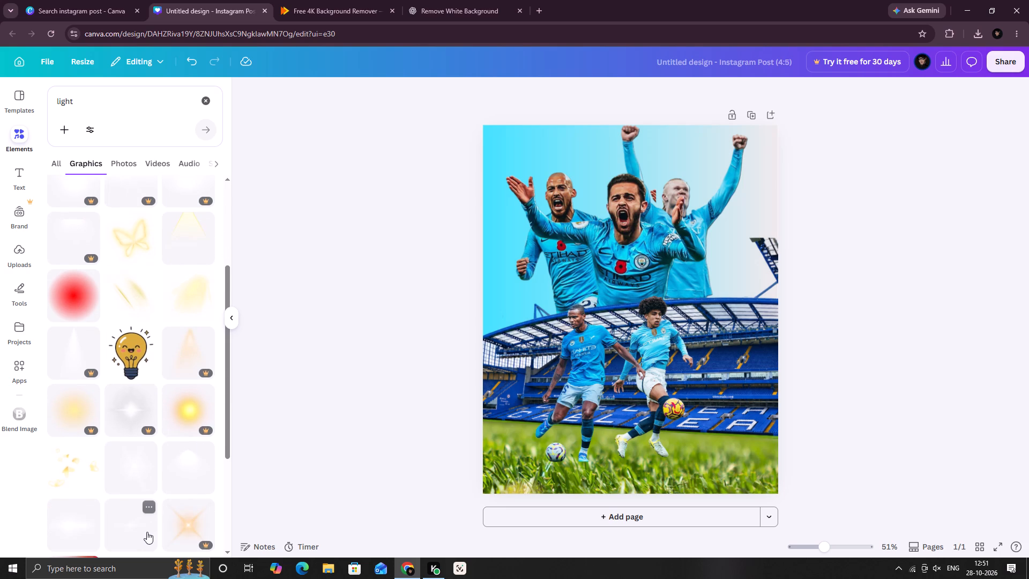
pyautogui.scroll(-1, 123, 531)
pyautogui.rightClick(81, 482)
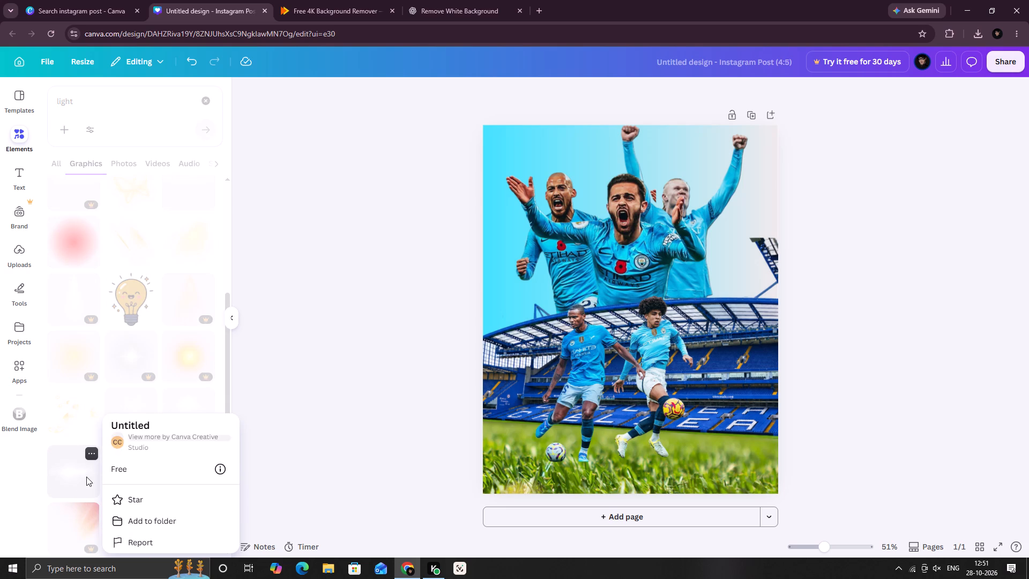
pyautogui.click(362, 387)
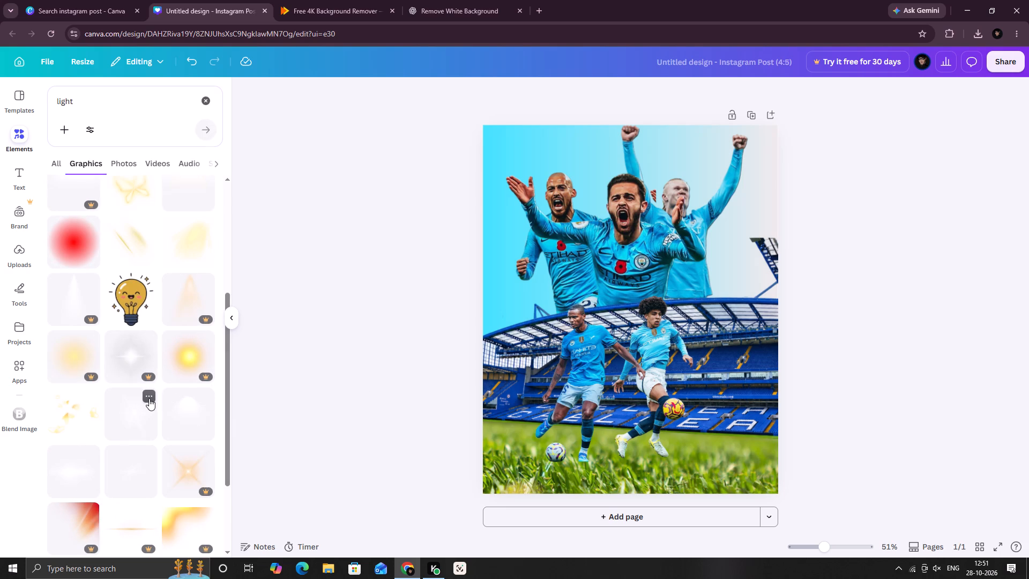
pyautogui.click(66, 464)
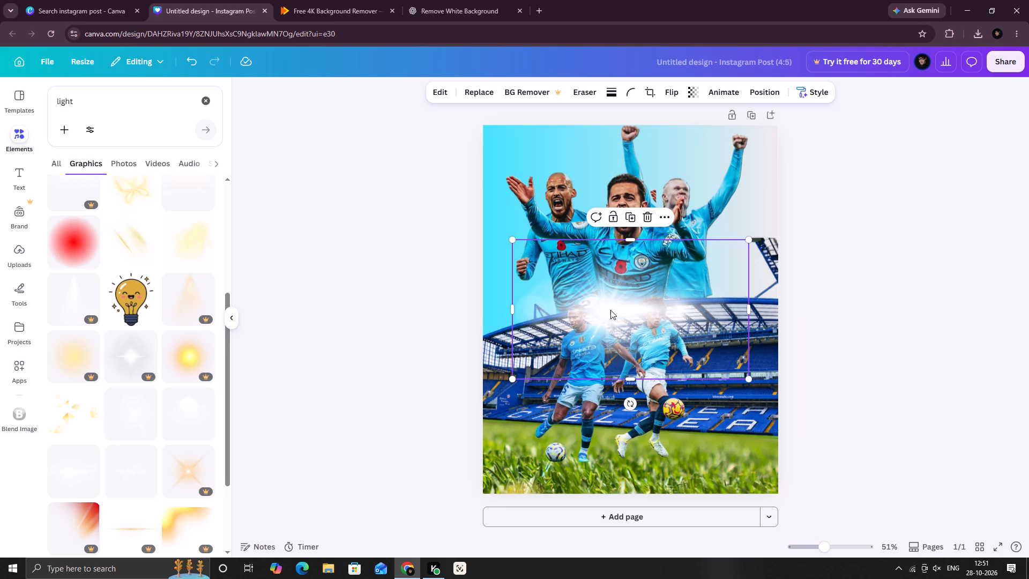
# Add a second page and move the white light flare from the first page to around its middle.
pyautogui.click(622, 517)
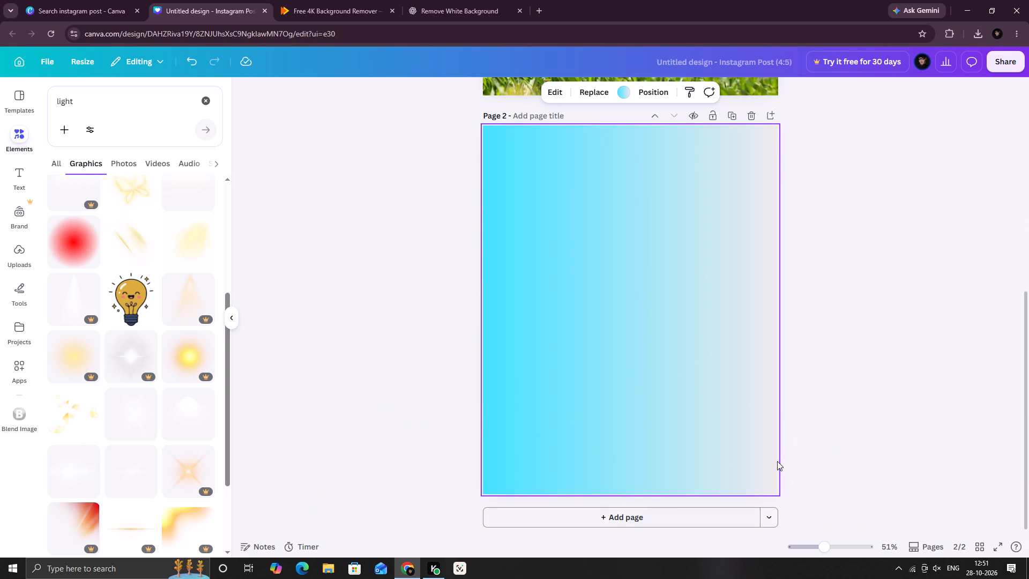
pyautogui.scroll(4, 857, 410)
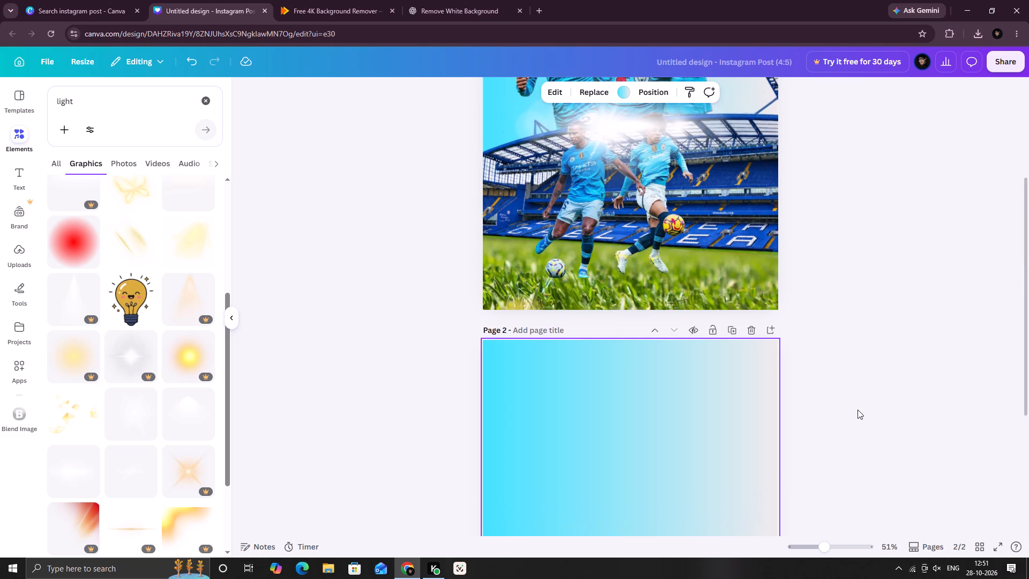
pyautogui.moveTo(618, 127); pyautogui.dragTo(576, 444)
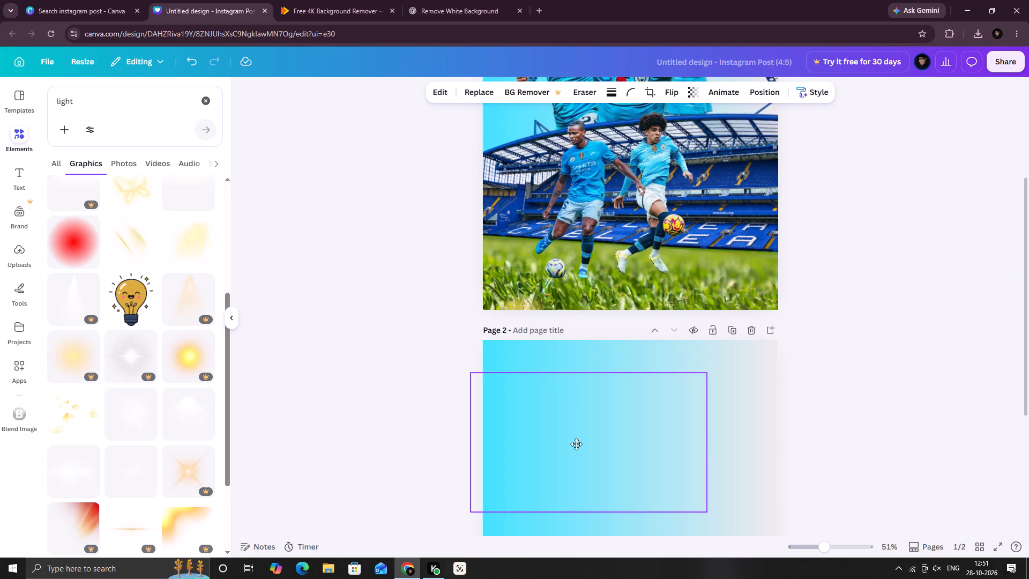
pyautogui.moveTo(576, 444); pyautogui.dragTo(579, 441)
pyautogui.scroll(-2, 807, 392)
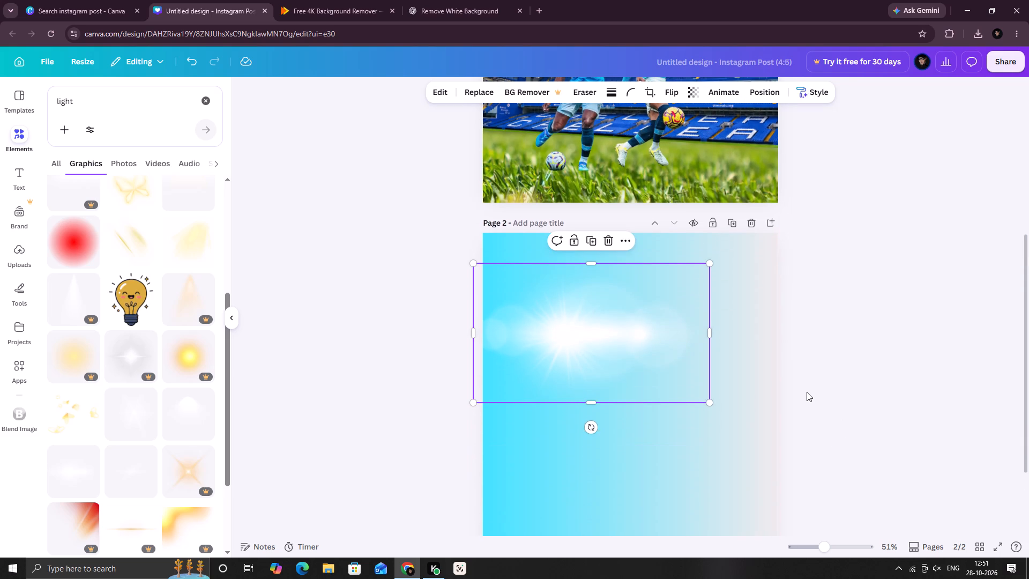
pyautogui.scroll(-1, 807, 392)
pyautogui.scroll(-2, 237, 404)
pyautogui.scroll(1, 394, 396)
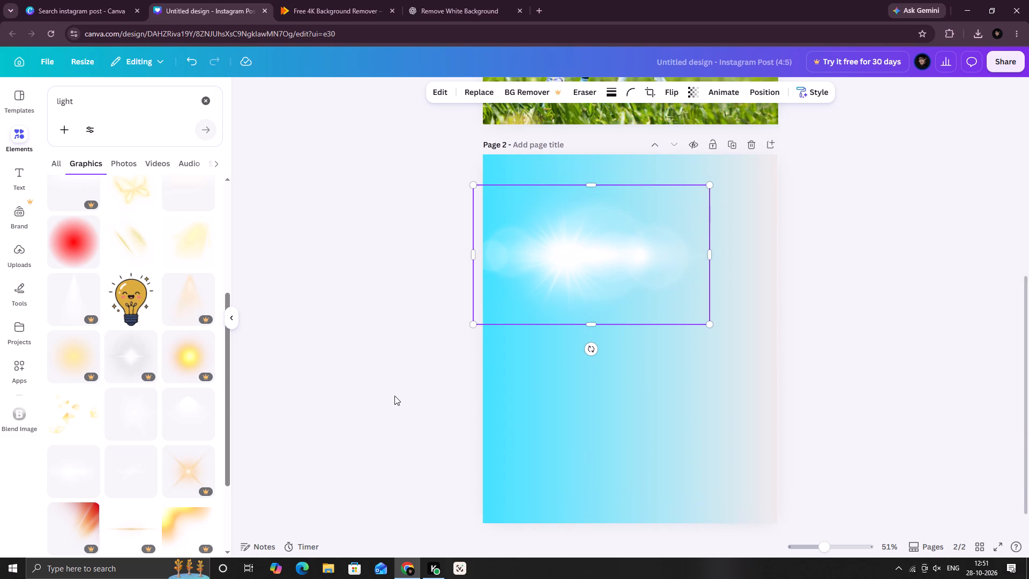
pyautogui.moveTo(582, 281); pyautogui.dragTo(585, 311)
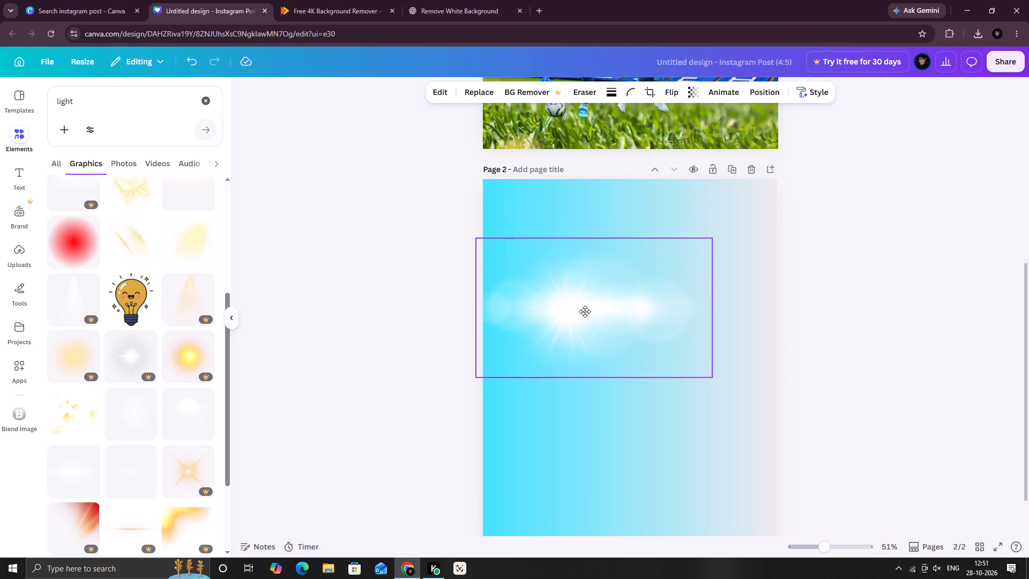
pyautogui.moveTo(585, 311); pyautogui.dragTo(601, 372)
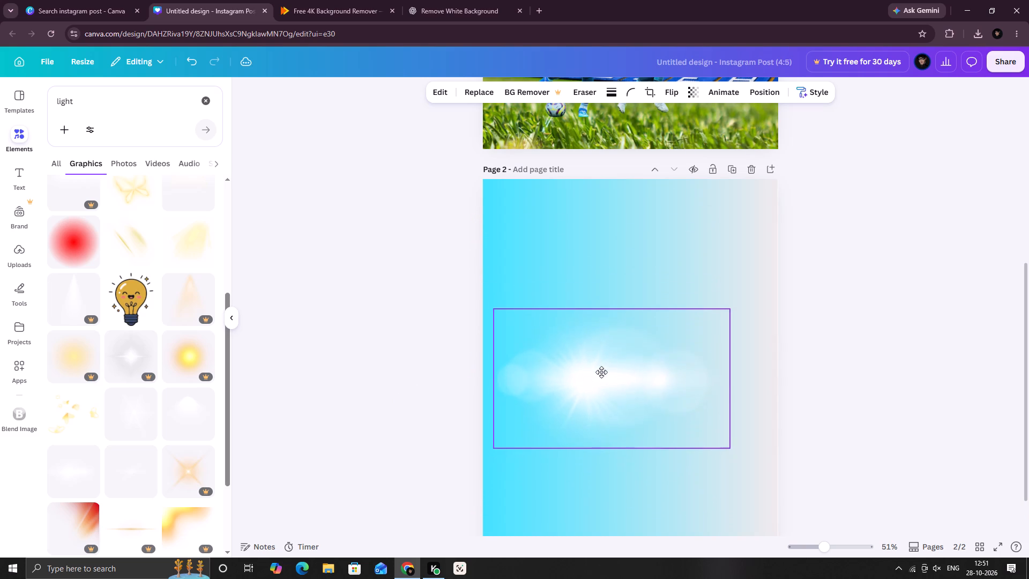
pyautogui.moveTo(601, 372); pyautogui.dragTo(597, 357)
# Duplicate the light flare six times and spread the copies across page 2 as a page-wide band of white glow.
pyautogui.click(605, 266)
pyautogui.doubleClick(613, 268)
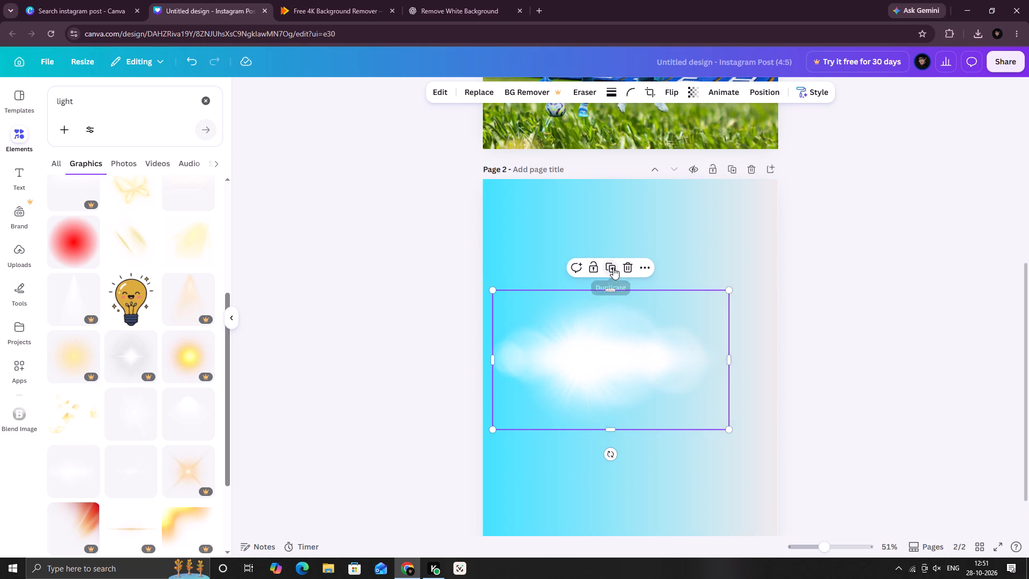
pyautogui.moveTo(620, 369); pyautogui.dragTo(690, 350)
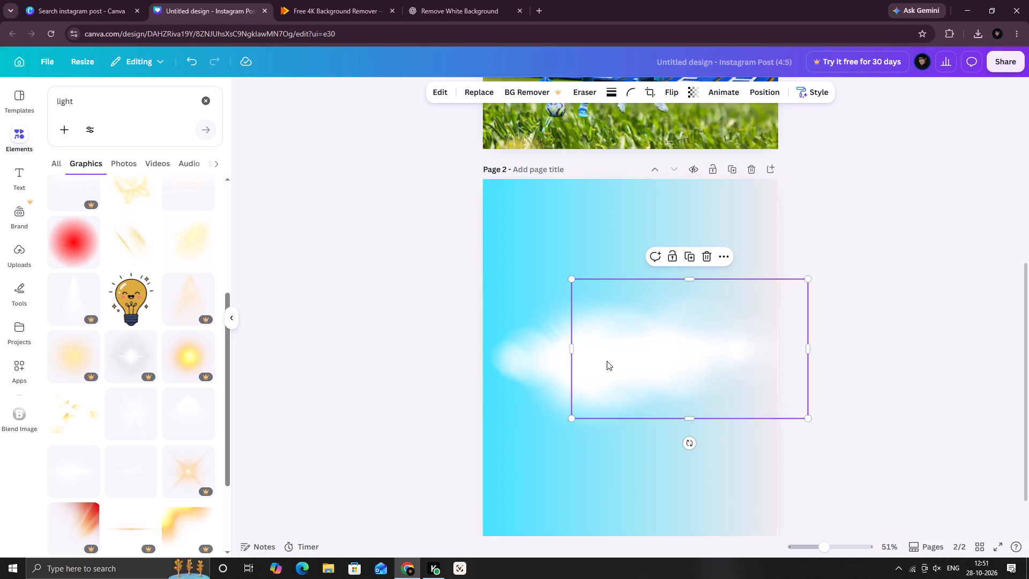
pyautogui.moveTo(590, 363); pyautogui.dragTo(483, 359)
pyautogui.click(579, 248)
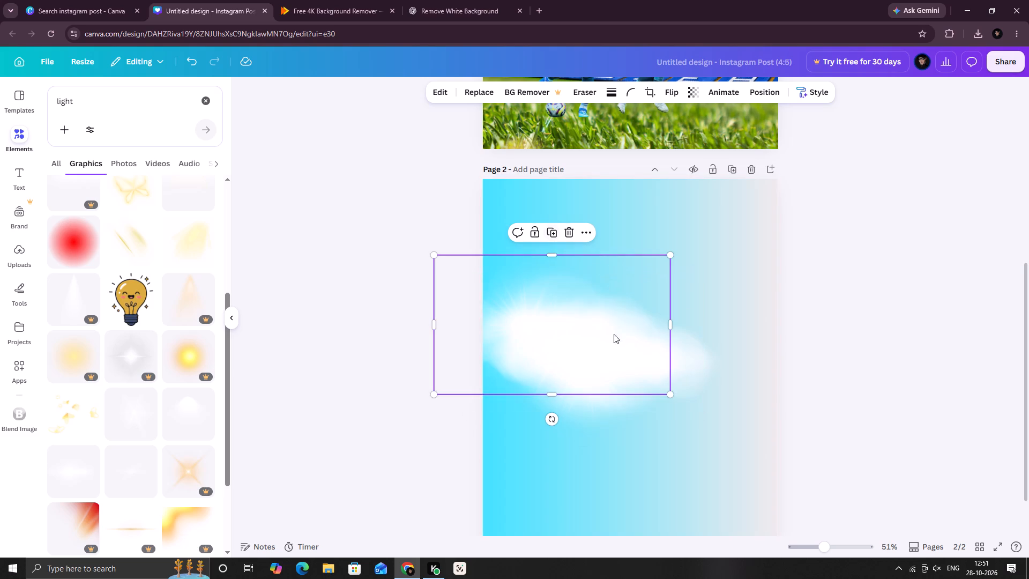
pyautogui.moveTo(600, 358); pyautogui.dragTo(742, 382)
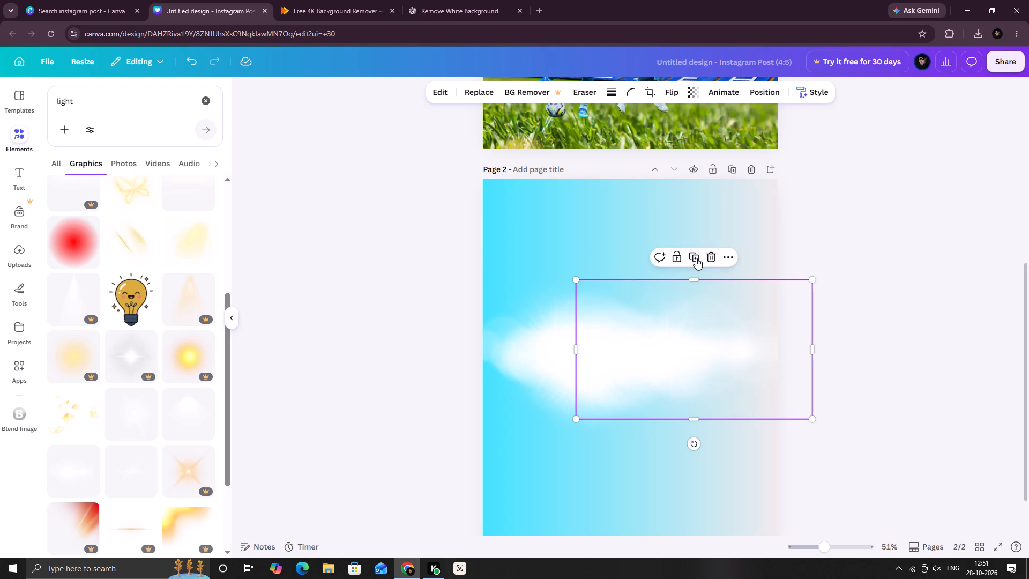
pyautogui.click(696, 258)
pyautogui.moveTo(781, 364); pyautogui.dragTo(734, 385)
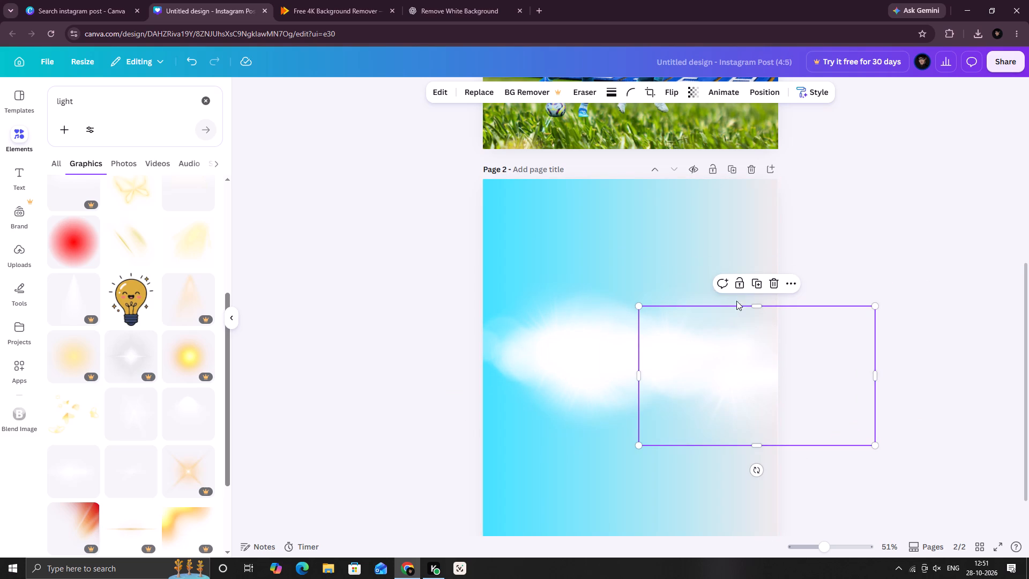
pyautogui.click(756, 284)
pyautogui.moveTo(815, 380); pyautogui.dragTo(537, 368)
pyautogui.click(882, 327)
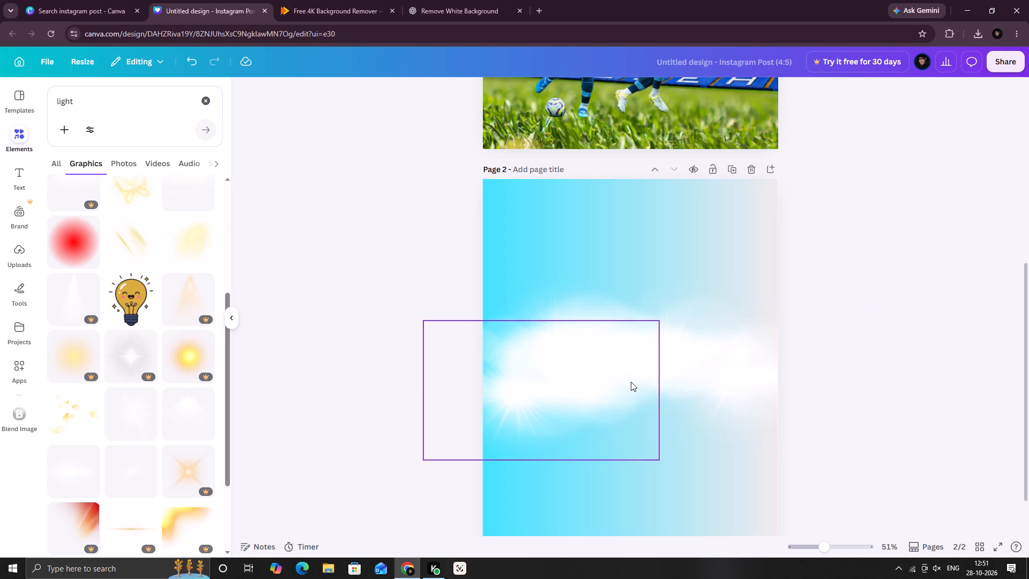
# Select all seven light flares on page 2 and move them onto page 1, across the area where the celebrating players meet the stadium roof.
pyautogui.click(630, 381)
pyautogui.click(687, 361)
pyautogui.click(602, 337)
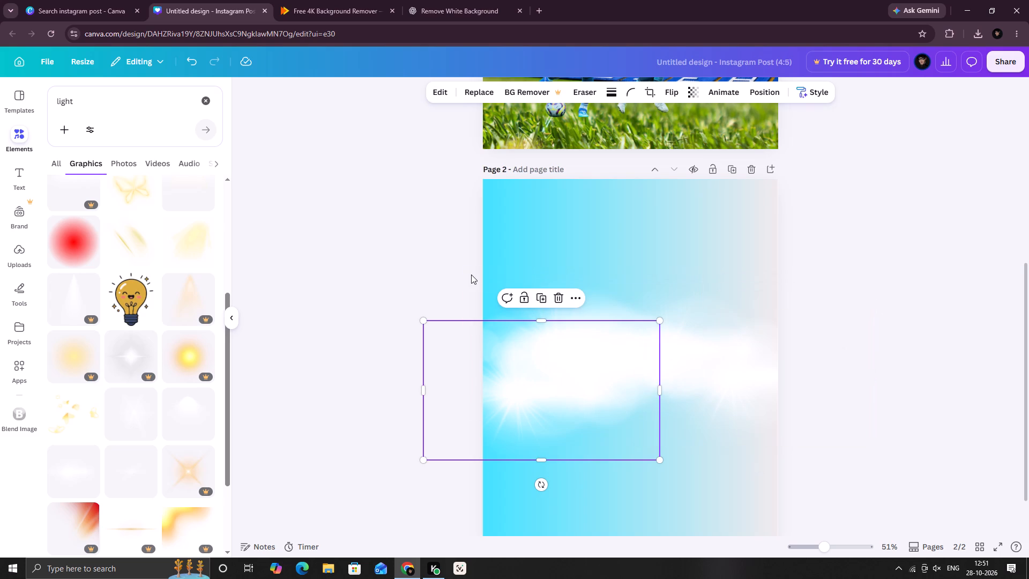
pyautogui.keyDown('ctrl'); pyautogui.moveTo(472, 276); pyautogui.dragTo(791, 389); pyautogui.keyUp('ctrl')
pyautogui.keyDown('ctrl'); pyautogui.click(795, 343); pyautogui.keyUp('ctrl')
pyautogui.keyDown('ctrl'); pyautogui.click(710, 334); pyautogui.keyUp('ctrl')
pyautogui.keyDown('ctrl'); pyautogui.rightClick(624, 335); pyautogui.keyUp('ctrl')
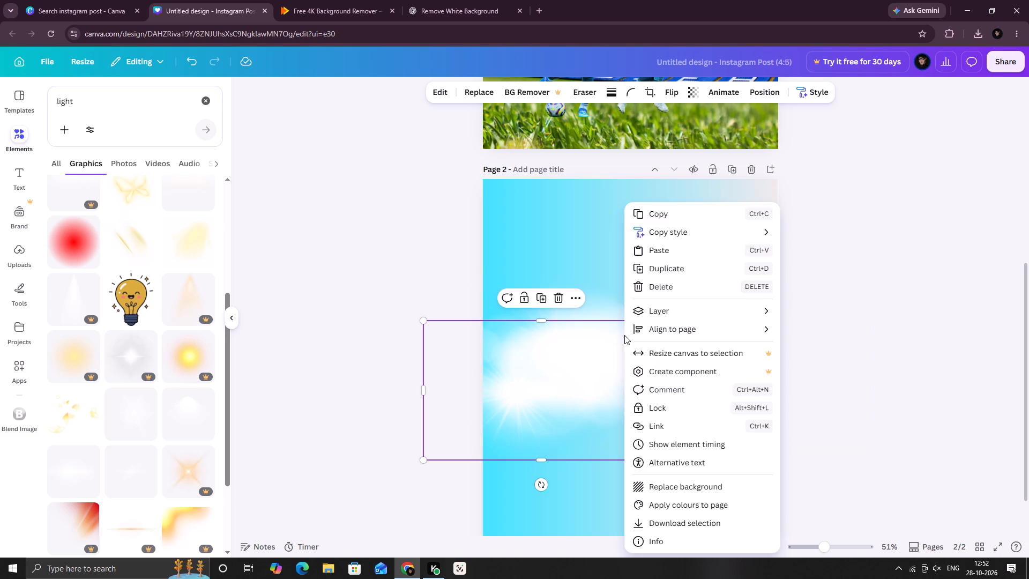
pyautogui.keyDown('ctrl'); pyautogui.click(584, 346); pyautogui.keyUp('ctrl')
pyautogui.click(584, 346)
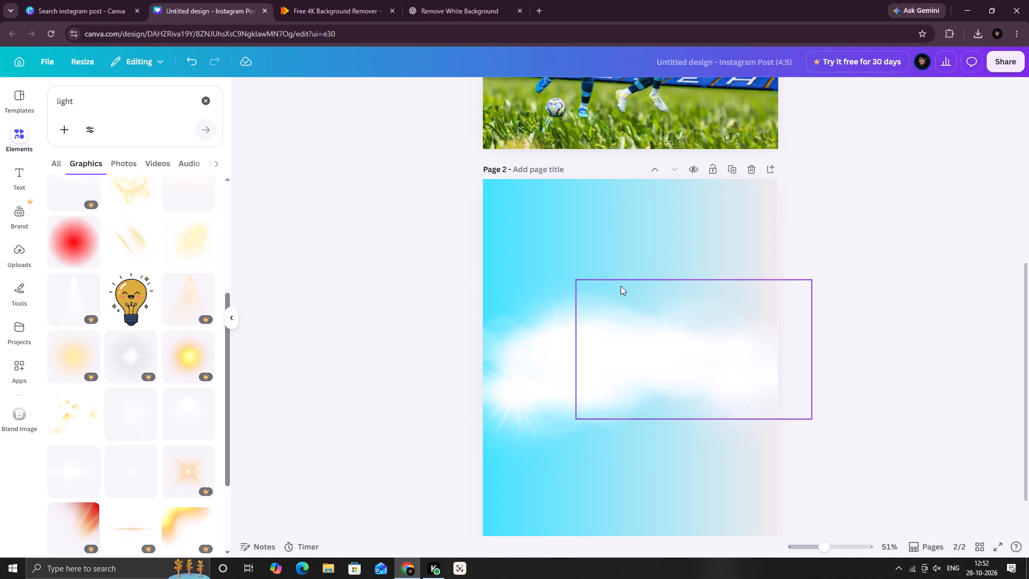
pyautogui.moveTo(846, 276); pyautogui.dragTo(547, 362)
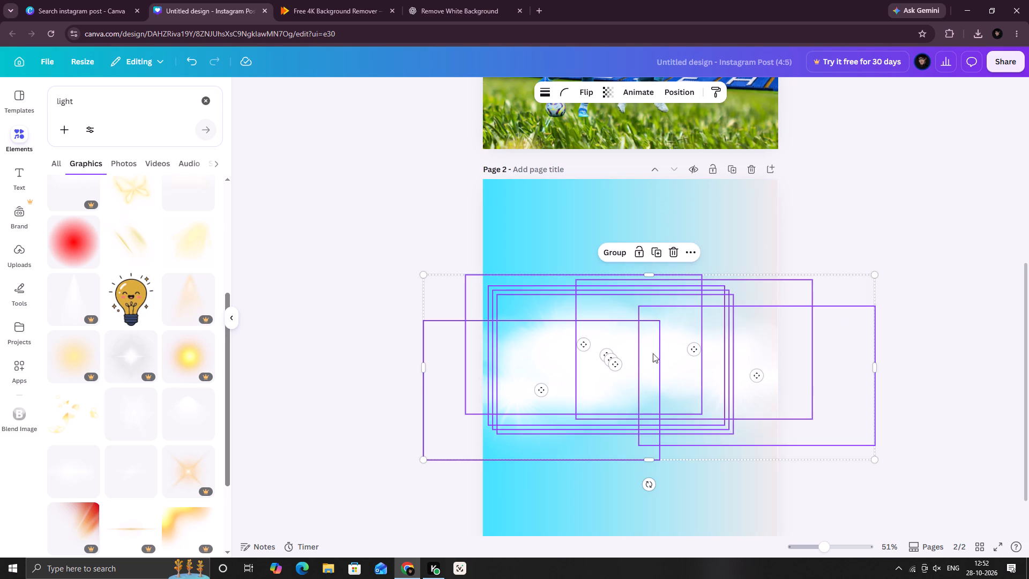
pyautogui.moveTo(658, 362); pyautogui.dragTo(653, 303)
pyautogui.scroll(2, 653, 303)
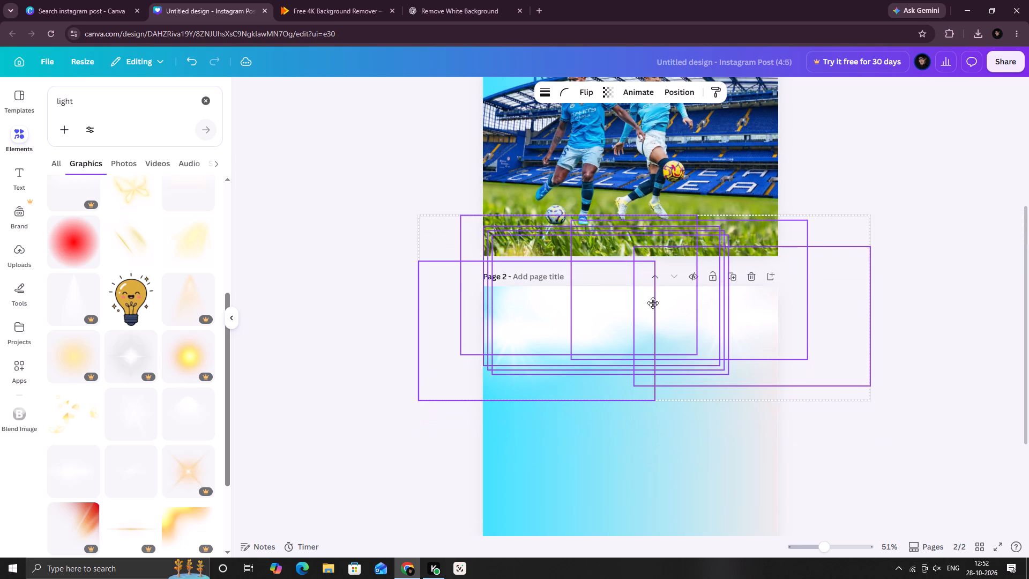
pyautogui.moveTo(653, 303); pyautogui.dragTo(649, 224)
pyautogui.scroll(3, 653, 303)
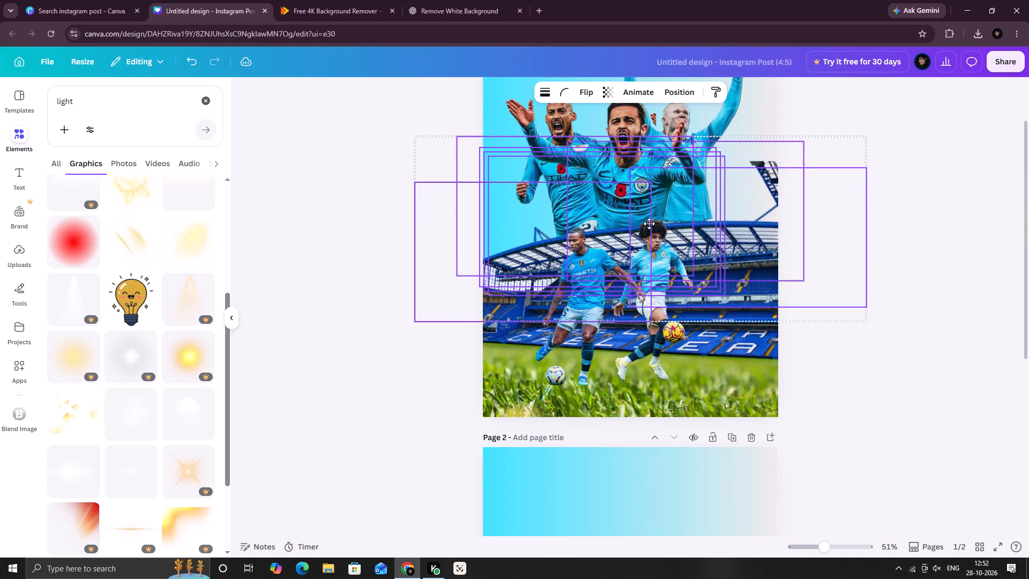
pyautogui.moveTo(649, 224); pyautogui.dragTo(653, 231)
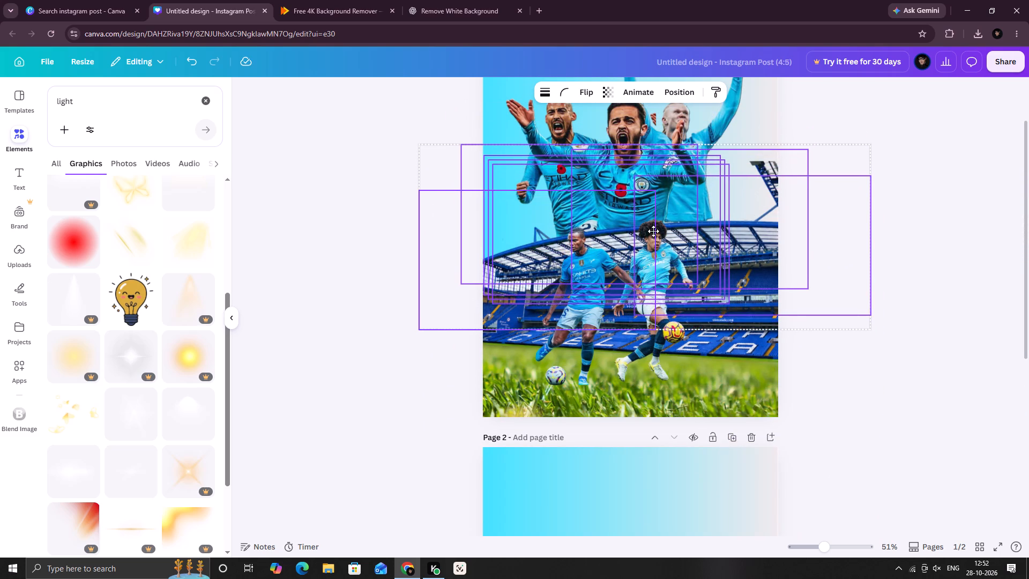
pyautogui.moveTo(653, 231); pyautogui.dragTo(653, 222)
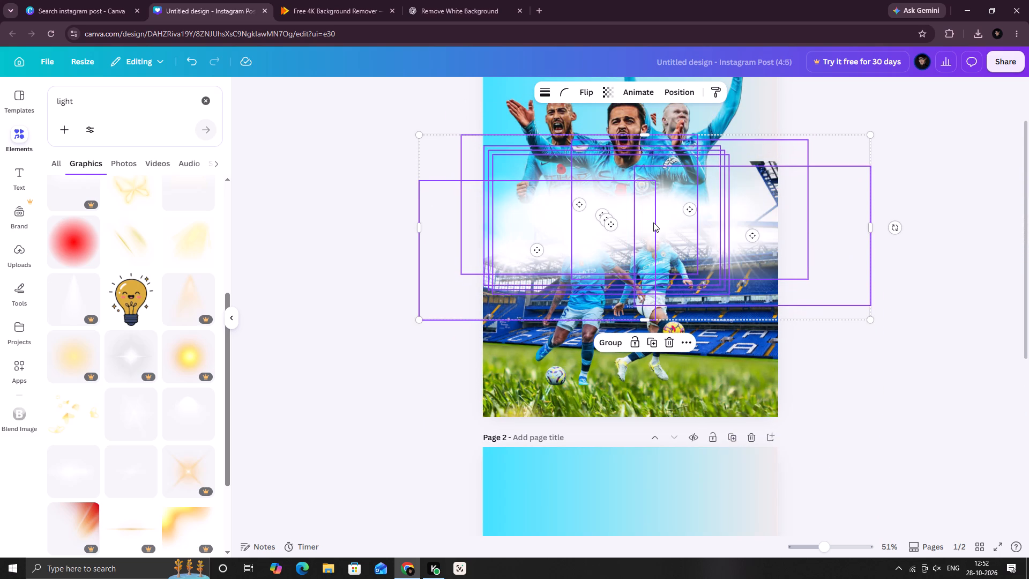
pyautogui.click(653, 222)
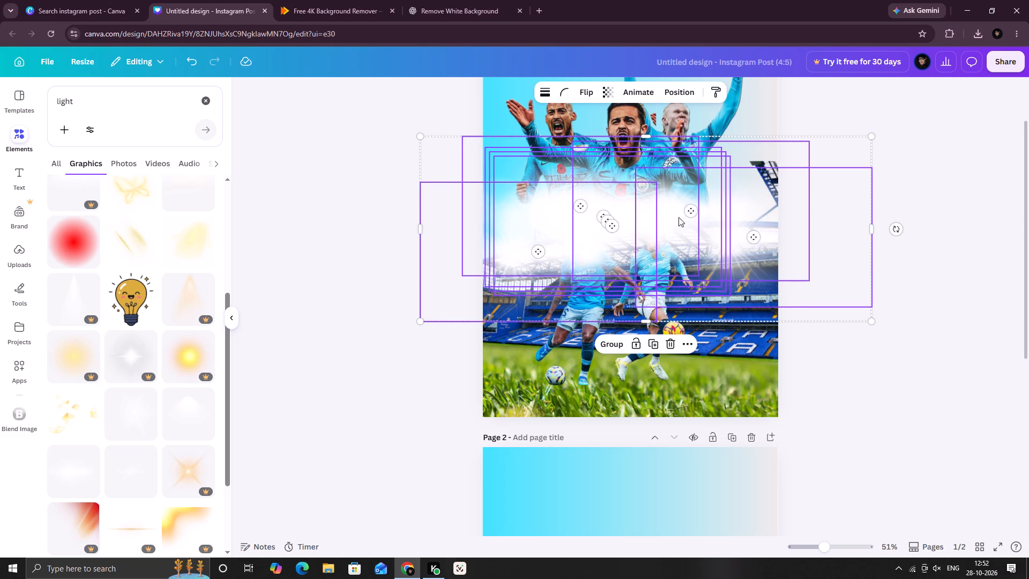
# In page 1's layer order, move all seven light flares together with the grass strip below the three celebrating players, just above the background.
pyautogui.rightClick(758, 192)
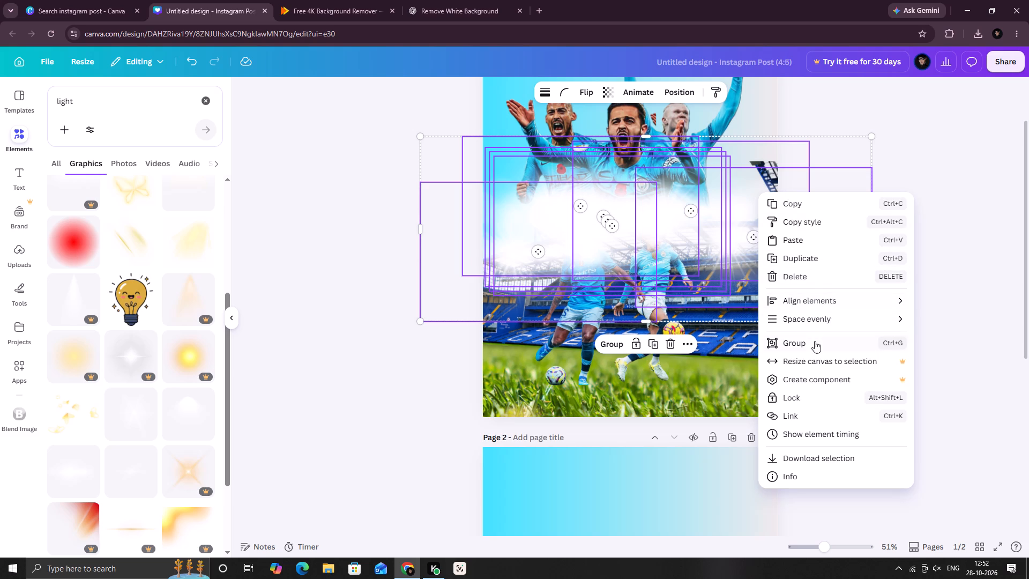
pyautogui.click(970, 238)
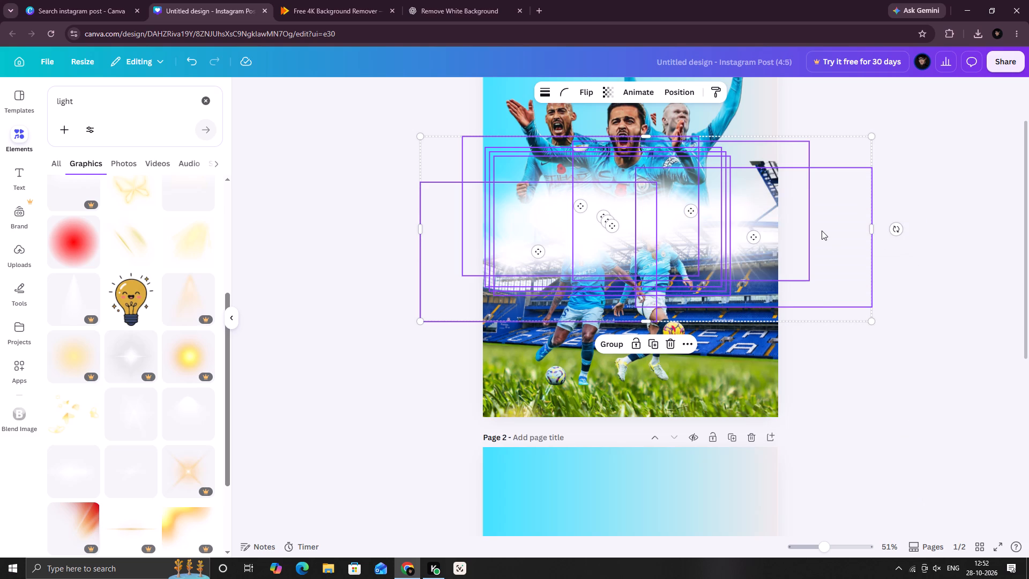
pyautogui.rightClick(822, 231)
pyautogui.click(939, 395)
pyautogui.rightClick(700, 401)
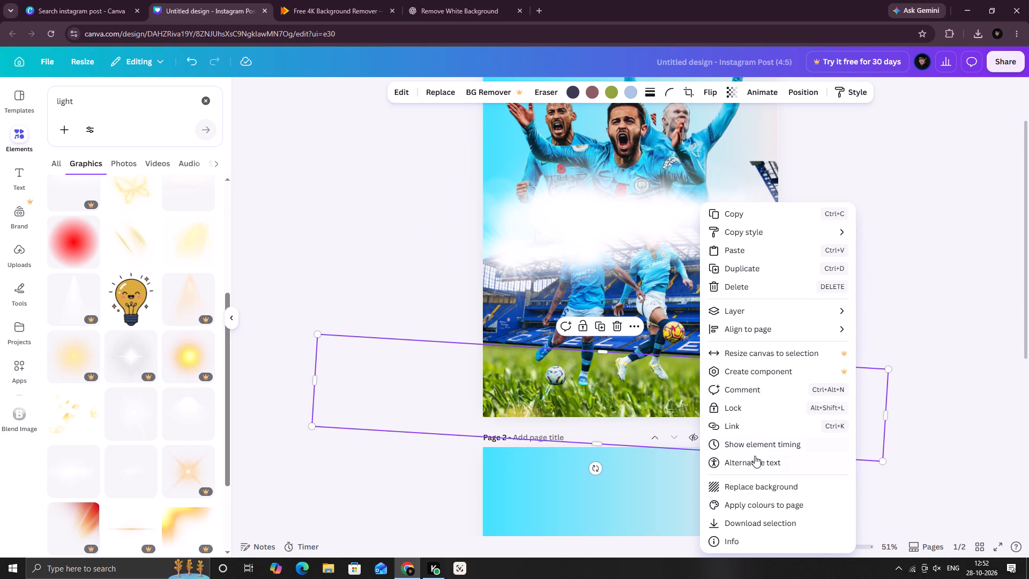
pyautogui.click(776, 316)
pyautogui.click(891, 391)
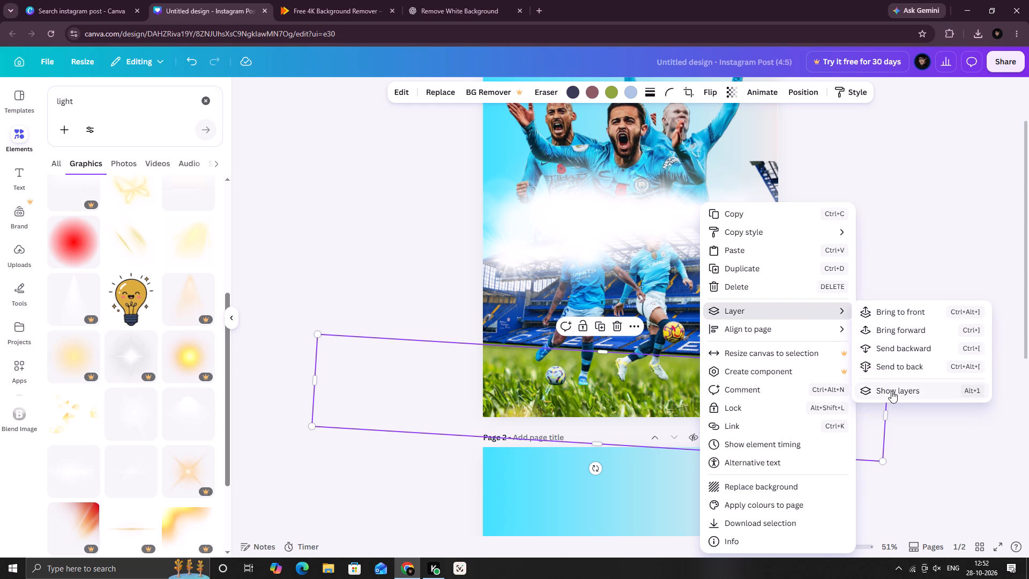
pyautogui.scroll(1, 124, 350)
pyautogui.scroll(-1, 124, 350)
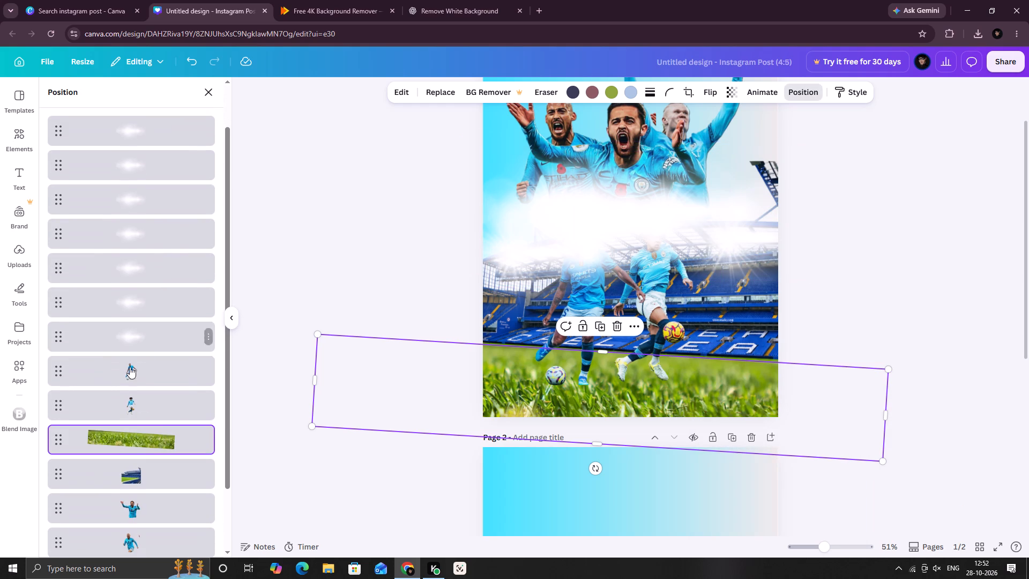
pyautogui.keyDown('ctrl'); pyautogui.click(133, 120); pyautogui.keyUp('ctrl')
pyautogui.keyDown('ctrl'); pyautogui.click(137, 156); pyautogui.keyUp('ctrl')
pyautogui.keyDown('ctrl'); pyautogui.click(148, 203); pyautogui.keyUp('ctrl')
pyautogui.keyDown('ctrl'); pyautogui.click(147, 244); pyautogui.keyUp('ctrl')
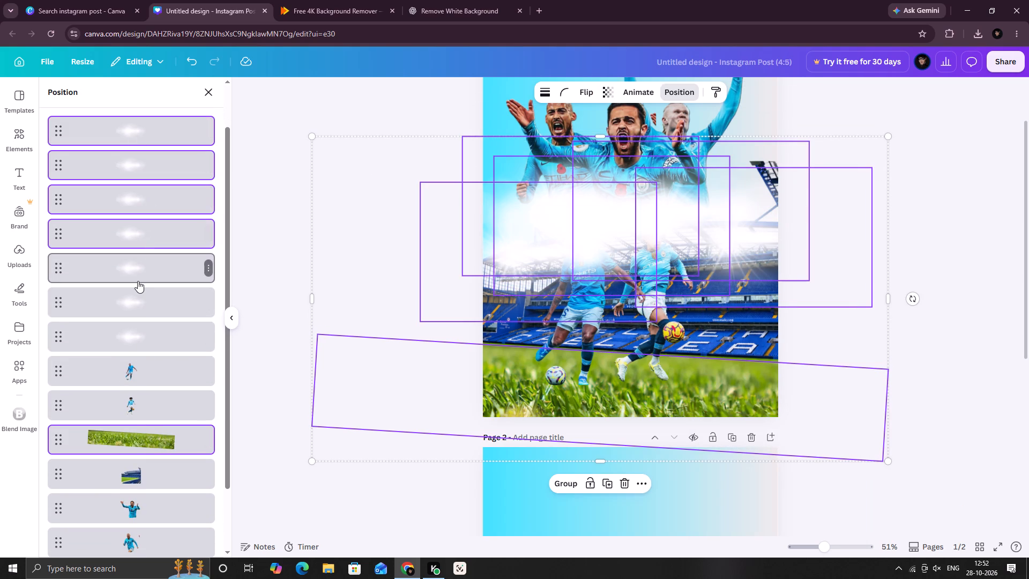
pyautogui.keyDown('ctrl'); pyautogui.click(138, 281); pyautogui.keyUp('ctrl')
pyautogui.keyDown('ctrl'); pyautogui.click(138, 299); pyautogui.keyUp('ctrl')
pyautogui.keyDown('ctrl'); pyautogui.click(135, 332); pyautogui.keyUp('ctrl')
pyautogui.moveTo(165, 262); pyautogui.dragTo(163, 329)
pyautogui.scroll(-3, 163, 329)
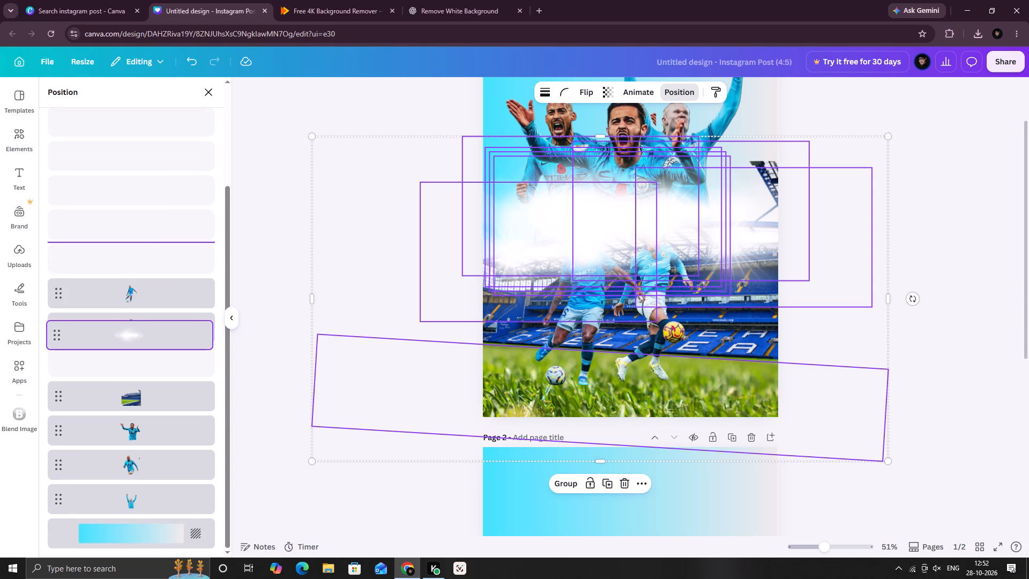
pyautogui.moveTo(163, 329); pyautogui.dragTo(165, 416)
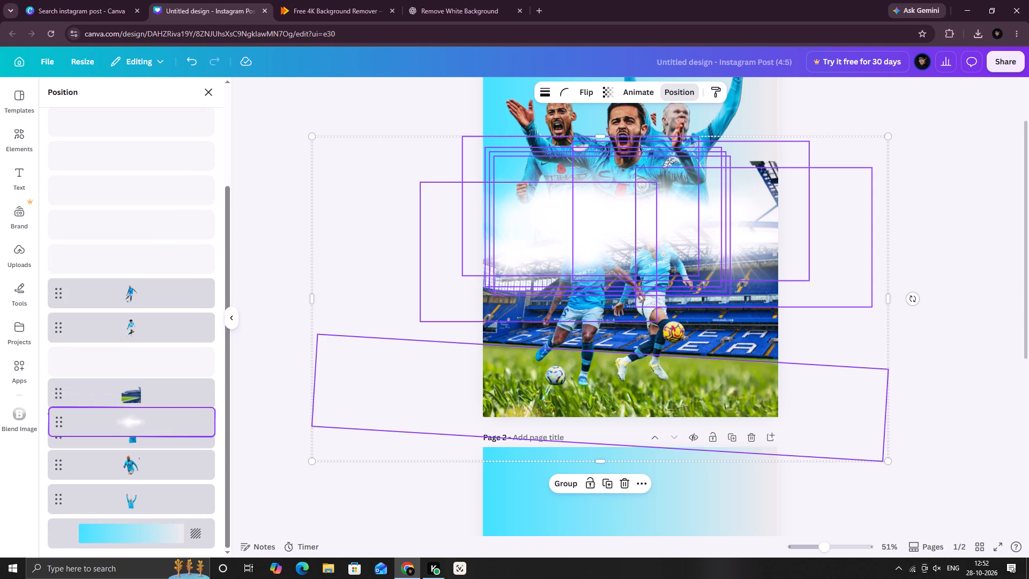
pyautogui.moveTo(165, 416); pyautogui.dragTo(166, 511)
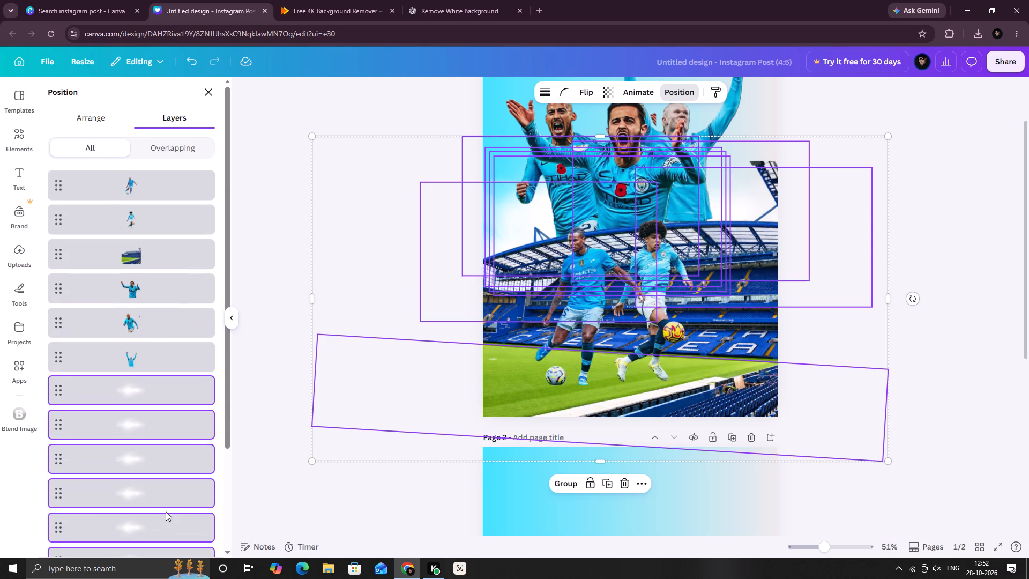
pyautogui.click(954, 244)
pyautogui.scroll(3, 954, 244)
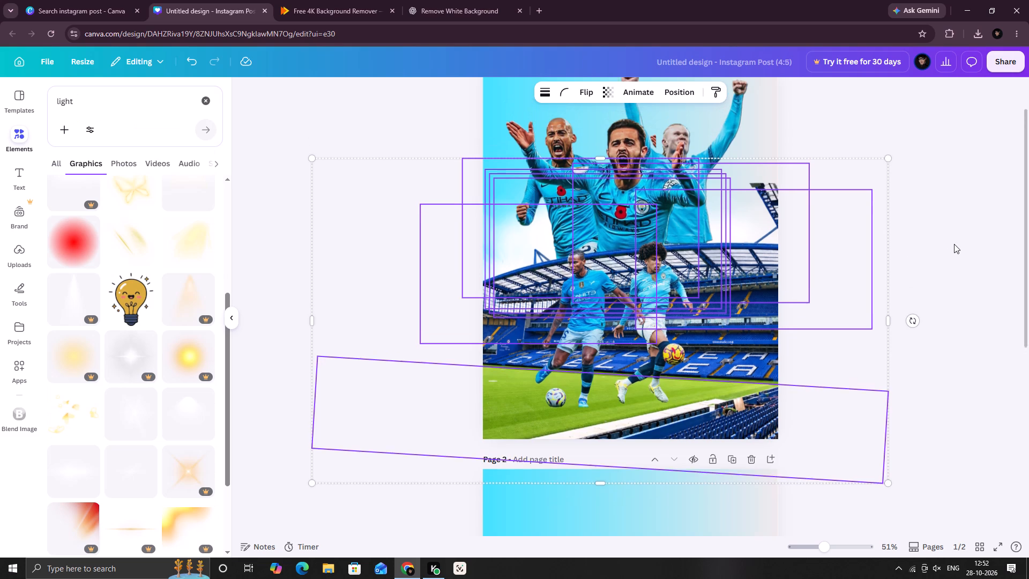
pyautogui.click(970, 182)
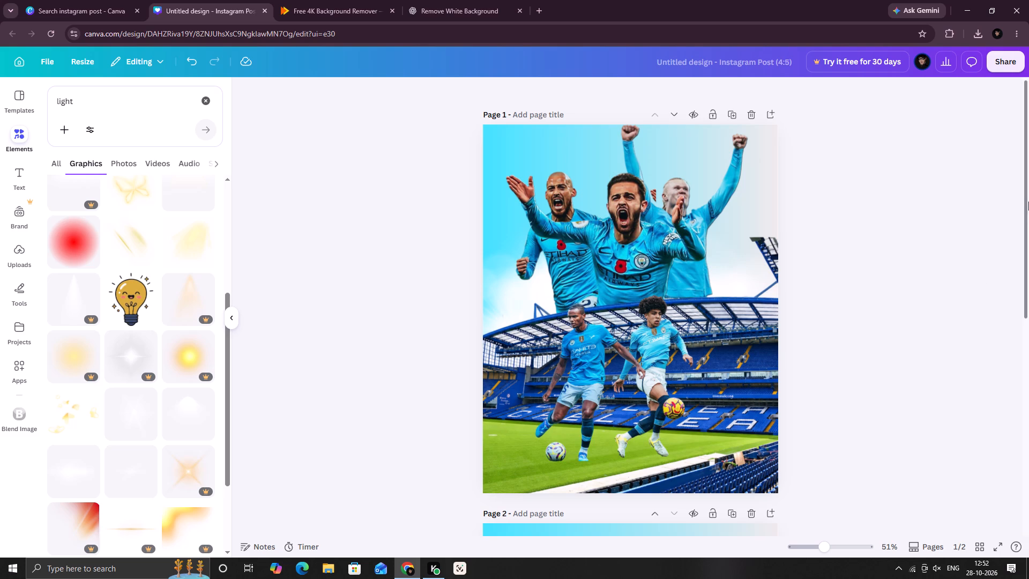
pyautogui.click(868, 219)
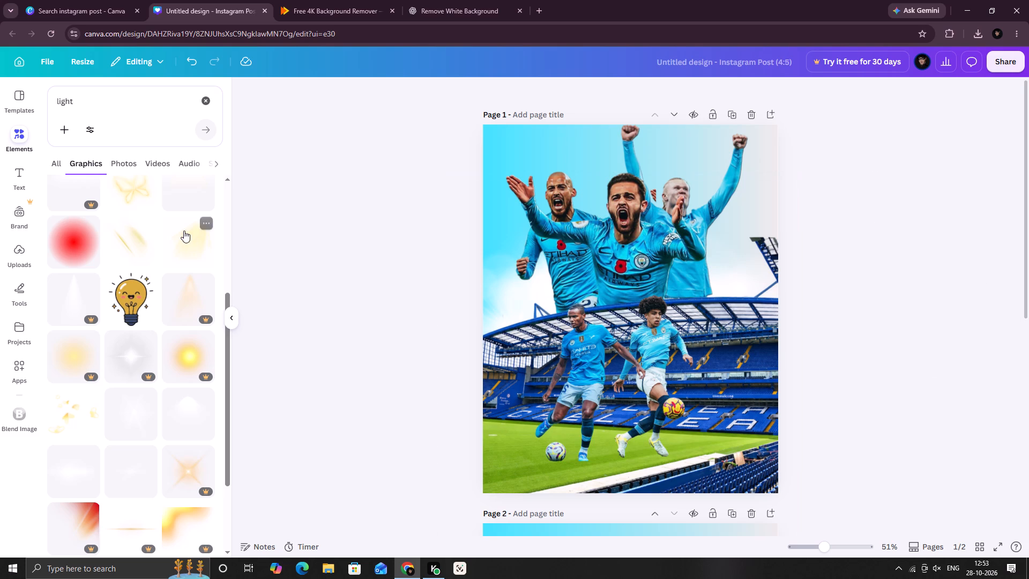
# Add a text box to page 1 and place it horizontally centred near the page's top, above the celebrating players' heads.
pyautogui.click(15, 179)
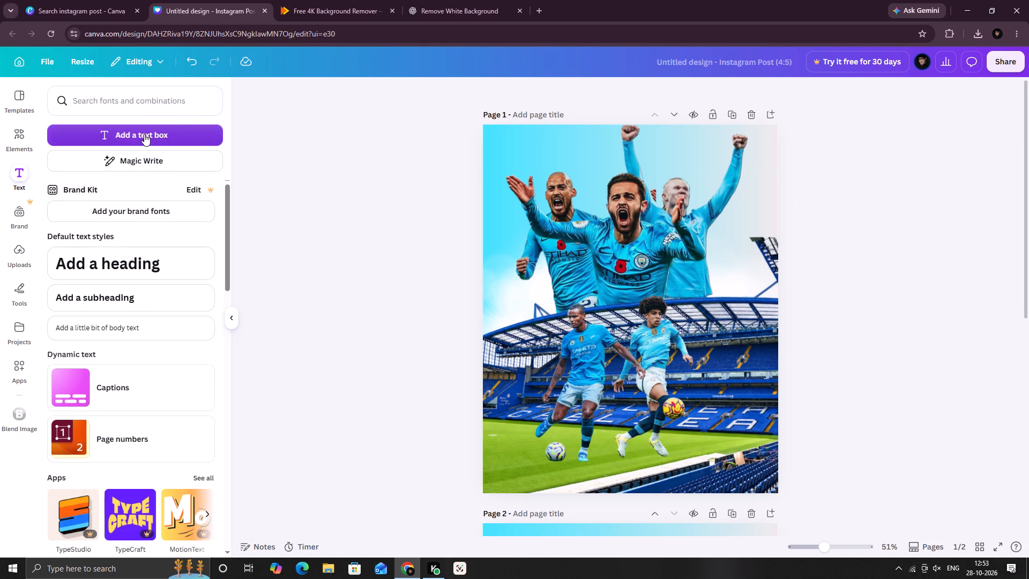
pyautogui.click(144, 134)
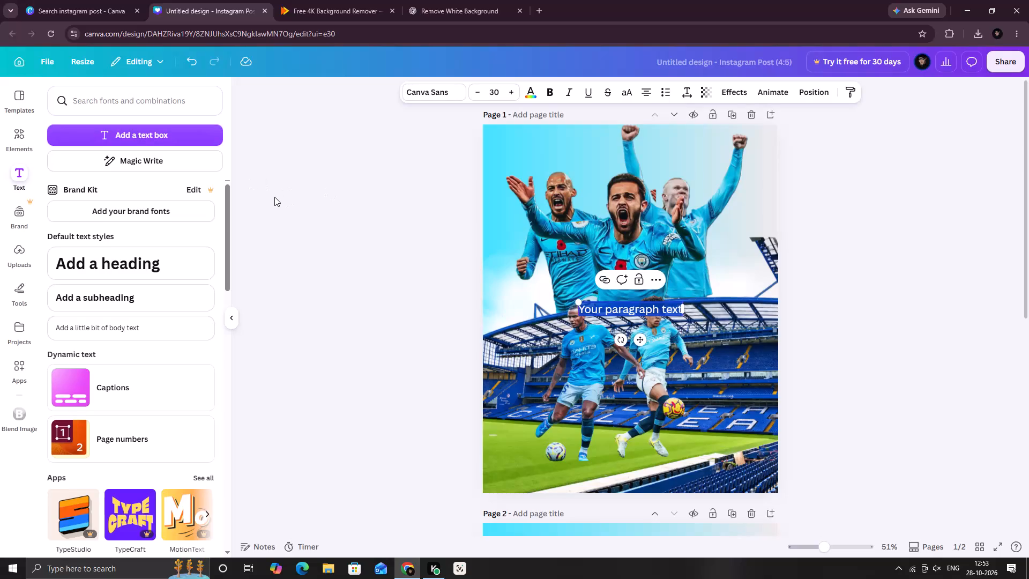
pyautogui.click(632, 303)
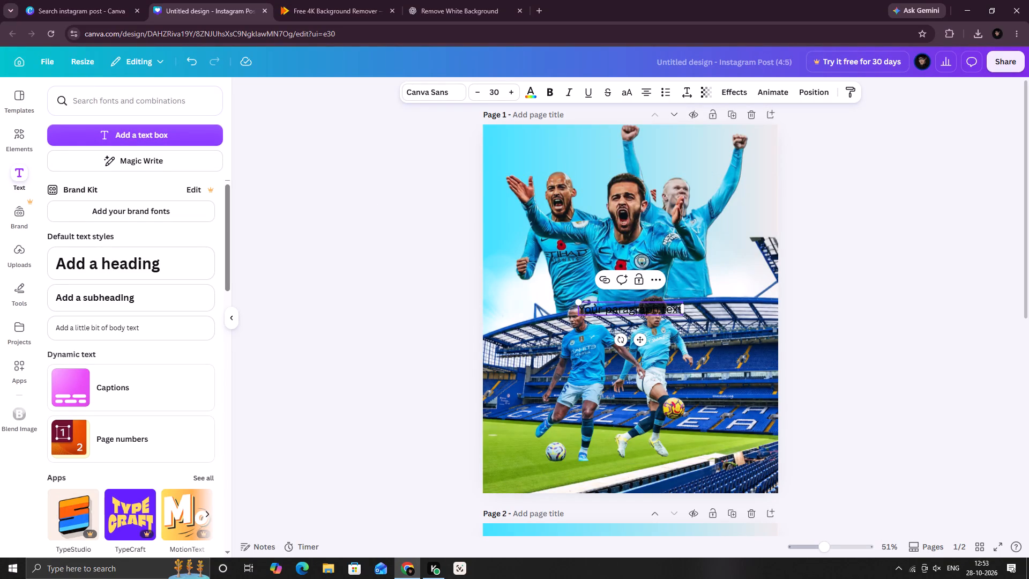
pyautogui.click(652, 305)
pyautogui.moveTo(640, 301); pyautogui.dragTo(638, 299)
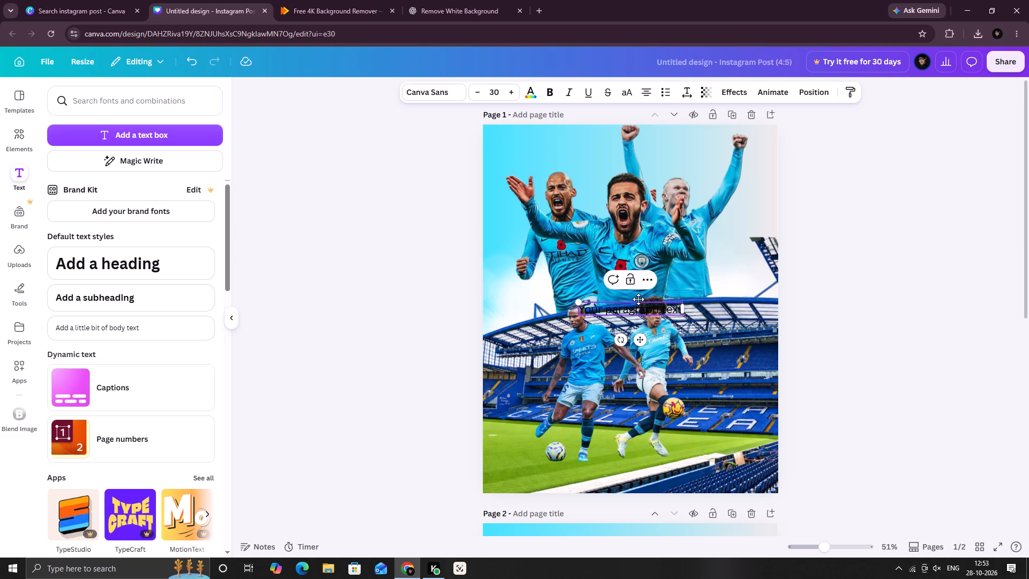
pyautogui.moveTo(638, 299); pyautogui.dragTo(648, 144)
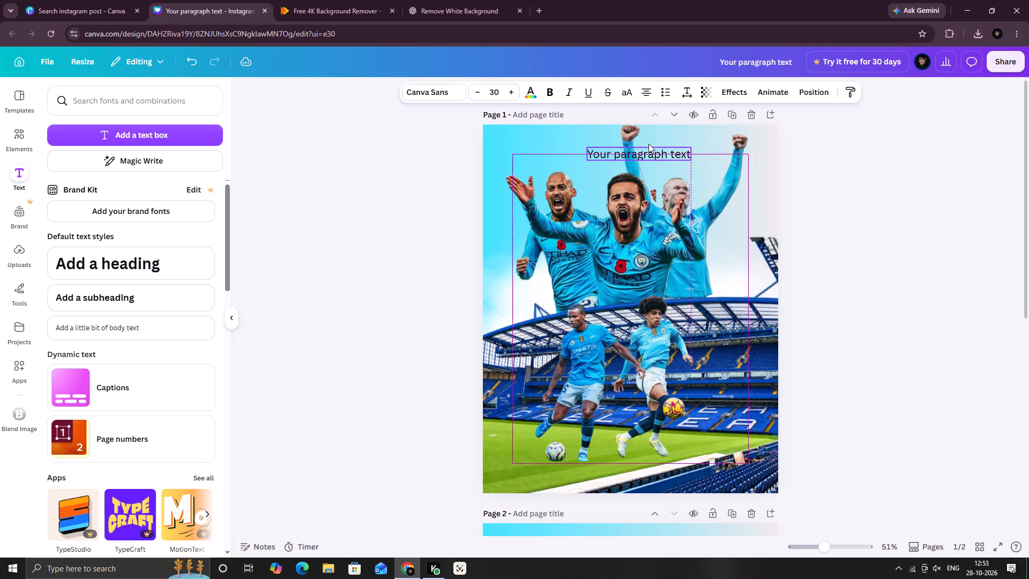
pyautogui.moveTo(648, 144); pyautogui.dragTo(640, 139)
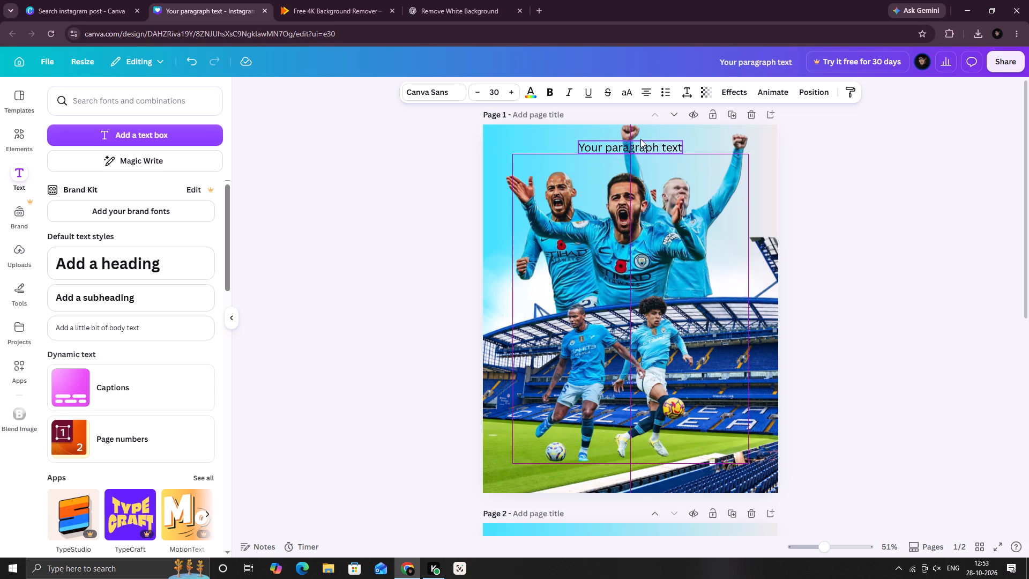
# Replace the placeholder text in the new text box with MAN CITY.
pyautogui.click(640, 139)
pyautogui.doubleClick(639, 144)
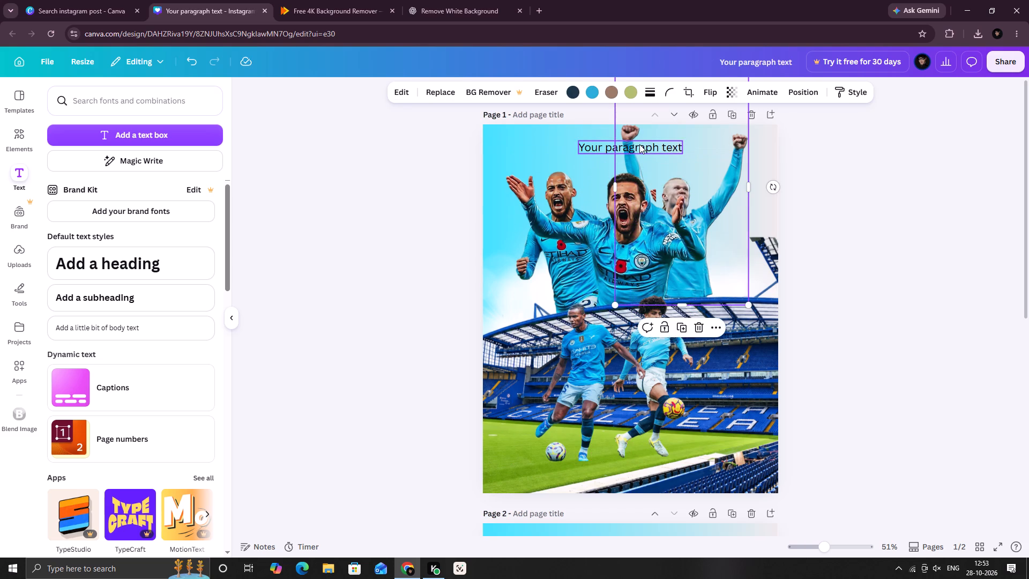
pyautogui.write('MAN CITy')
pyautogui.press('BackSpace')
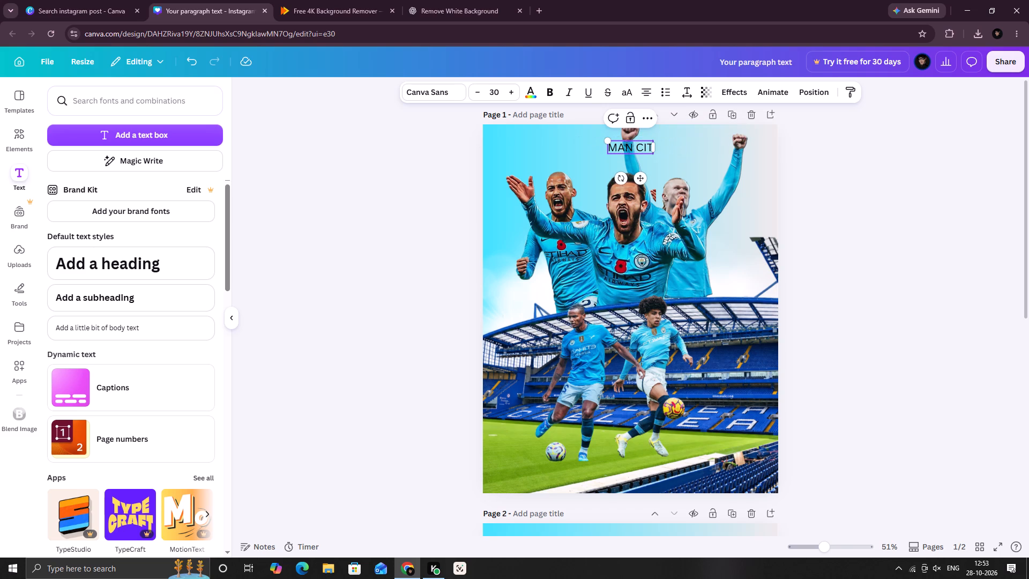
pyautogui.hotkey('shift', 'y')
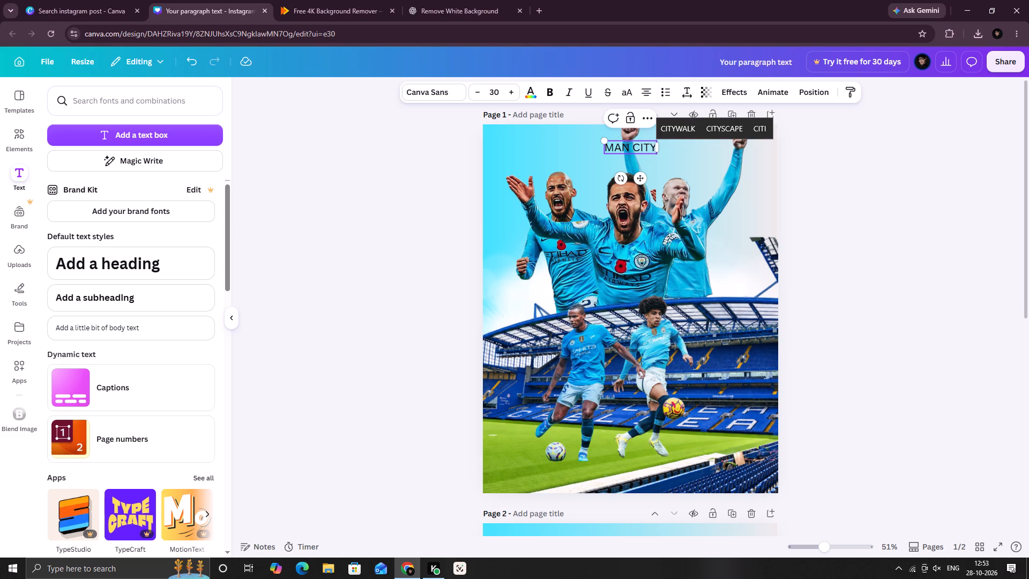
# Enlarge the MAN CITY title to font size 109 and widen its box across most of the top of page 1.
pyautogui.moveTo(606, 138); pyautogui.dragTo(504, 136)
pyautogui.moveTo(598, 136); pyautogui.dragTo(614, 145)
pyautogui.click(596, 121)
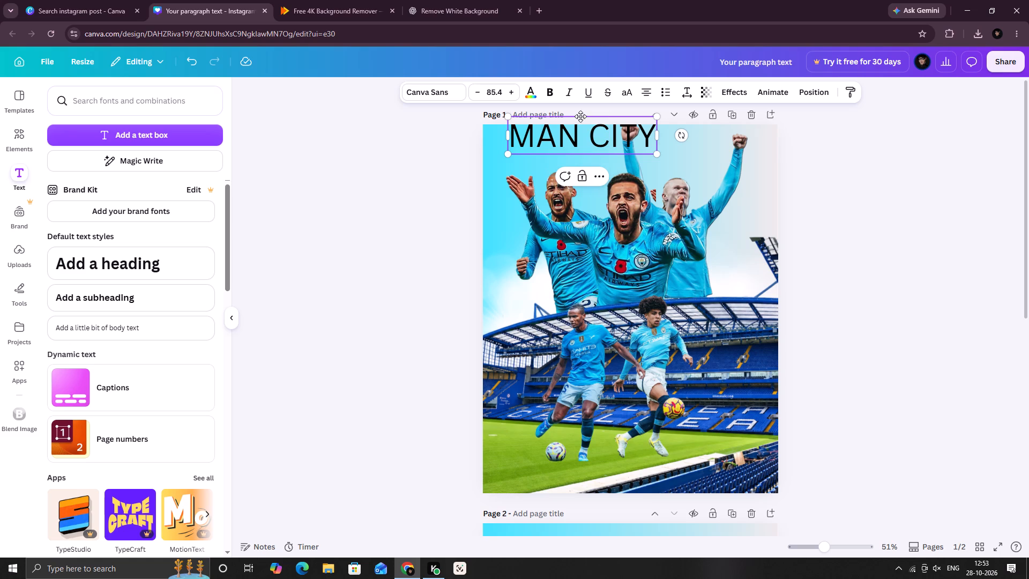
pyautogui.moveTo(580, 116); pyautogui.dragTo(628, 138)
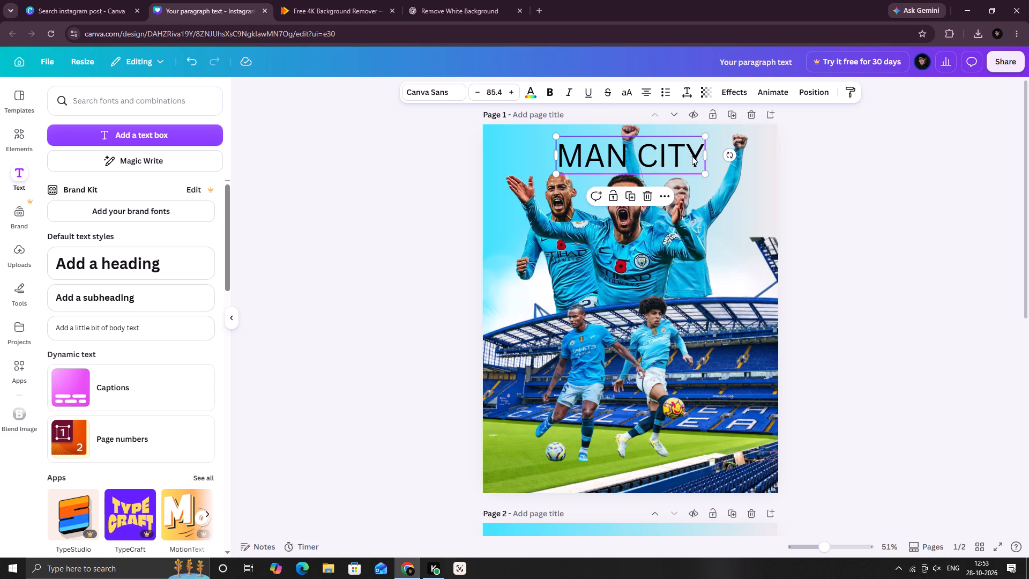
pyautogui.moveTo(708, 150); pyautogui.dragTo(724, 153)
pyautogui.moveTo(556, 159); pyautogui.dragTo(545, 157)
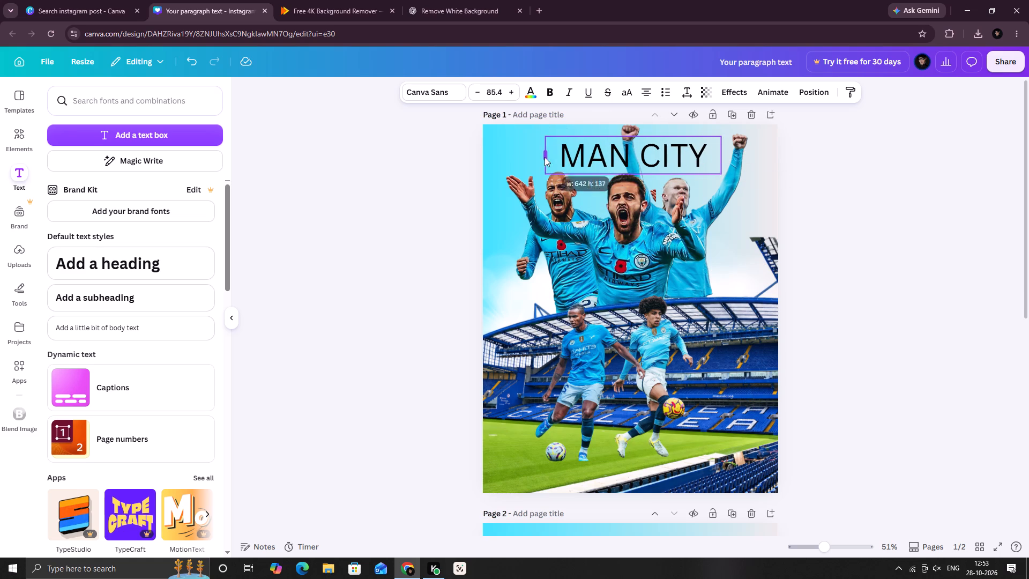
pyautogui.moveTo(545, 157); pyautogui.dragTo(538, 155)
pyautogui.click(632, 138)
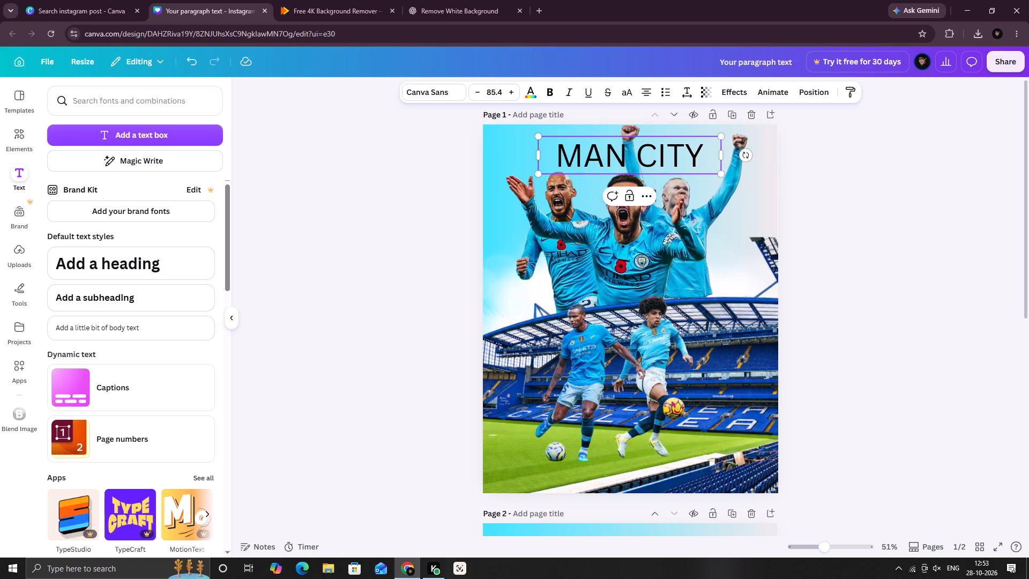
pyautogui.moveTo(540, 136); pyautogui.dragTo(520, 110)
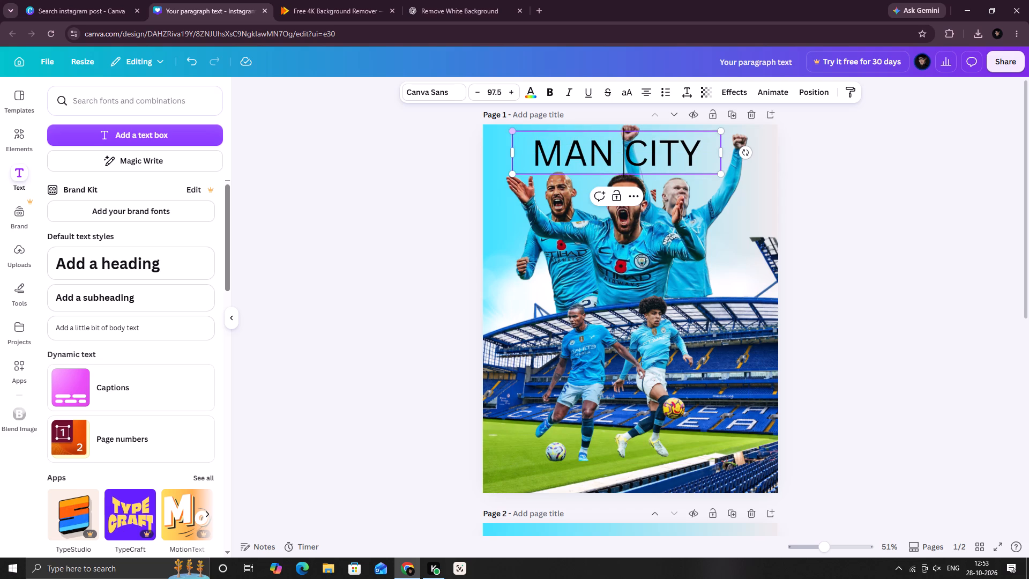
pyautogui.moveTo(718, 177); pyautogui.dragTo(740, 192)
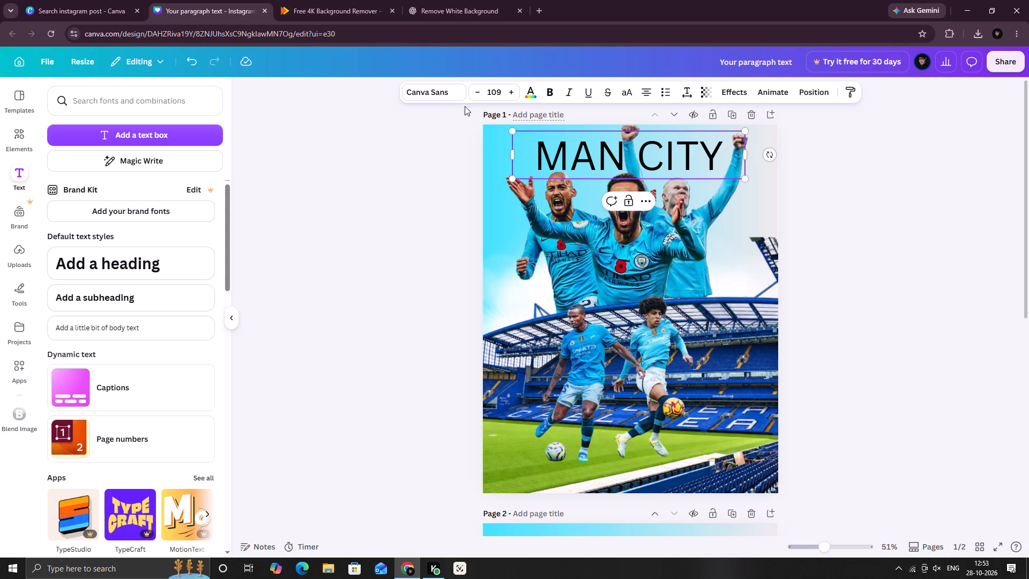
# Search the fonts for "champion" and "champ" for the MAN CITY title, and look over the available text styles.
pyautogui.click(421, 92)
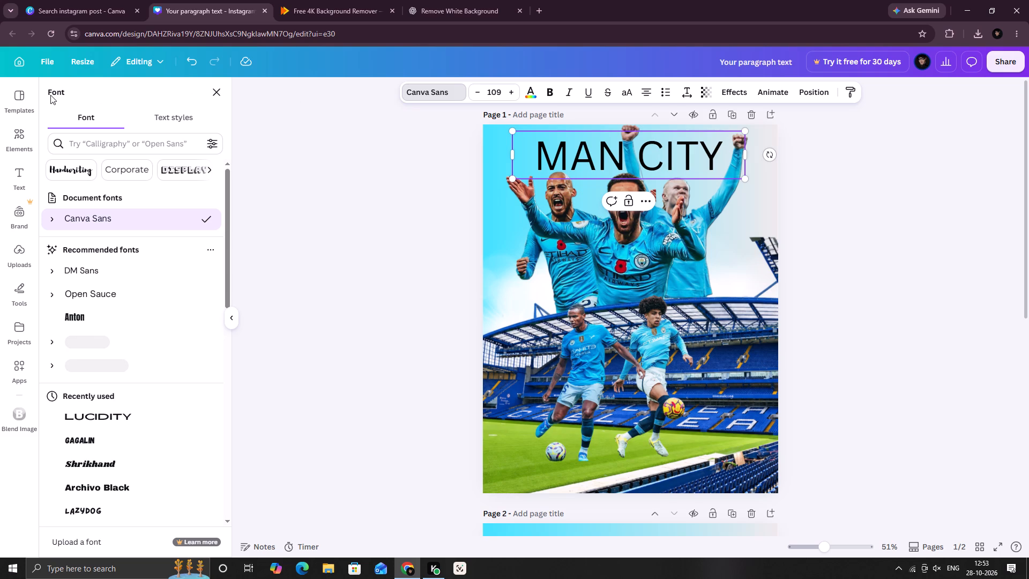
pyautogui.click(78, 141)
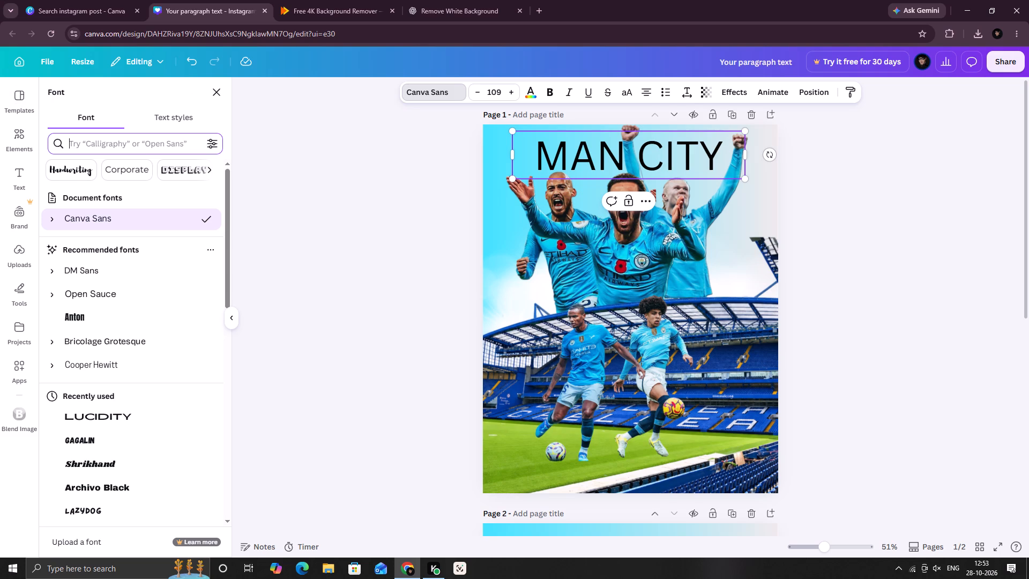
pyautogui.write('champo')
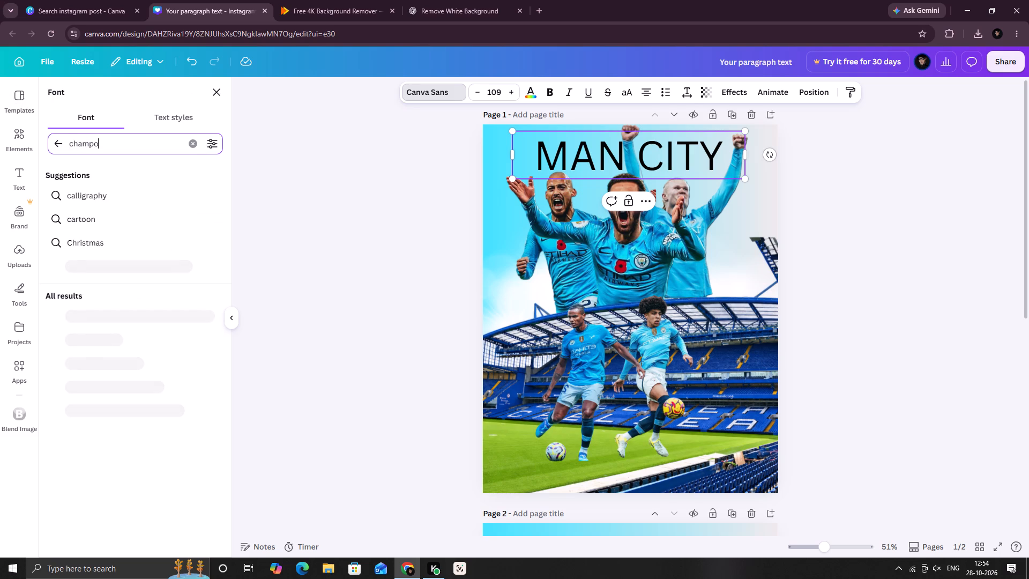
pyautogui.press('BackSpace')
pyautogui.press('BackSpace')
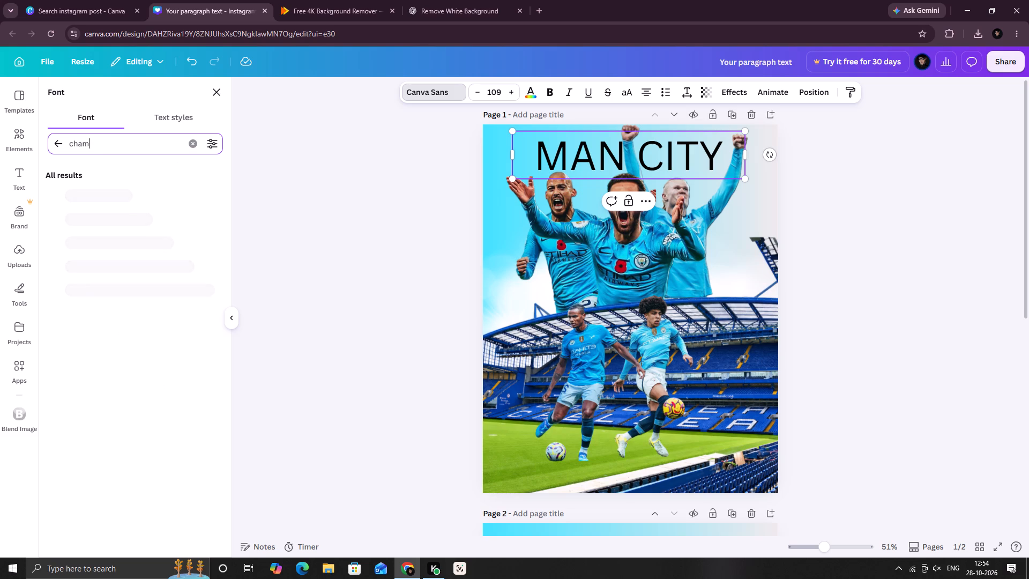
pyautogui.press('BackSpace')
pyautogui.write('mpion')
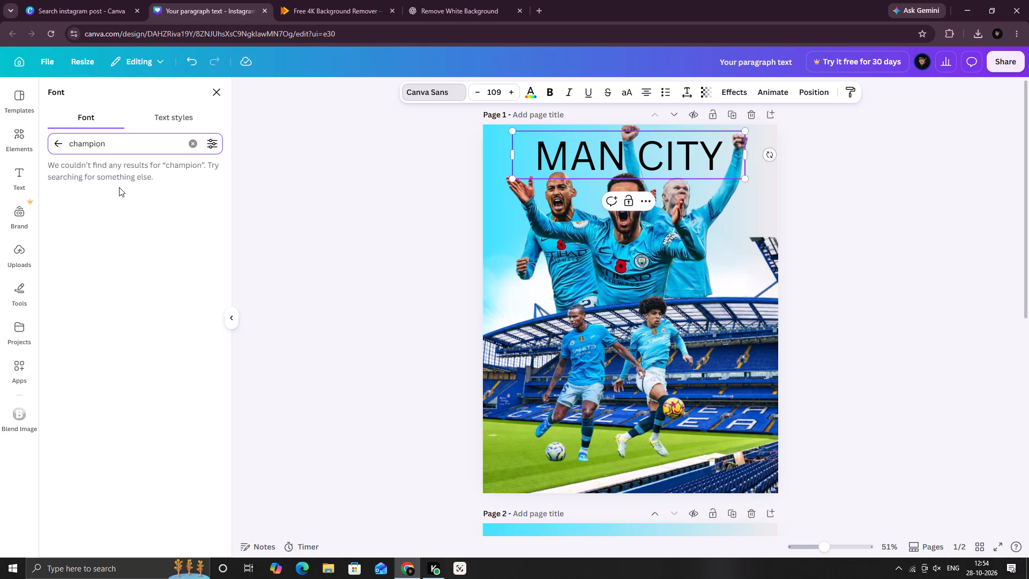
pyautogui.press('BackSpace')
pyautogui.press('BackSpace')
pyautogui.press('BackSpace')
pyautogui.click(184, 120)
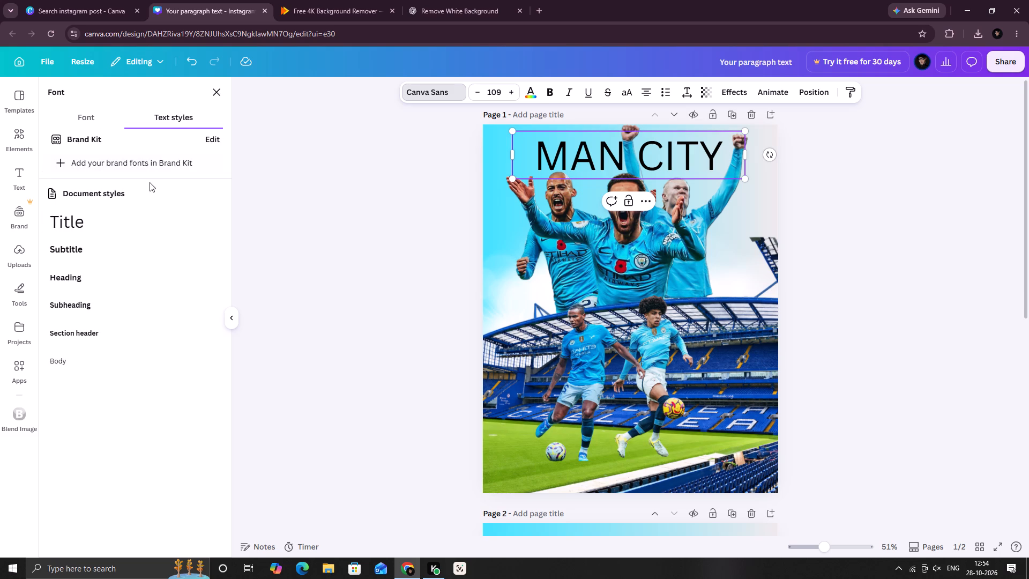
pyautogui.click(438, 86)
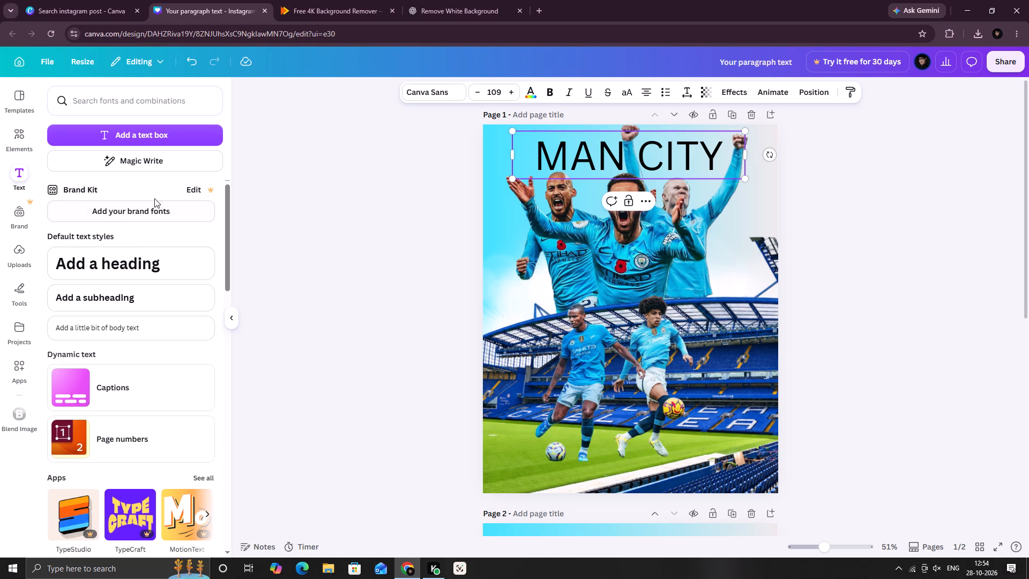
# Check the font search filters and browse the text library's font combinations for a style that suits the MAN CITY title.
pyautogui.click(441, 88)
pyautogui.click(190, 145)
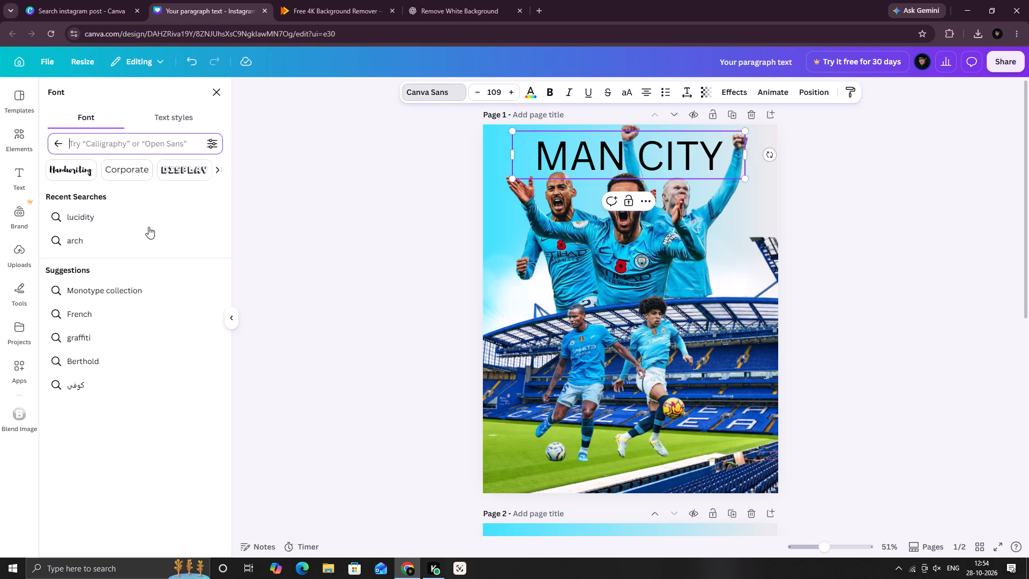
pyautogui.click(216, 144)
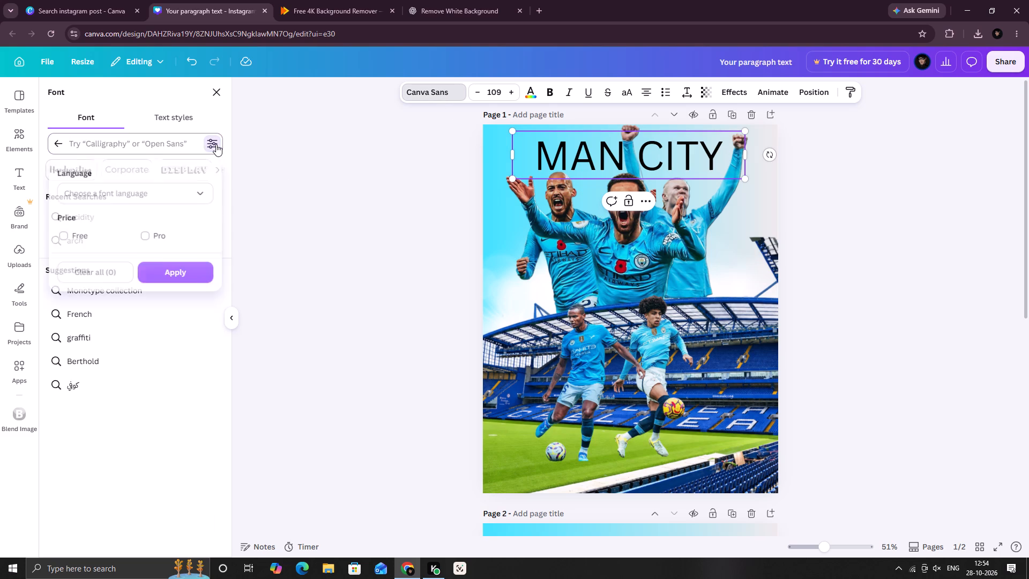
pyautogui.click(216, 144)
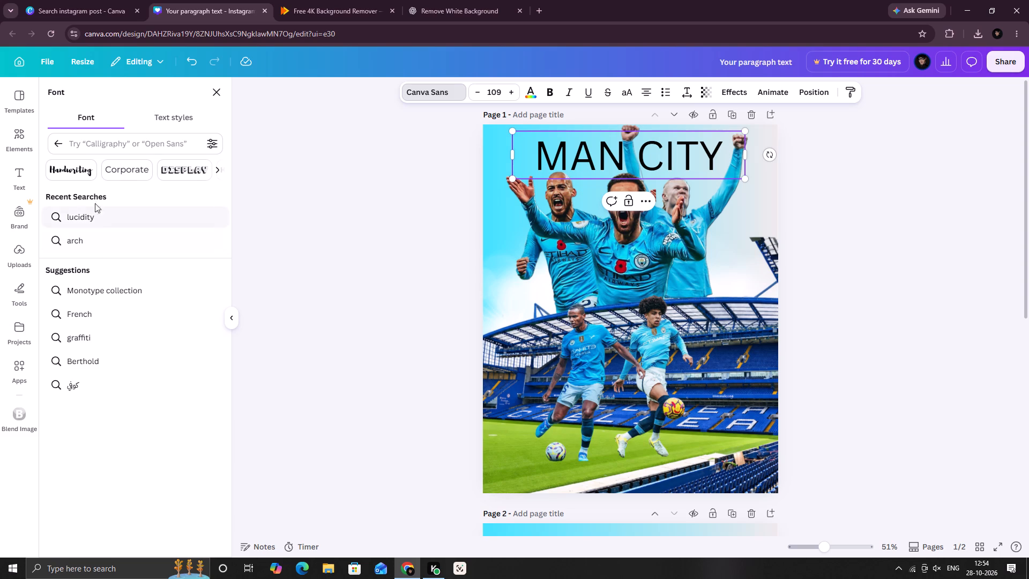
pyautogui.doubleClick(429, 95)
pyautogui.click(12, 182)
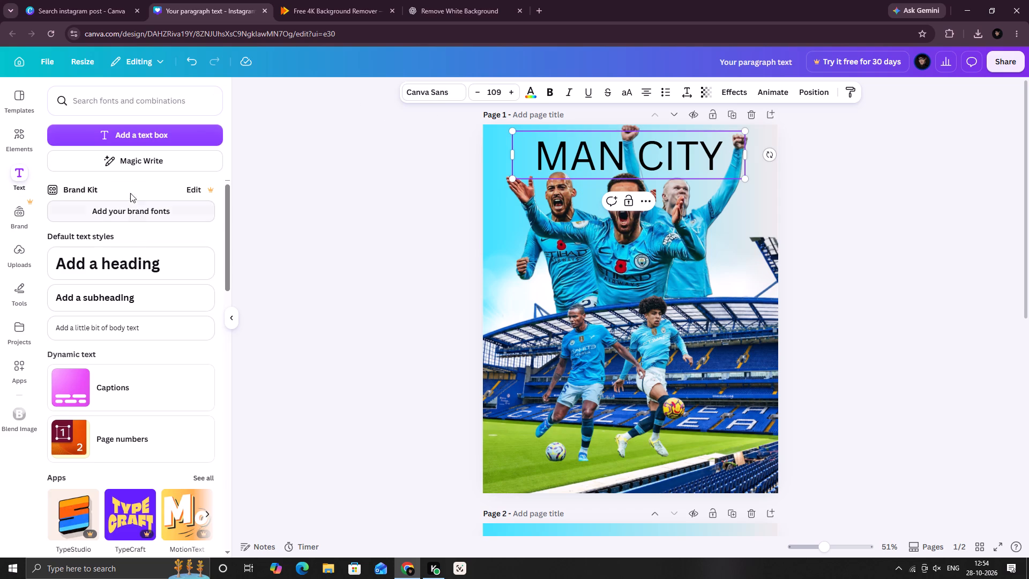
pyautogui.scroll(-1, 141, 196)
pyautogui.scroll(1, 141, 197)
pyautogui.scroll(-5, 141, 197)
pyautogui.scroll(1, 147, 250)
pyautogui.scroll(-4, 147, 250)
pyautogui.scroll(3, 147, 253)
pyautogui.scroll(-1, 146, 252)
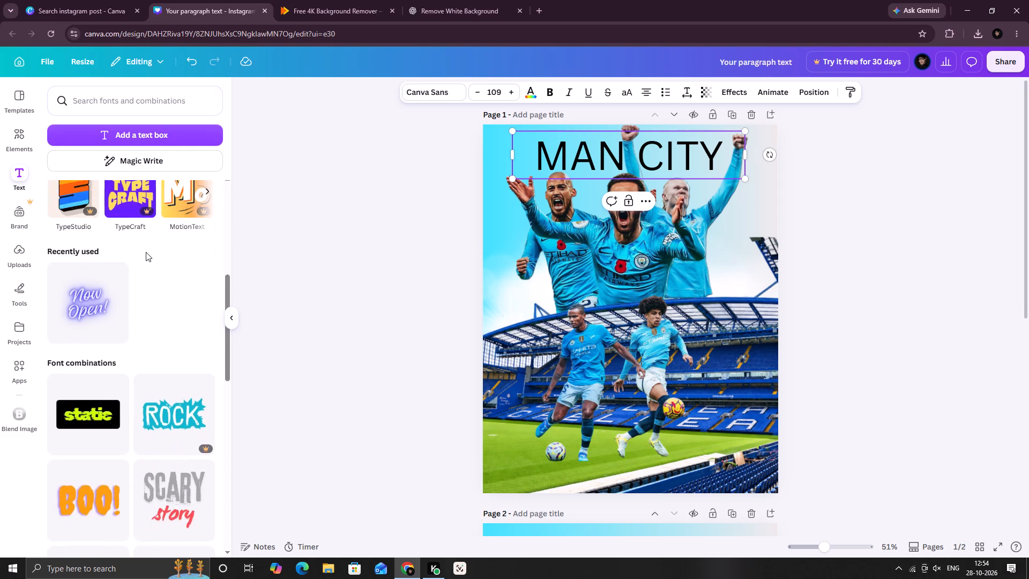
pyautogui.scroll(4, 146, 252)
# Search the text library's fonts and combinations for "champions".
pyautogui.click(155, 91)
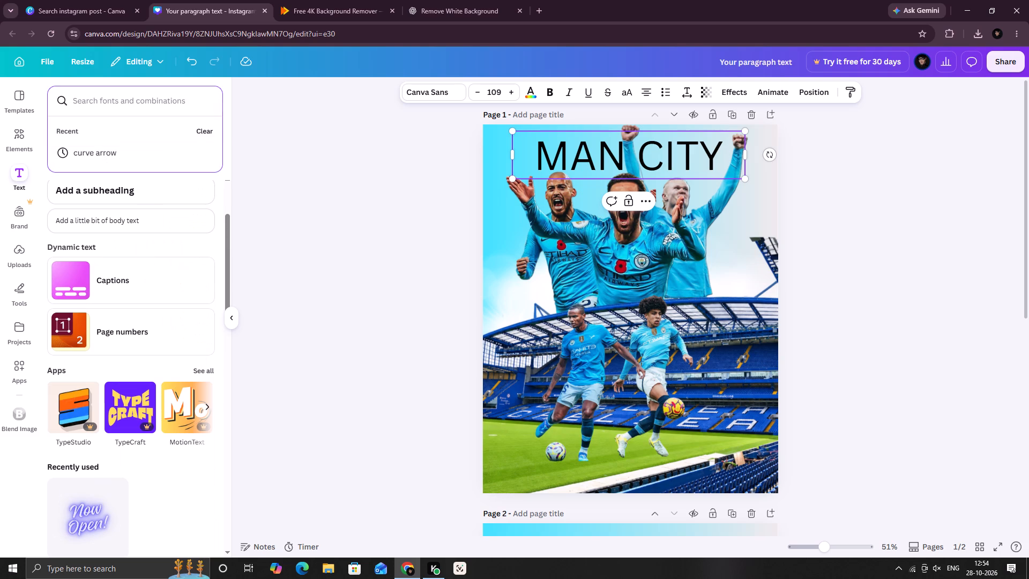
pyautogui.write('ch')
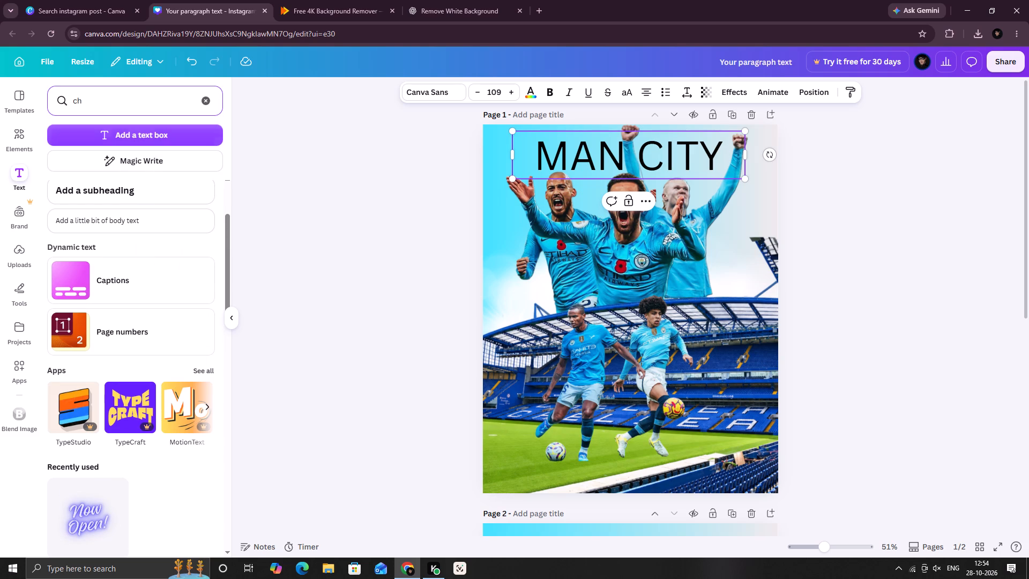
pyautogui.write('ampions')
pyautogui.press('Return')
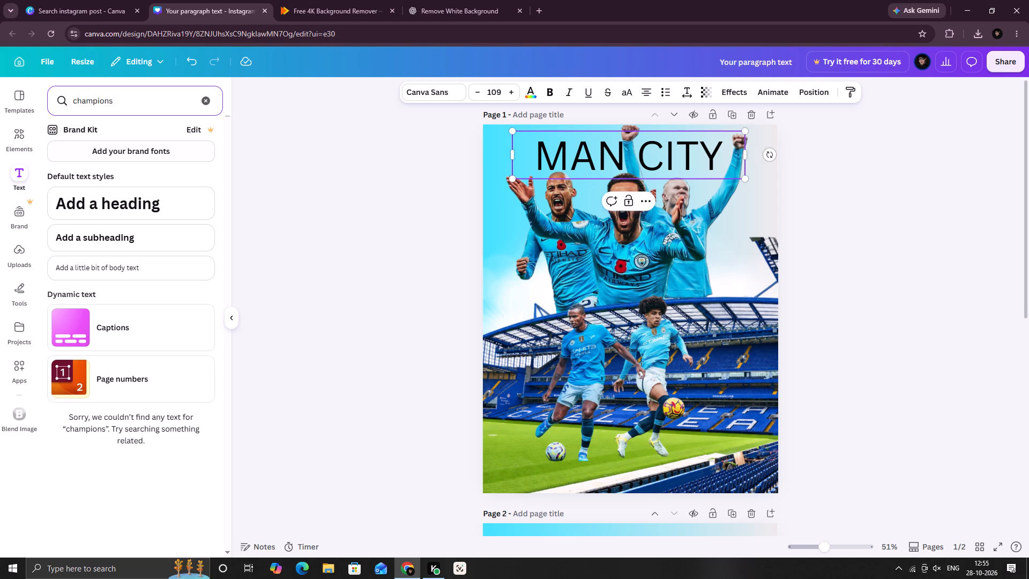
# Replace the thin MAN CITY text on page 1 by adding a default heading and deleting the old title.
pyautogui.click(99, 202)
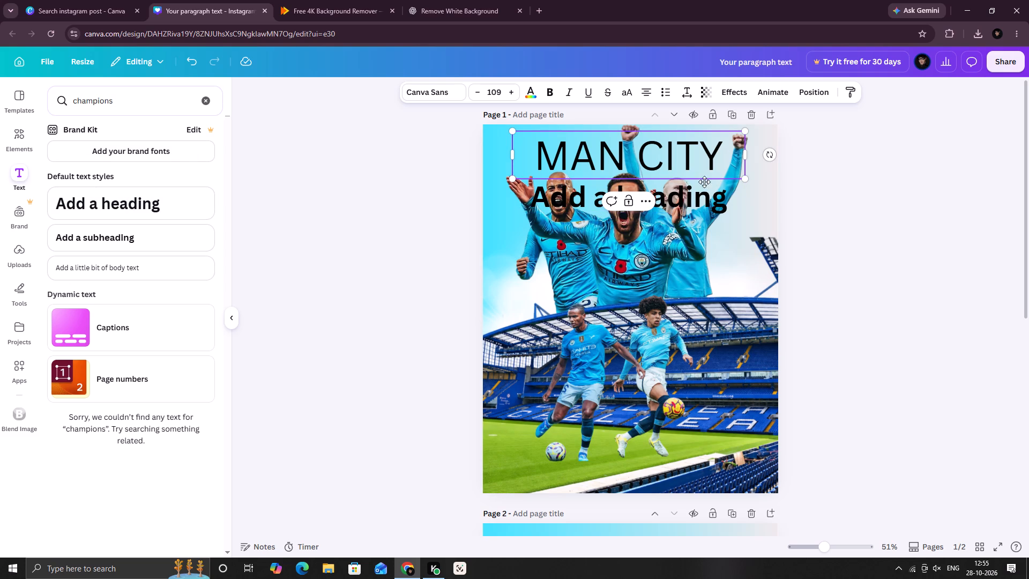
pyautogui.click(691, 195)
pyautogui.click(695, 158)
pyautogui.rightClick(695, 158)
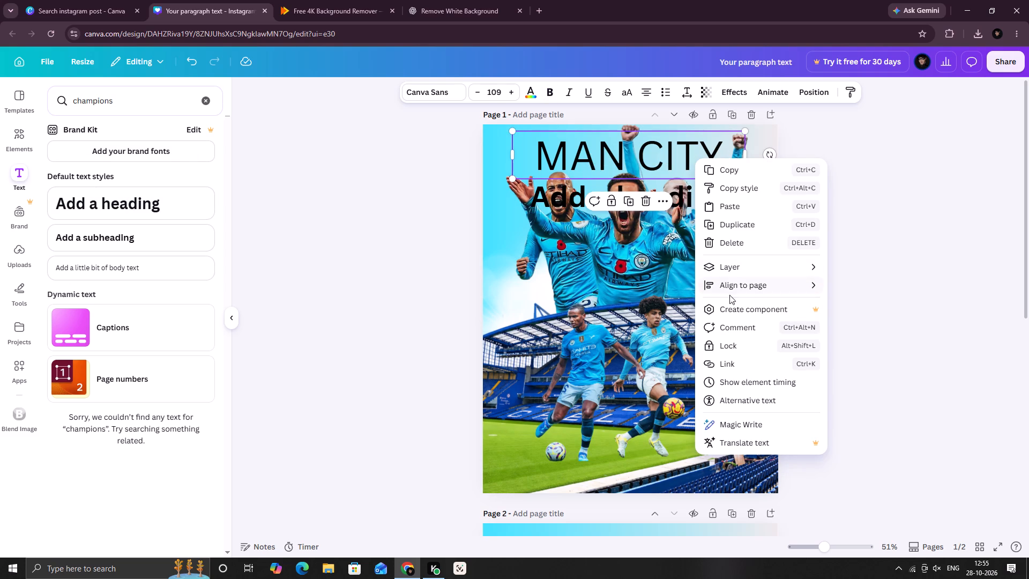
pyautogui.click(740, 244)
# Move the new heading to the top of page 1, enlarge it to a font size of about 114 and centre it across the page.
pyautogui.click(694, 191)
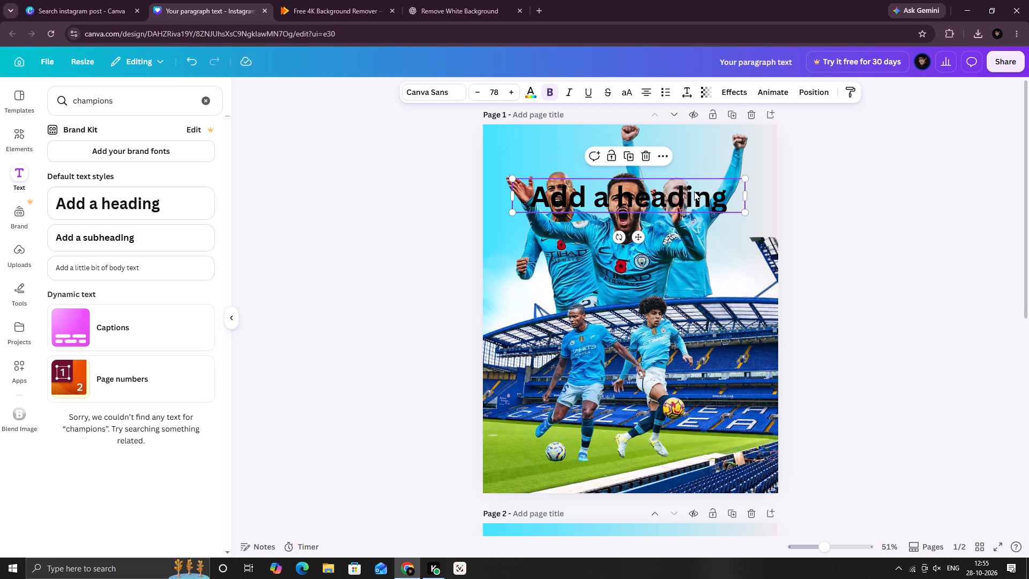
pyautogui.moveTo(726, 198); pyautogui.dragTo(728, 150)
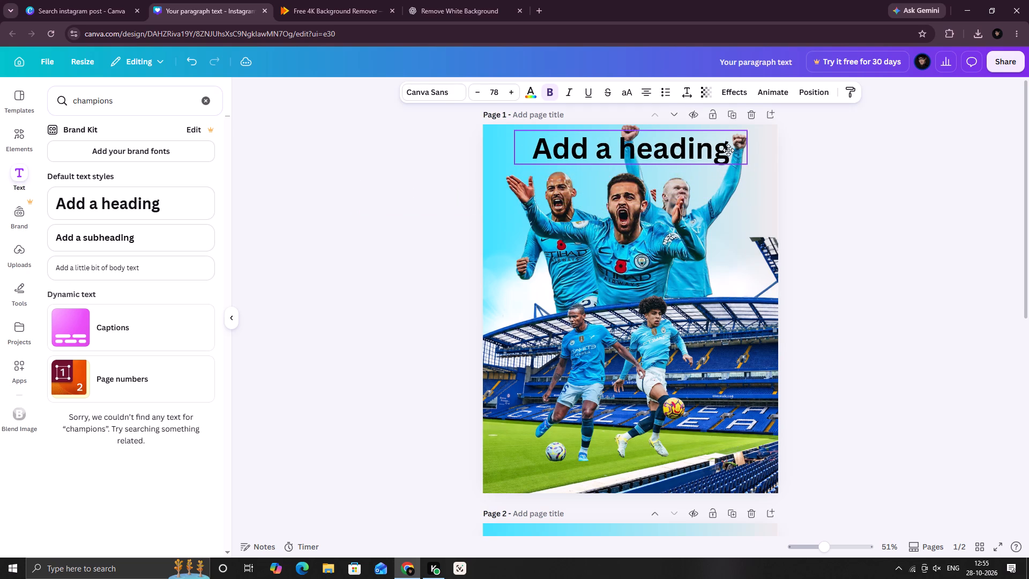
pyautogui.moveTo(728, 150); pyautogui.dragTo(729, 165)
pyautogui.moveTo(516, 146); pyautogui.dragTo(503, 130)
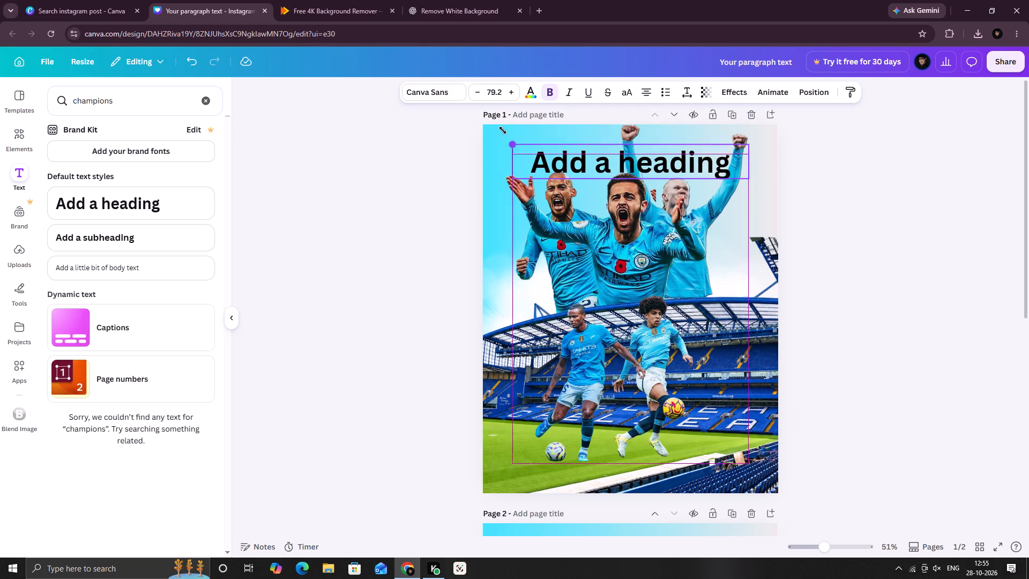
pyautogui.moveTo(503, 130); pyautogui.dragTo(489, 114)
pyautogui.moveTo(747, 177); pyautogui.dragTo(811, 259)
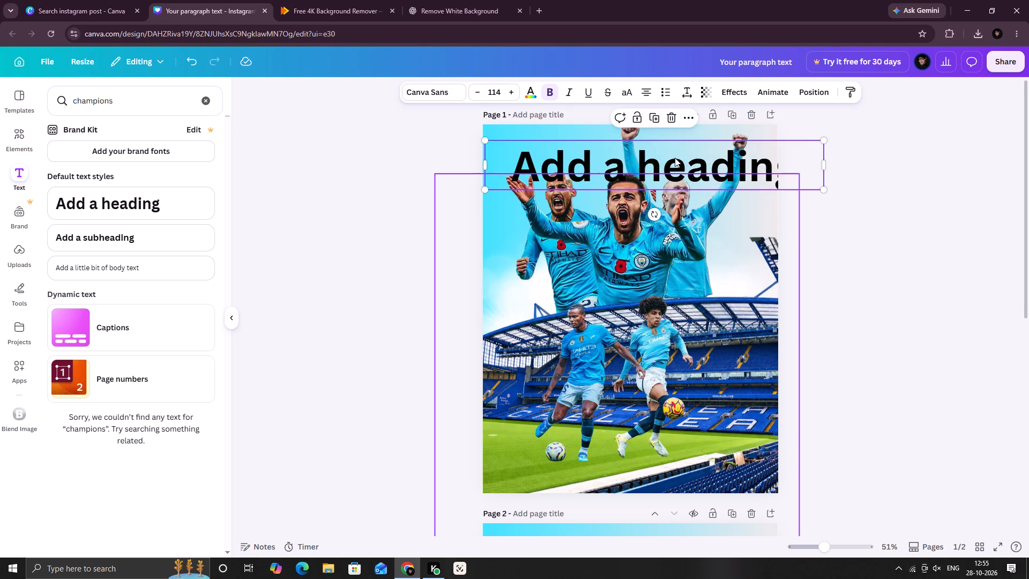
pyautogui.moveTo(675, 158); pyautogui.dragTo(651, 152)
# Change the heading's text to "MAN CITY".
pyautogui.doubleClick(664, 165)
pyautogui.write('MAN CITY')
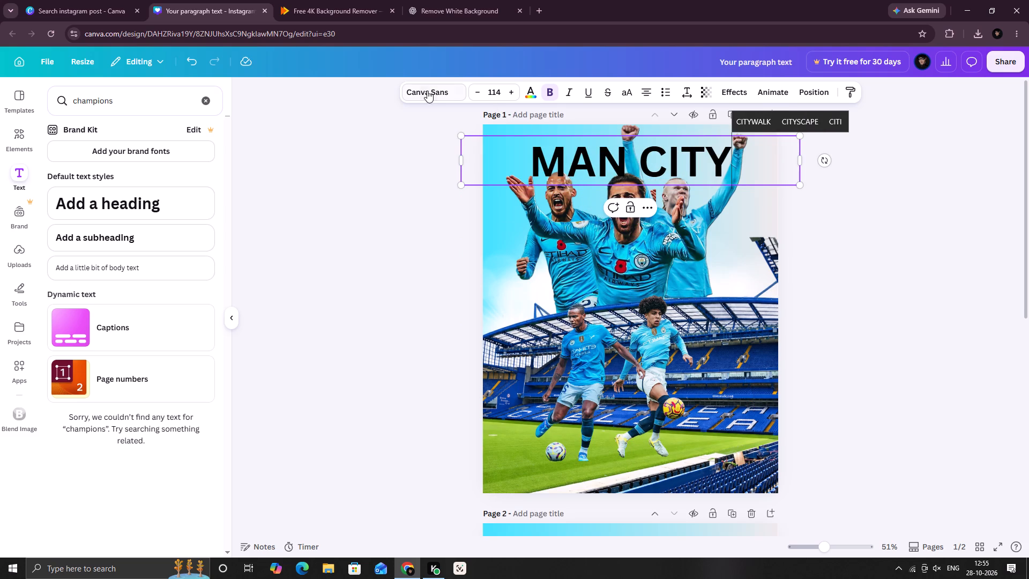
# Browse the Display category fonts and the document text styles for the MAN CITY title.
pyautogui.click(427, 91)
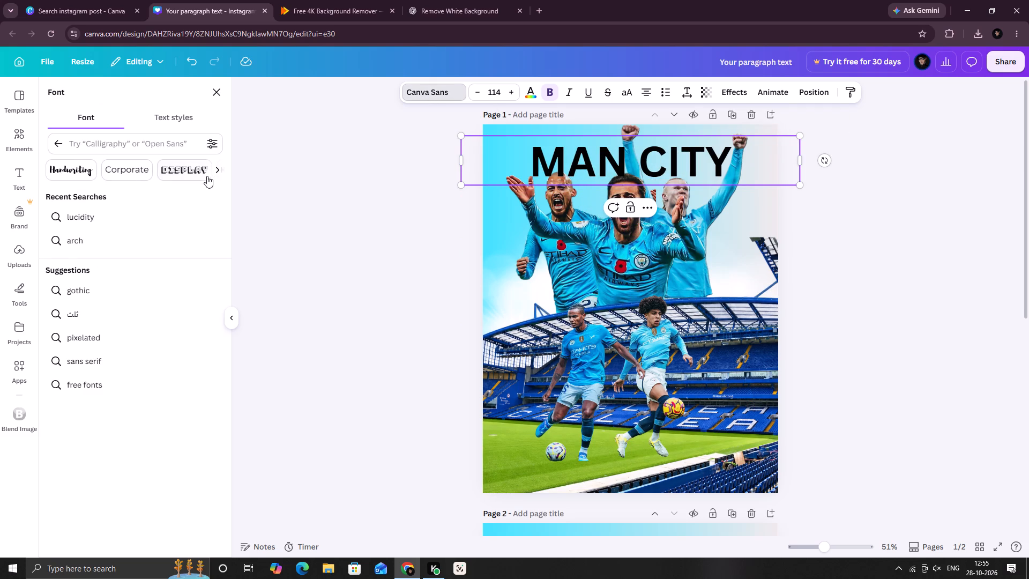
pyautogui.click(218, 170)
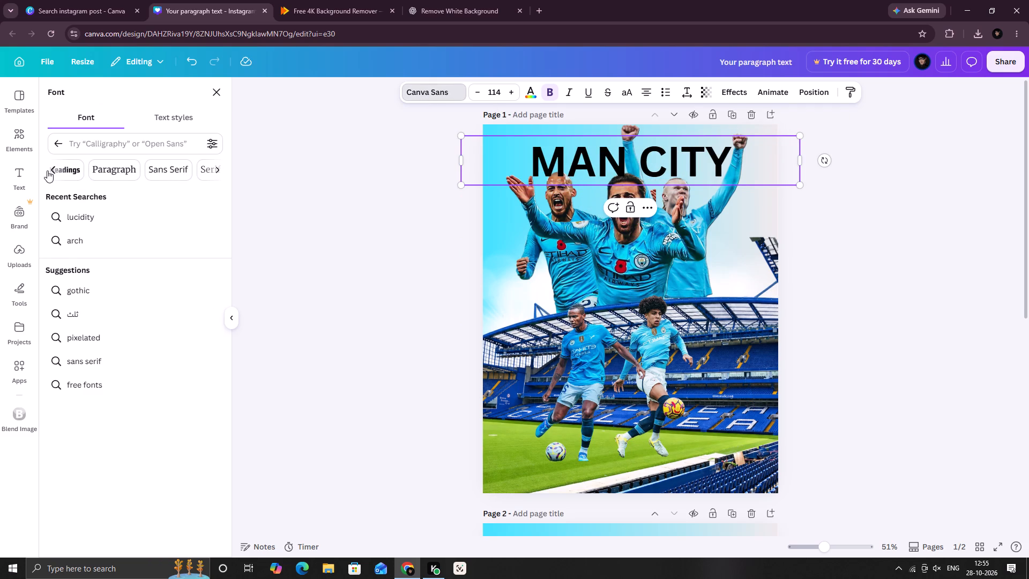
pyautogui.click(47, 170)
pyautogui.click(181, 172)
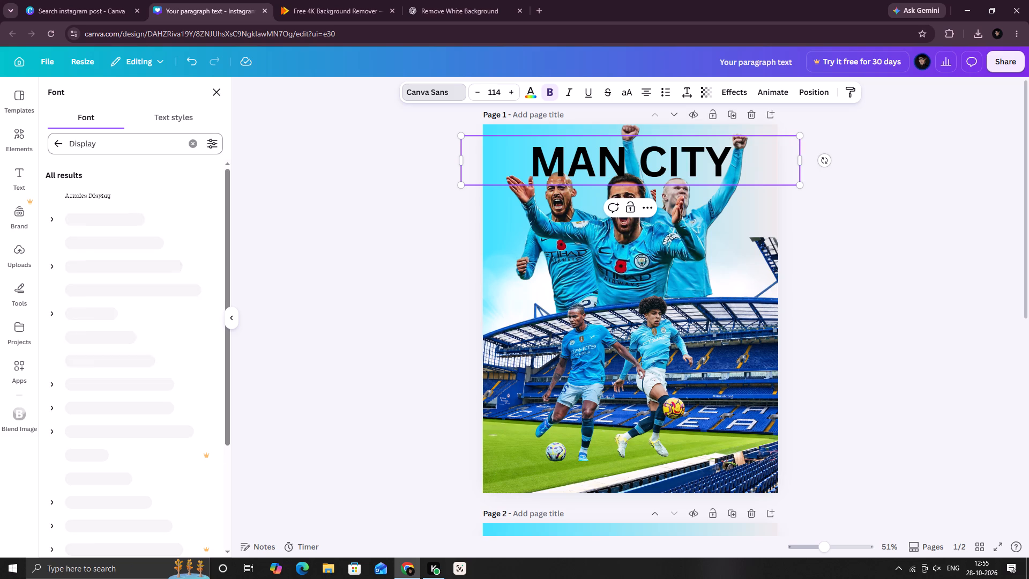
pyautogui.scroll(-1, 144, 369)
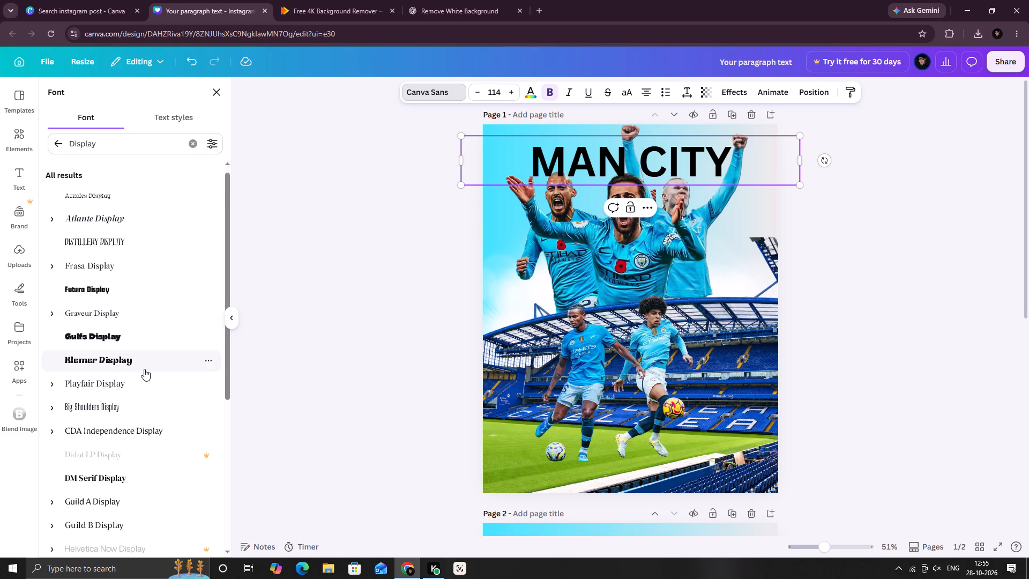
pyautogui.scroll(-3, 144, 369)
pyautogui.scroll(6, 144, 370)
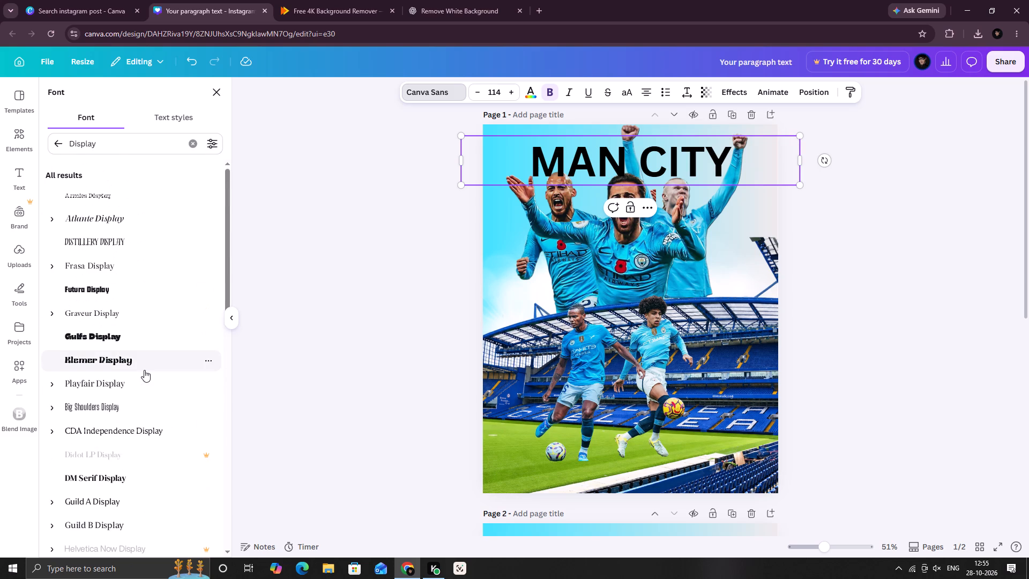
pyautogui.click(177, 122)
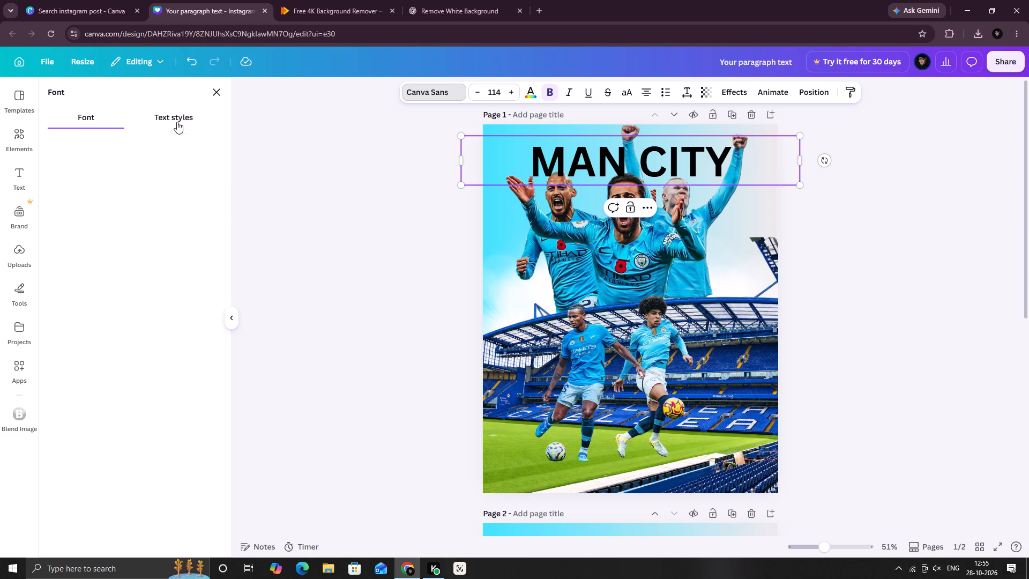
pyautogui.click(128, 145)
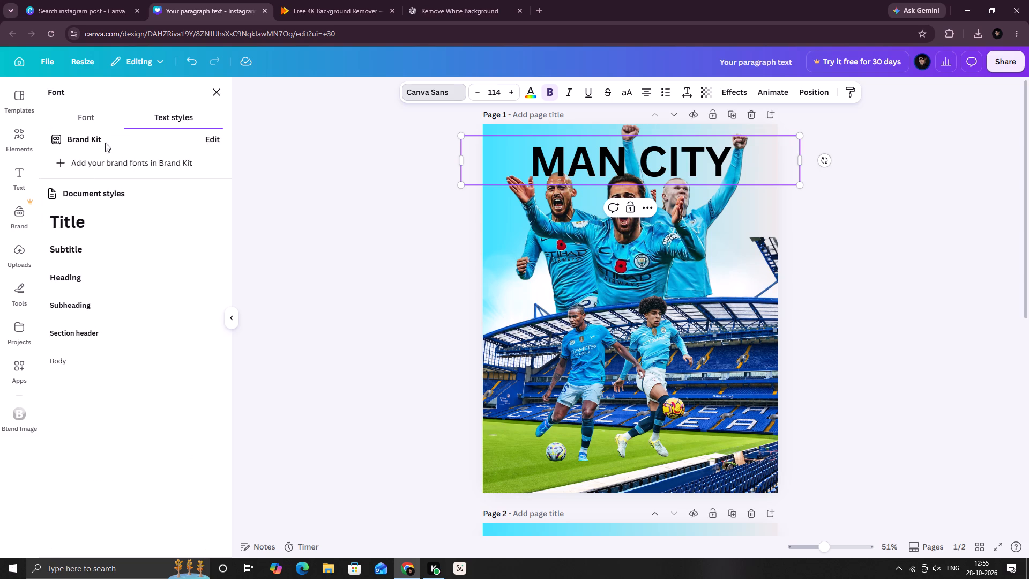
pyautogui.click(93, 119)
pyautogui.scroll(-4, 71, 180)
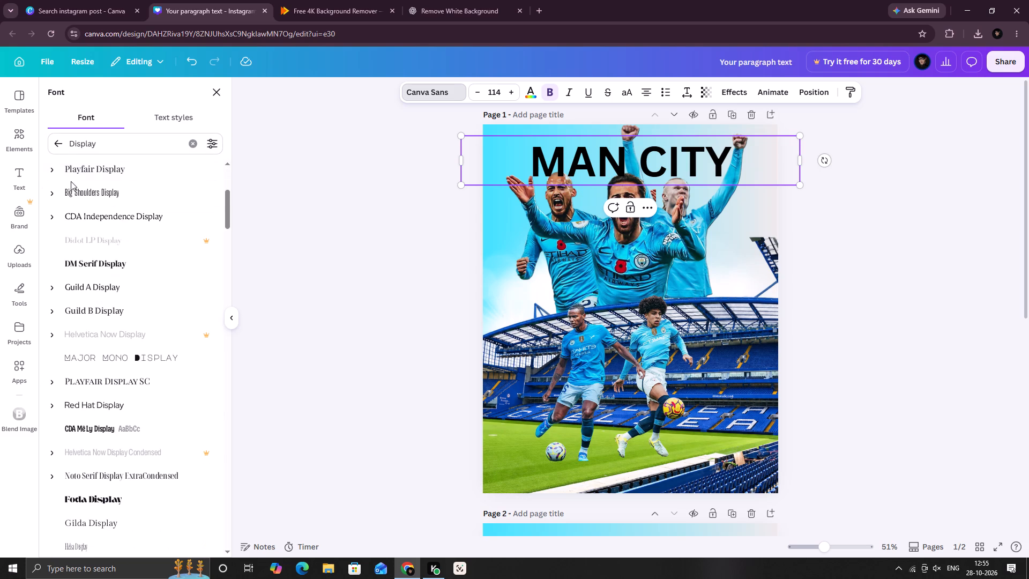
pyautogui.scroll(3, 71, 181)
pyautogui.scroll(-1, 71, 181)
pyautogui.scroll(3, 71, 181)
# Search the fonts for "gothic" and browse the results for a MAN CITY title typeface.
pyautogui.click(200, 151)
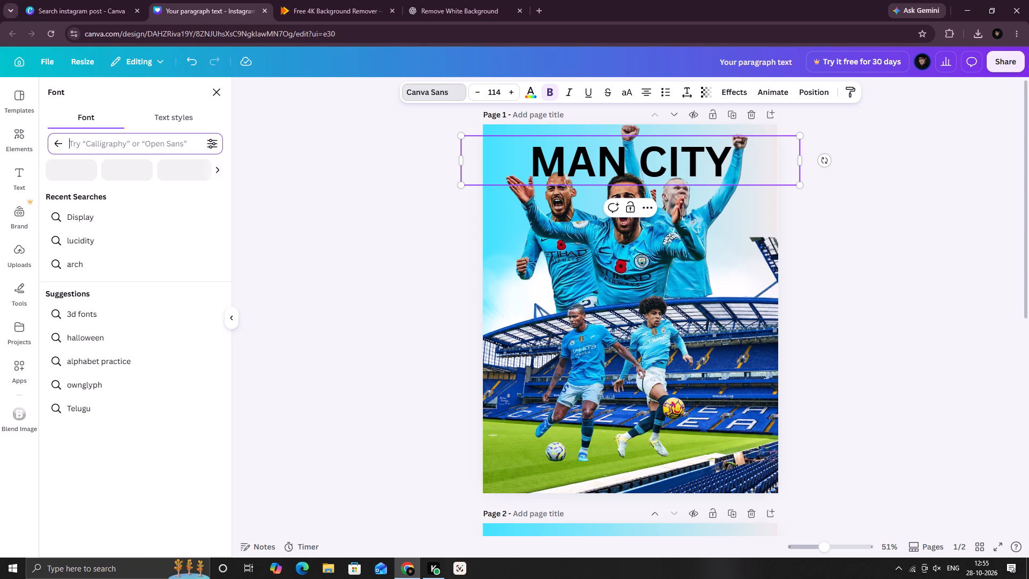
pyautogui.scroll(1, 95, 245)
pyautogui.scroll(-1, 95, 245)
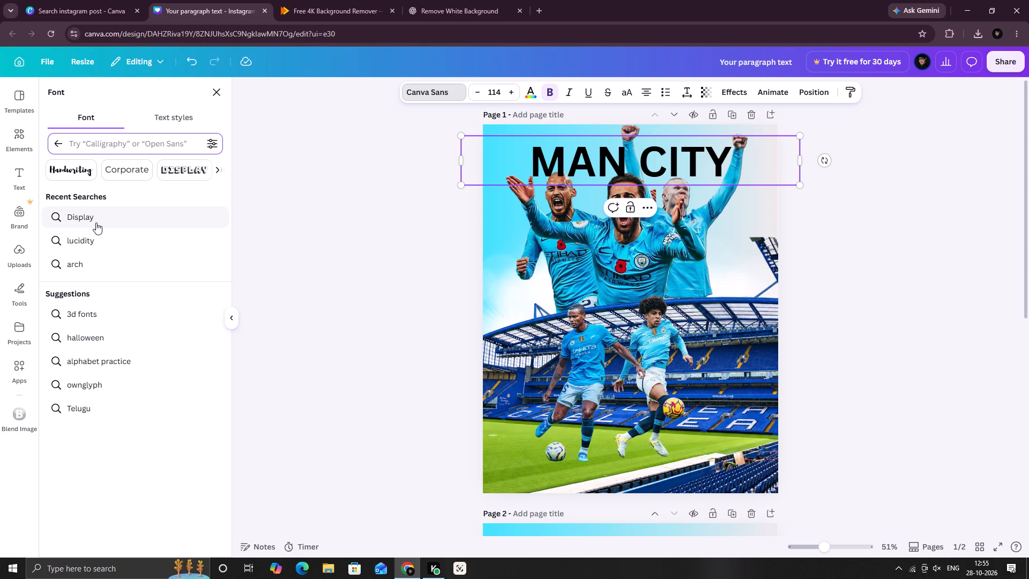
pyautogui.press('a')
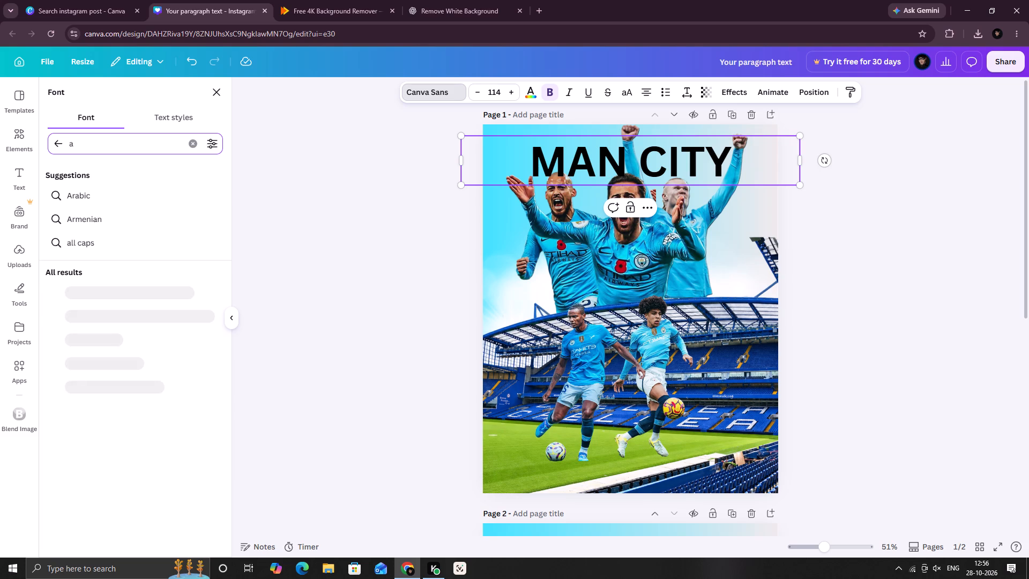
pyautogui.press('BackSpace')
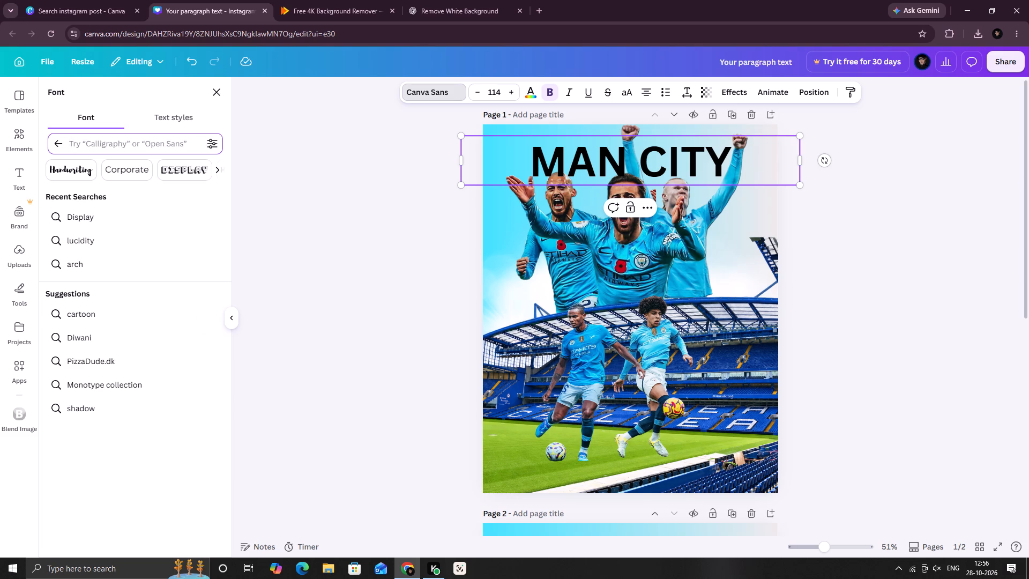
pyautogui.press('c')
pyautogui.press('BackSpace')
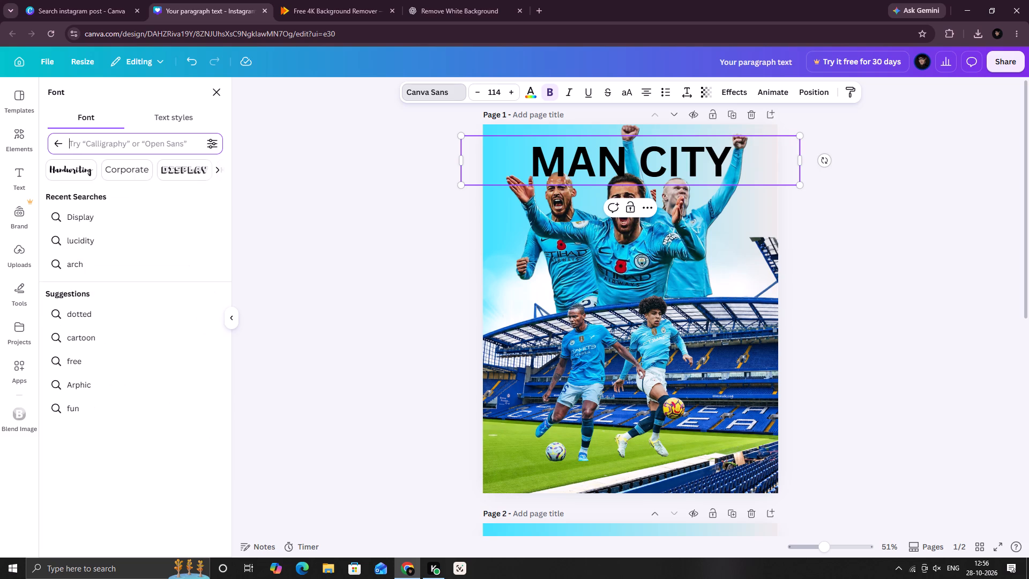
pyautogui.write('gothiic')
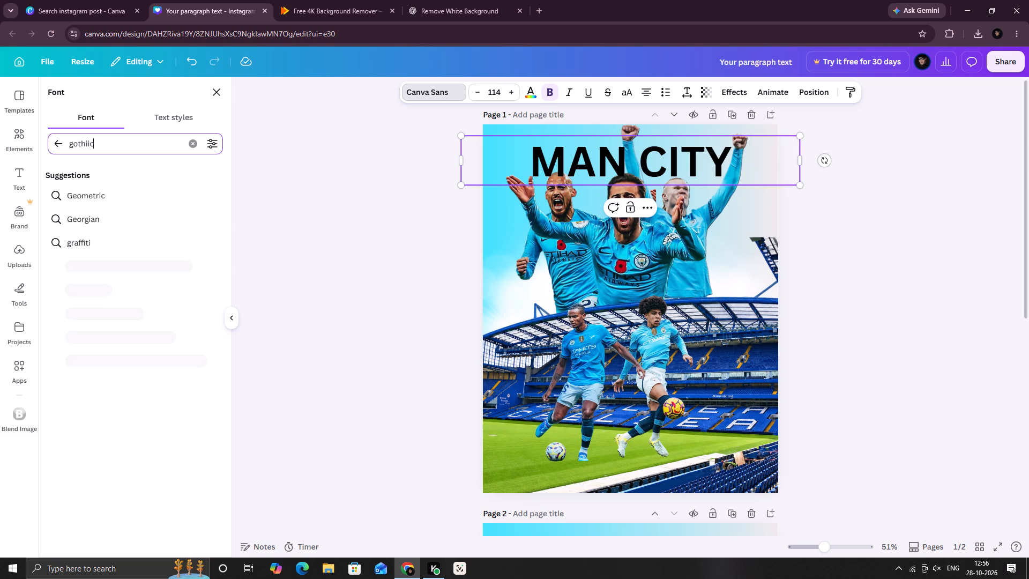
pyautogui.press('BackSpace')
pyautogui.press('BackSpace')
pyautogui.press('c')
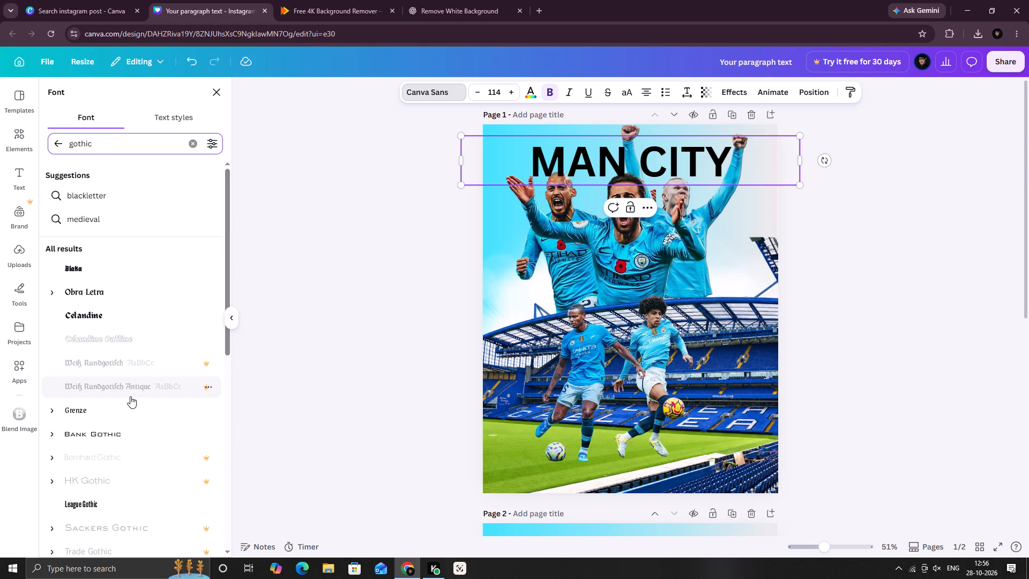
pyautogui.scroll(-2, 130, 396)
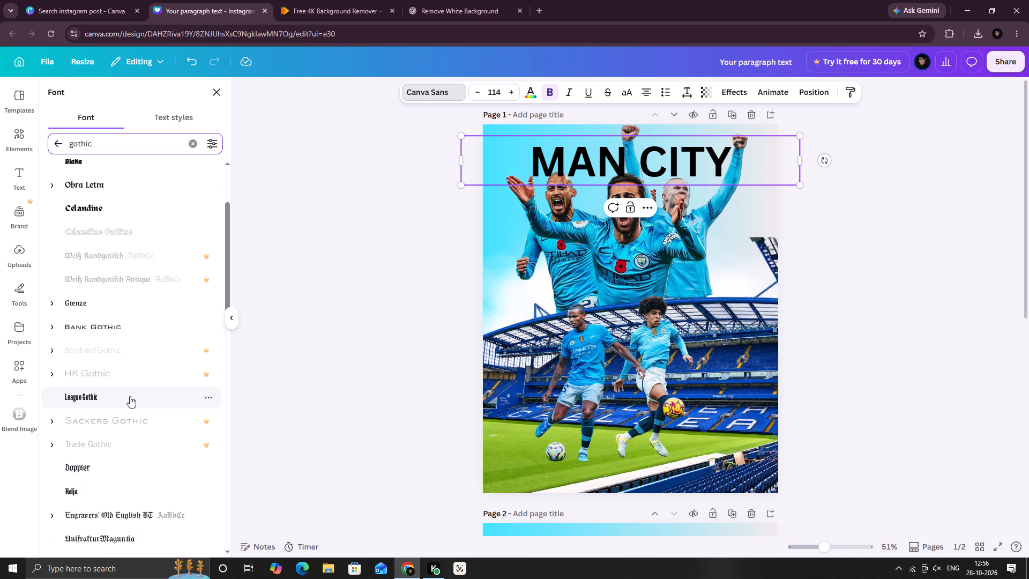
pyautogui.scroll(-1, 107, 360)
pyautogui.scroll(1, 106, 360)
pyautogui.scroll(-3, 106, 360)
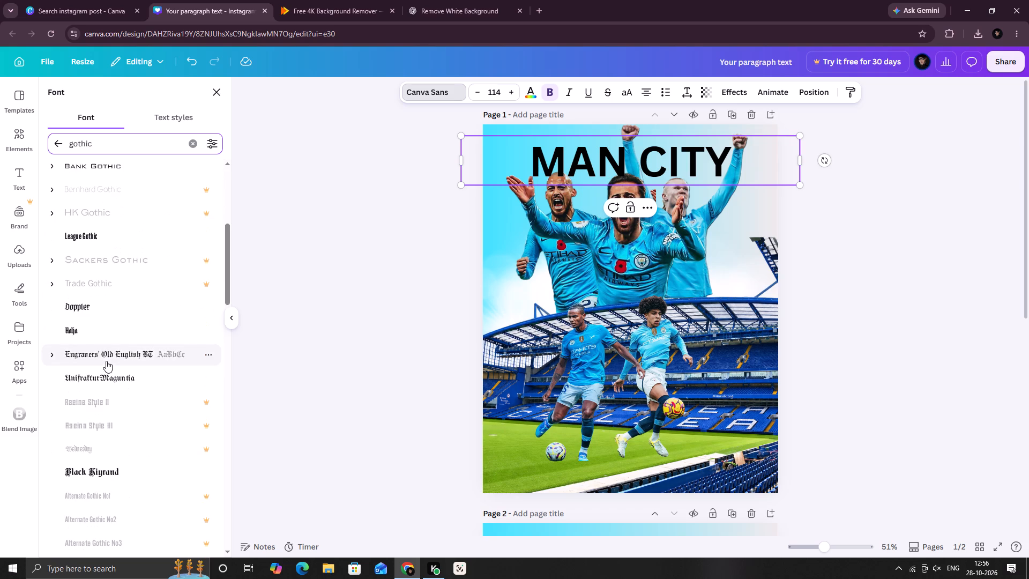
pyautogui.scroll(-1, 106, 361)
pyautogui.scroll(1, 106, 361)
pyautogui.scroll(-3, 106, 361)
pyautogui.scroll(1, 106, 361)
pyautogui.scroll(-6, 106, 361)
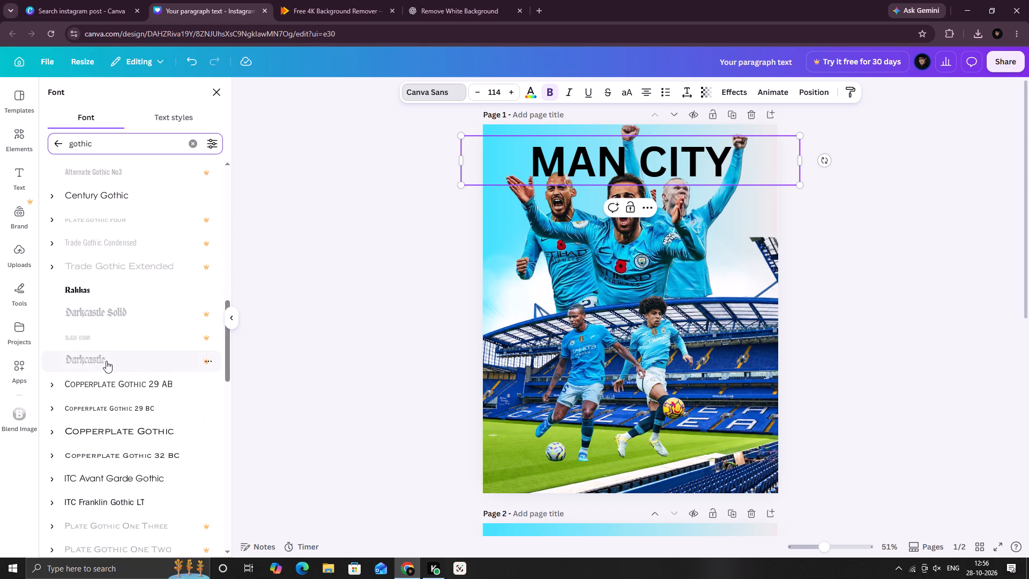
pyautogui.scroll(-5, 106, 361)
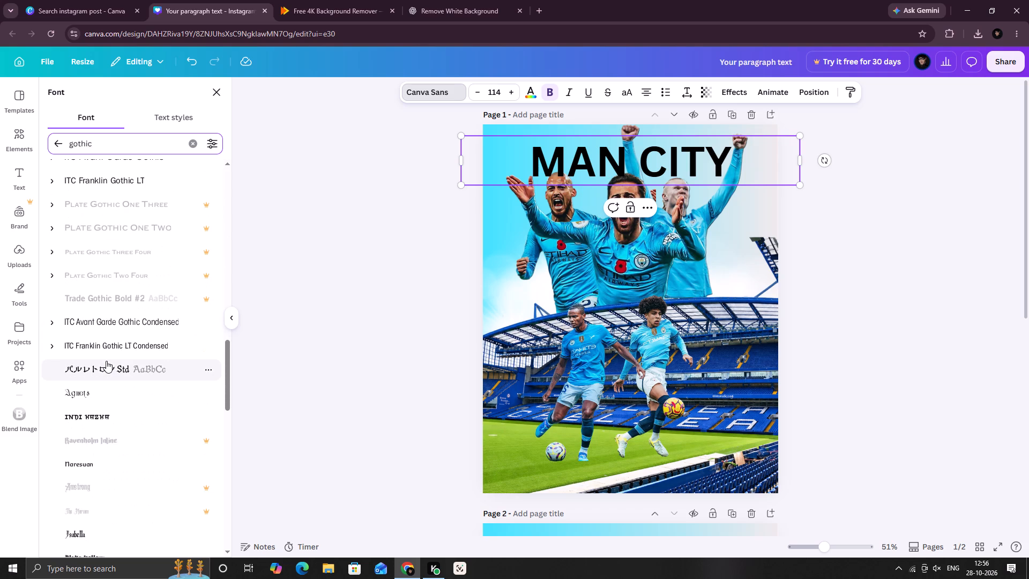
pyautogui.scroll(-1, 106, 361)
pyautogui.scroll(1, 106, 361)
pyautogui.scroll(-8, 106, 361)
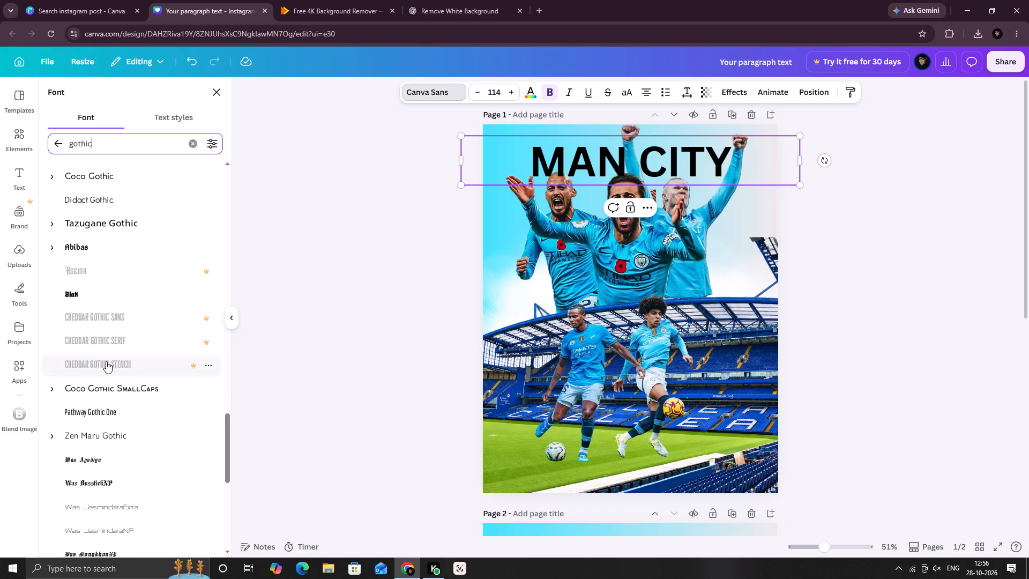
pyautogui.scroll(-2, 150, 355)
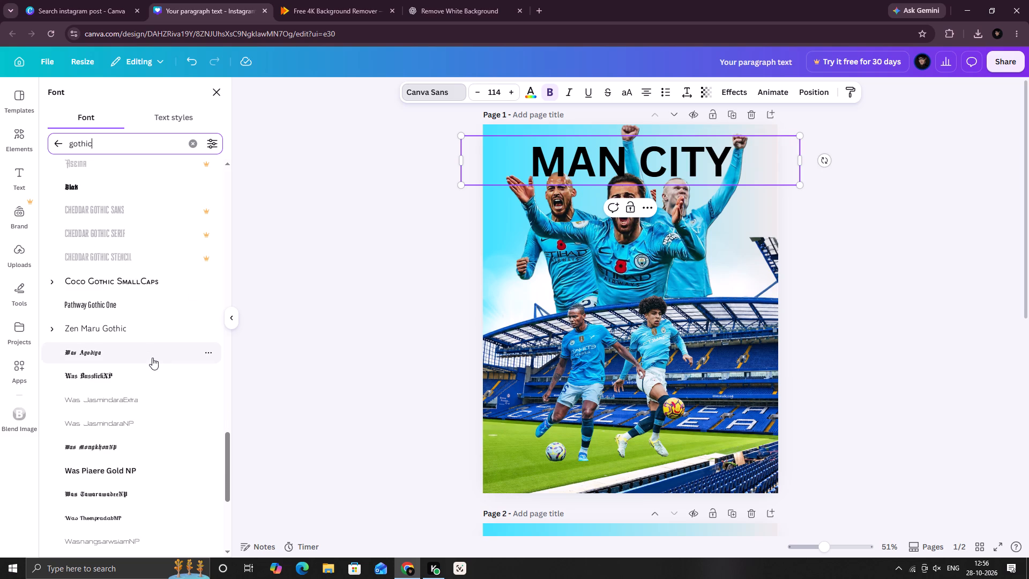
pyautogui.scroll(-5, 139, 342)
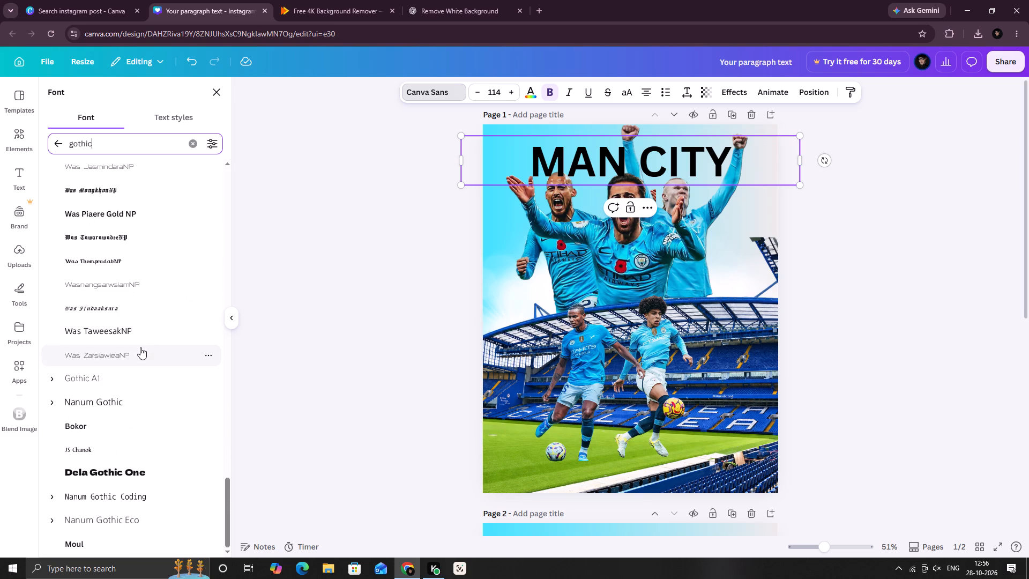
pyautogui.scroll(10, 140, 347)
pyautogui.scroll(-2, 139, 344)
pyautogui.scroll(3, 139, 344)
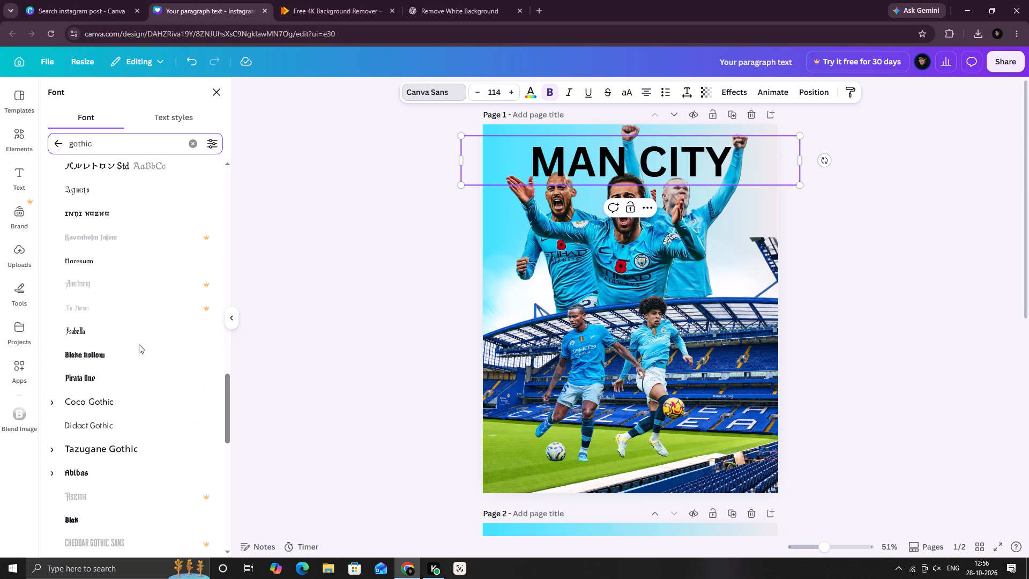
pyautogui.scroll(9, 135, 354)
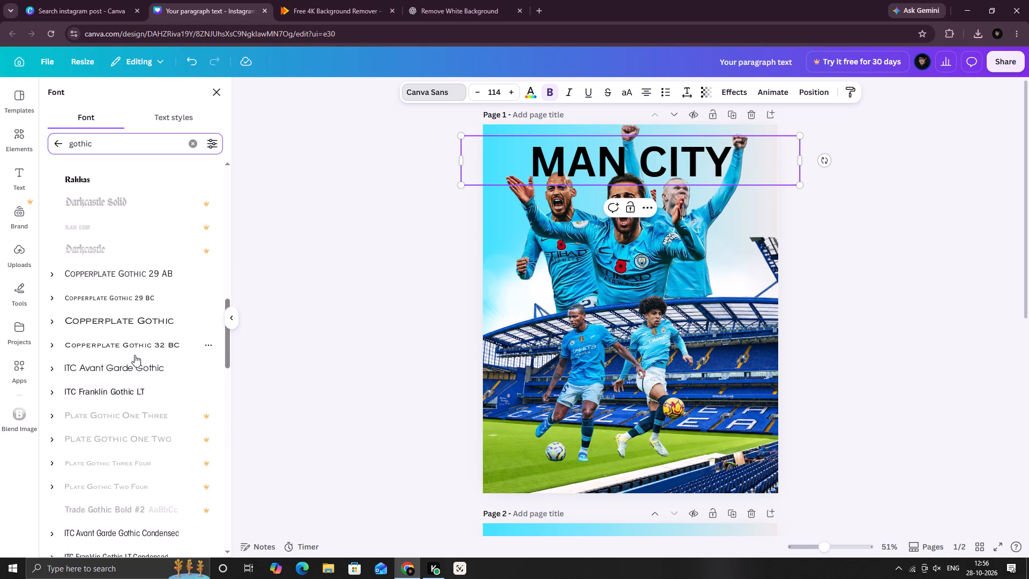
pyautogui.scroll(16, 135, 355)
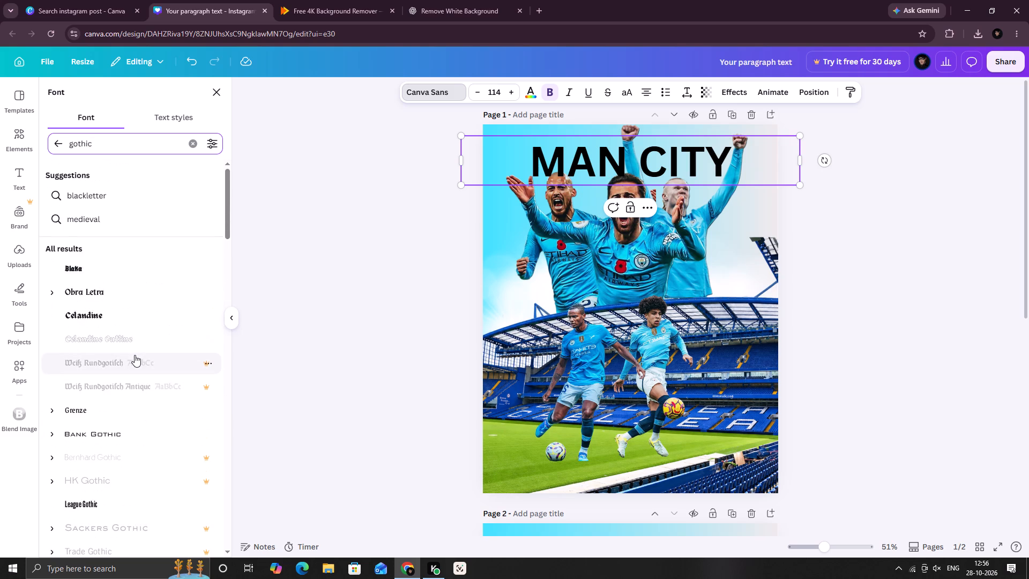
pyautogui.scroll(4, 135, 355)
pyautogui.scroll(-1, 135, 355)
pyautogui.scroll(13, 135, 355)
# Search the fonts for "Bold" and apply Zuume Rough Bold to the MAN CITY title.
pyautogui.press('BackSpace')
pyautogui.press('BackSpace')
pyautogui.press('BackSpace')
pyautogui.press('BackSpace')
pyautogui.press('BackSpace')
pyautogui.press('BackSpace')
pyautogui.press('BackSpace')
pyautogui.press('BackSpace')
pyautogui.press('BackSpace')
pyautogui.press('BackSpace')
pyautogui.press('BackSpace')
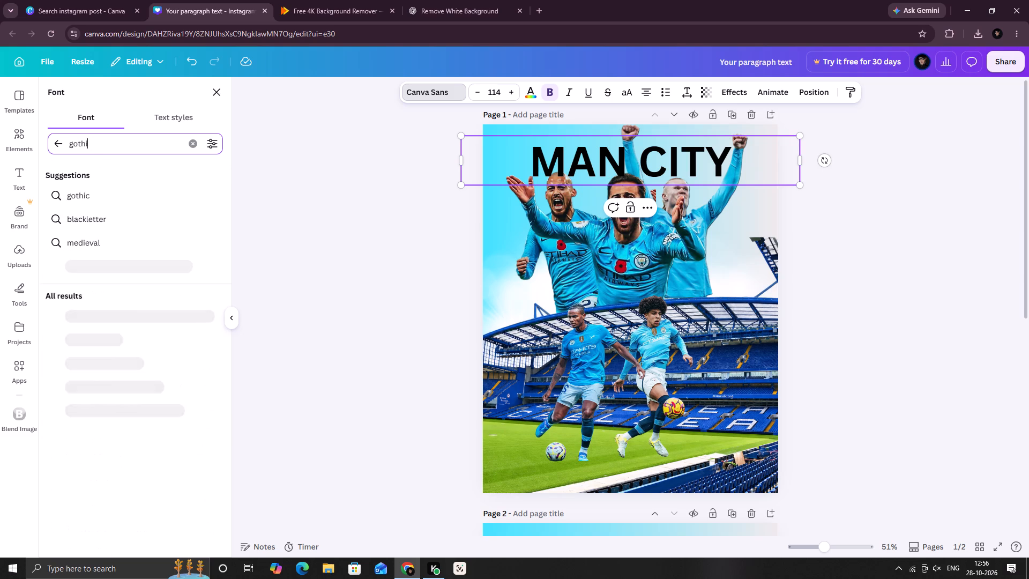
pyautogui.write('BOLT')
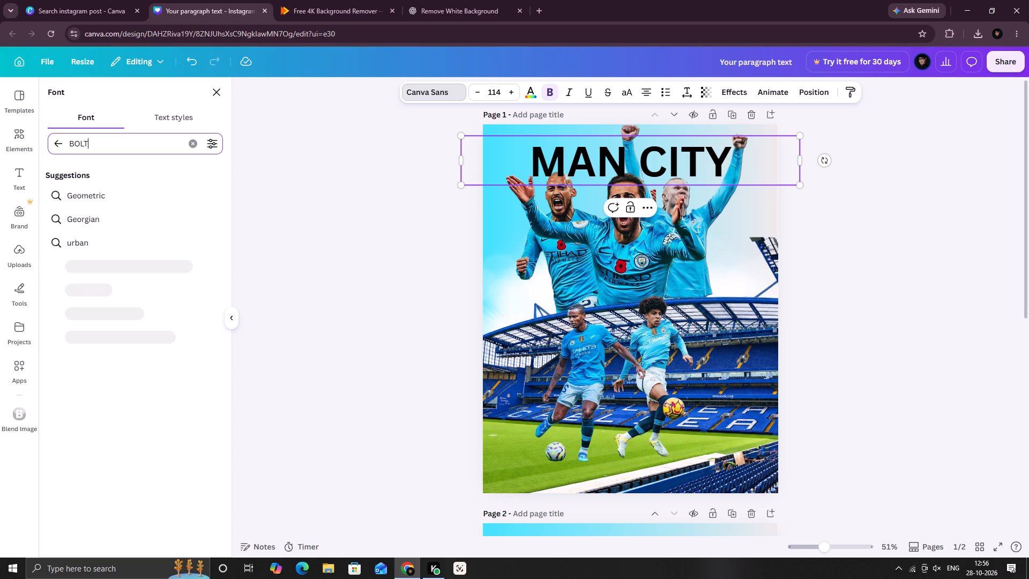
pyautogui.press('BackSpace')
pyautogui.press('d')
pyautogui.press('Return')
pyautogui.press('BackSpace')
pyautogui.press('BackSpace')
pyautogui.press('BackSpace')
pyautogui.write('old')
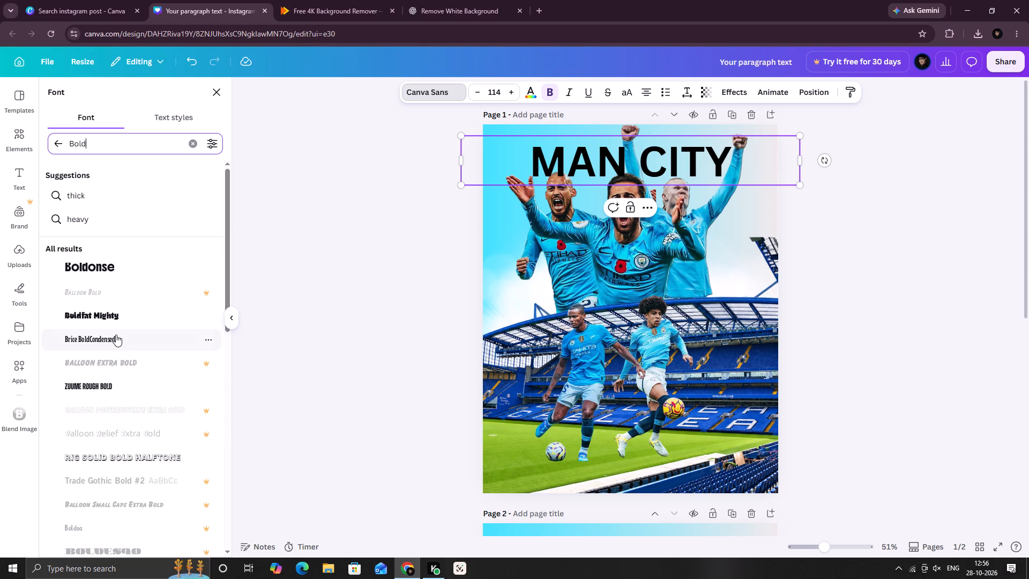
pyautogui.click(110, 391)
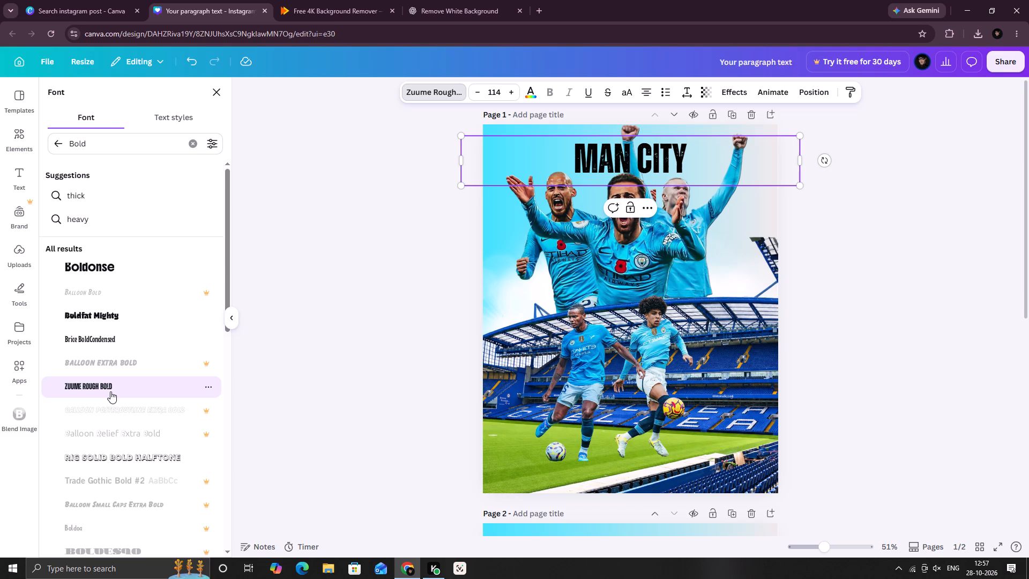
# Enlarge the MAN CITY title to a font size of about 188 and widen its text box on both sides to roughly centre it.
pyautogui.moveTo(461, 187); pyautogui.dragTo(405, 232)
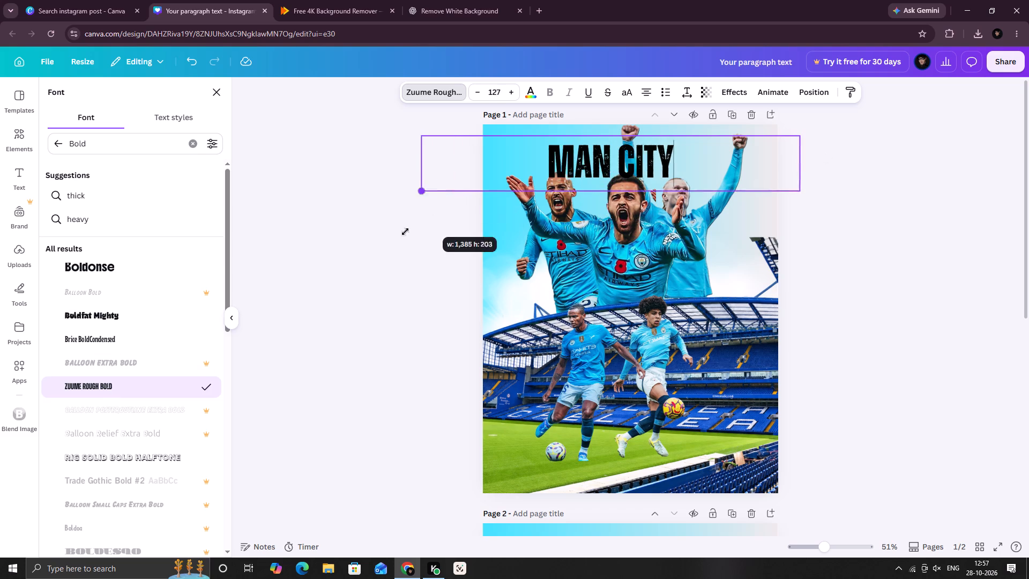
pyautogui.moveTo(405, 232); pyautogui.dragTo(382, 249)
pyautogui.click(601, 184)
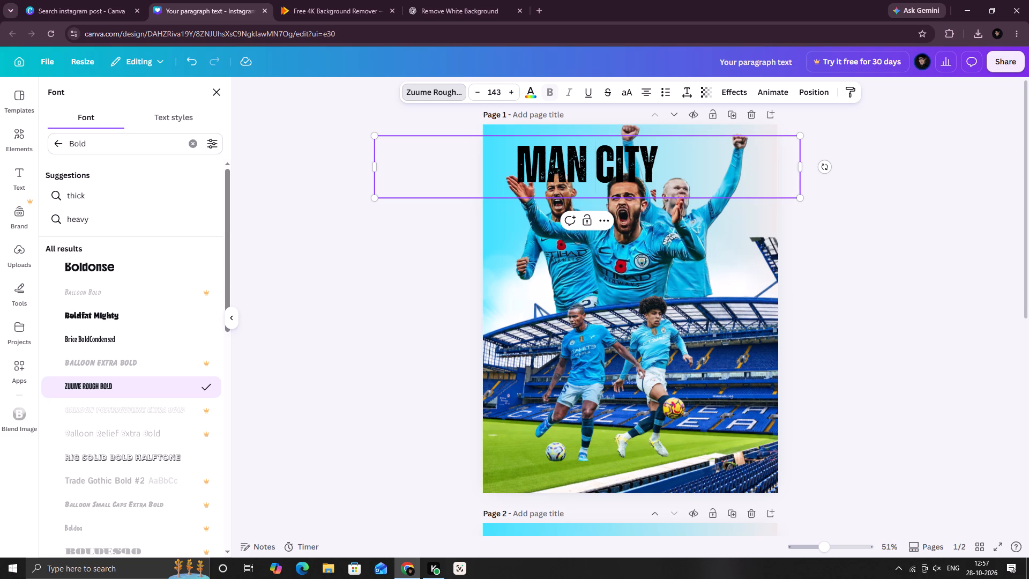
pyautogui.moveTo(801, 197); pyautogui.dragTo(909, 302)
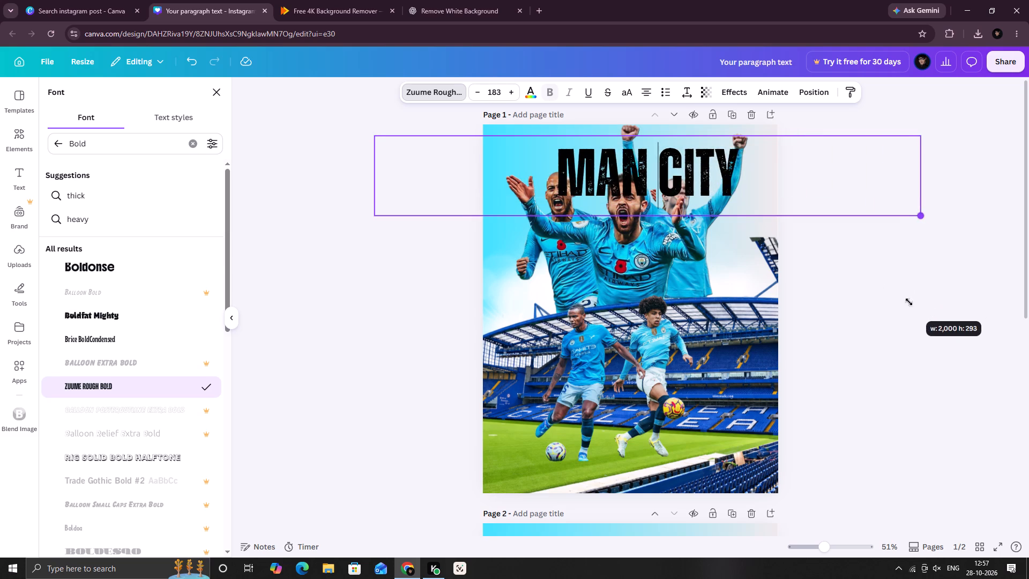
pyautogui.moveTo(909, 302); pyautogui.dragTo(922, 315)
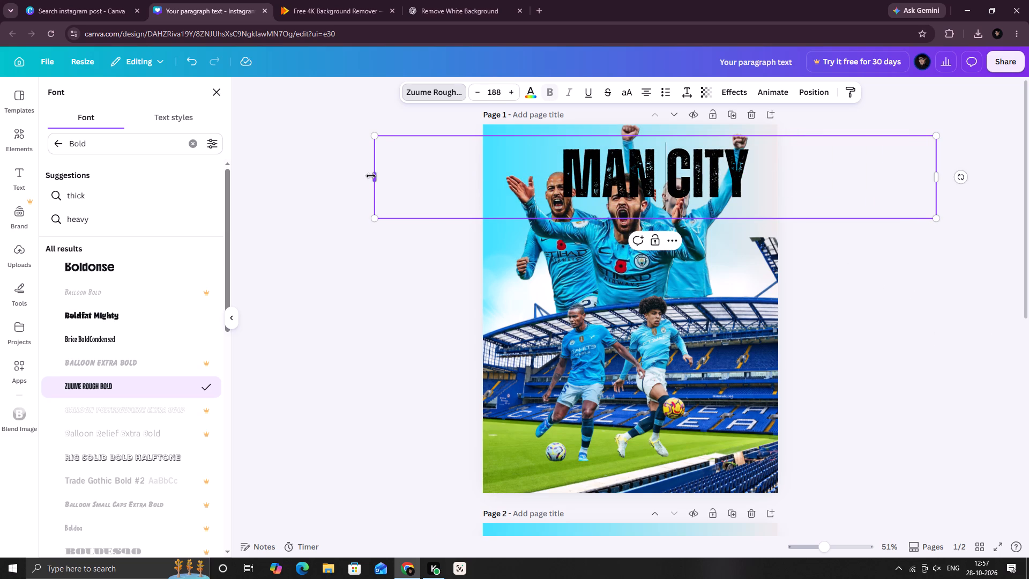
pyautogui.moveTo(371, 176); pyautogui.dragTo(279, 183)
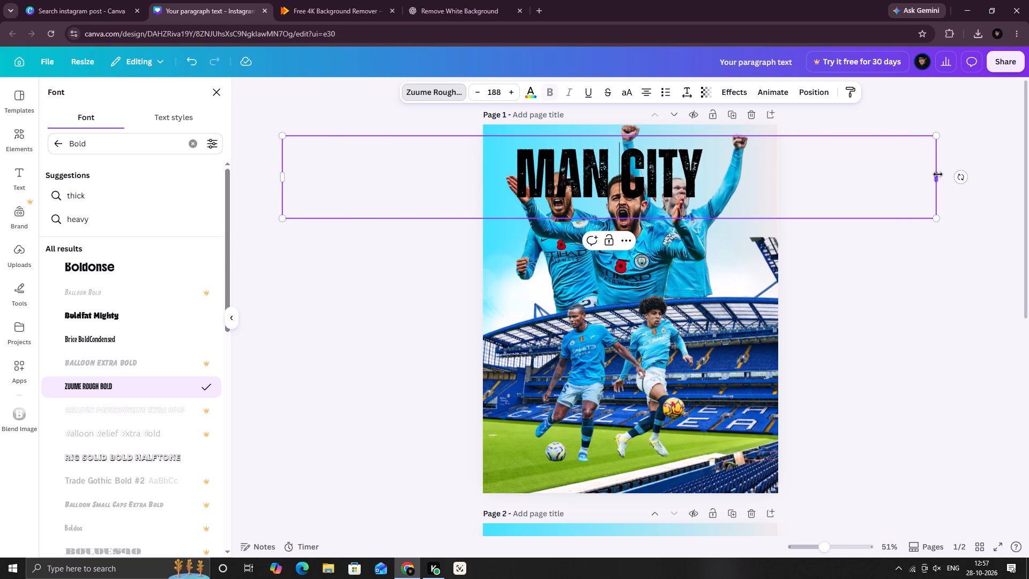
pyautogui.moveTo(938, 174); pyautogui.dragTo(1006, 182)
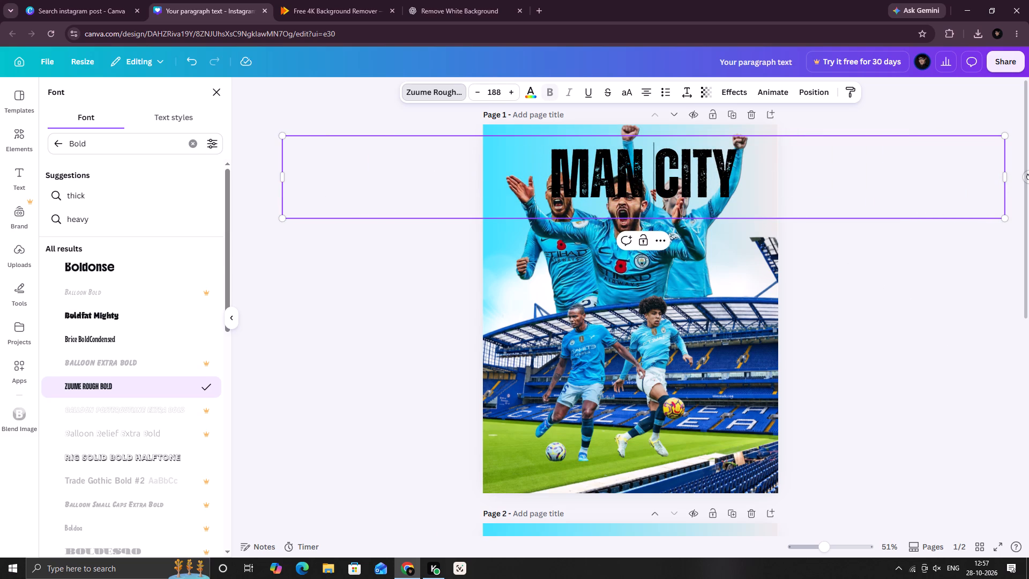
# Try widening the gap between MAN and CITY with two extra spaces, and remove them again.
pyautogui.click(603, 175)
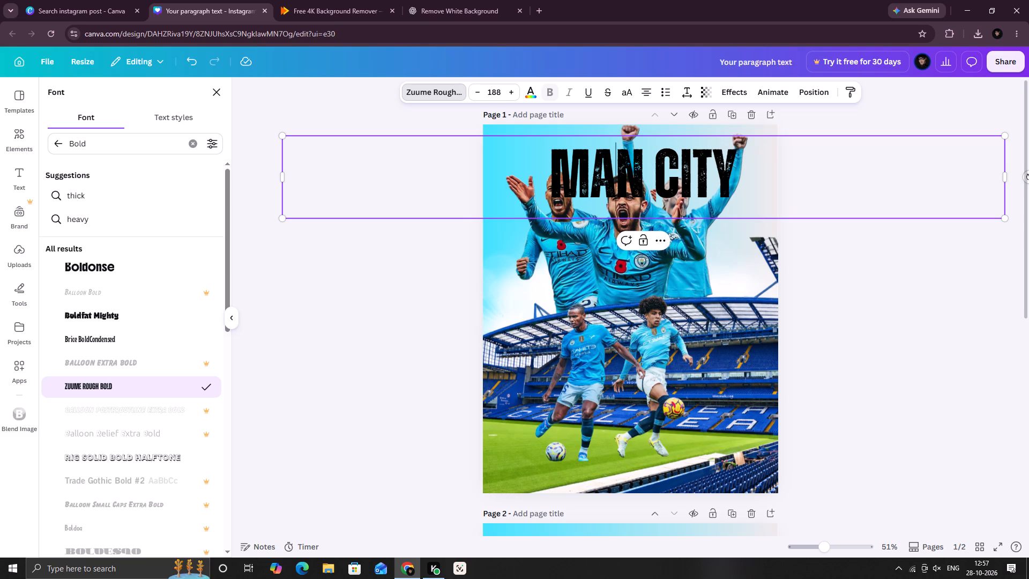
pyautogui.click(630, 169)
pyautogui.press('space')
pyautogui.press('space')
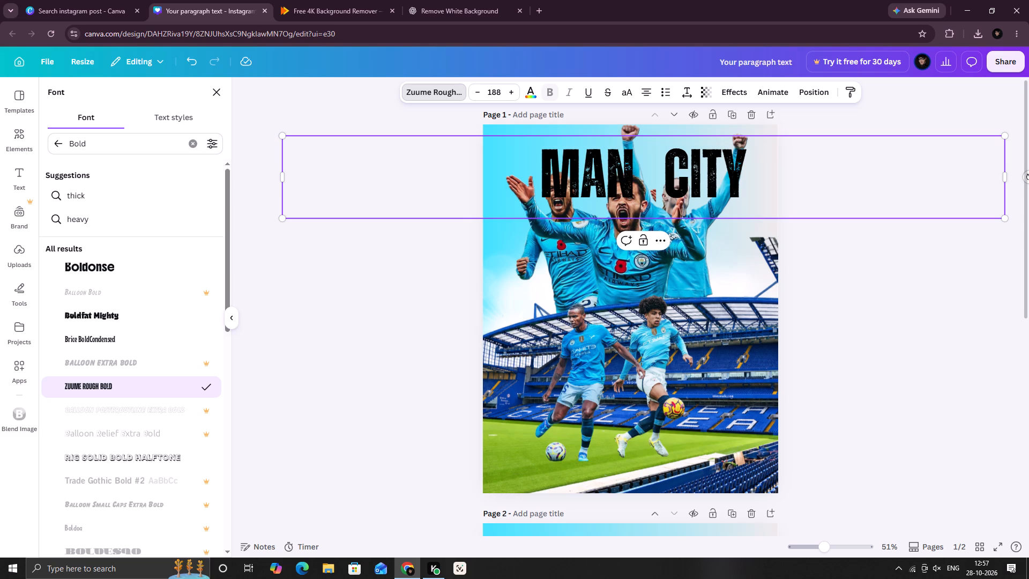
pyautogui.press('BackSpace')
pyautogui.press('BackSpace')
# Try the MAN CITY title lower over the players, and place it back near the top edge of page 1.
pyautogui.click(865, 180)
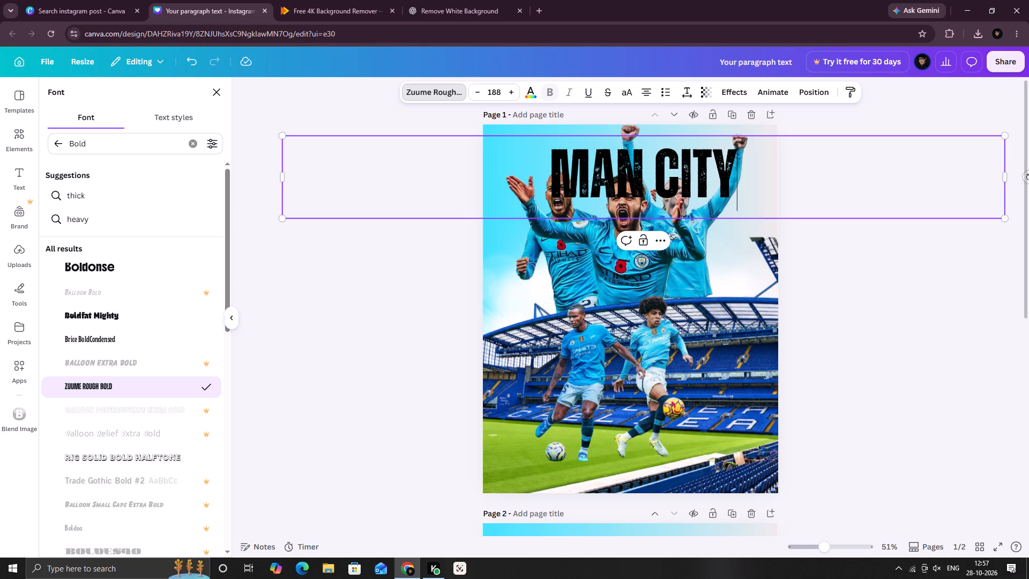
pyautogui.moveTo(650, 134); pyautogui.dragTo(643, 175)
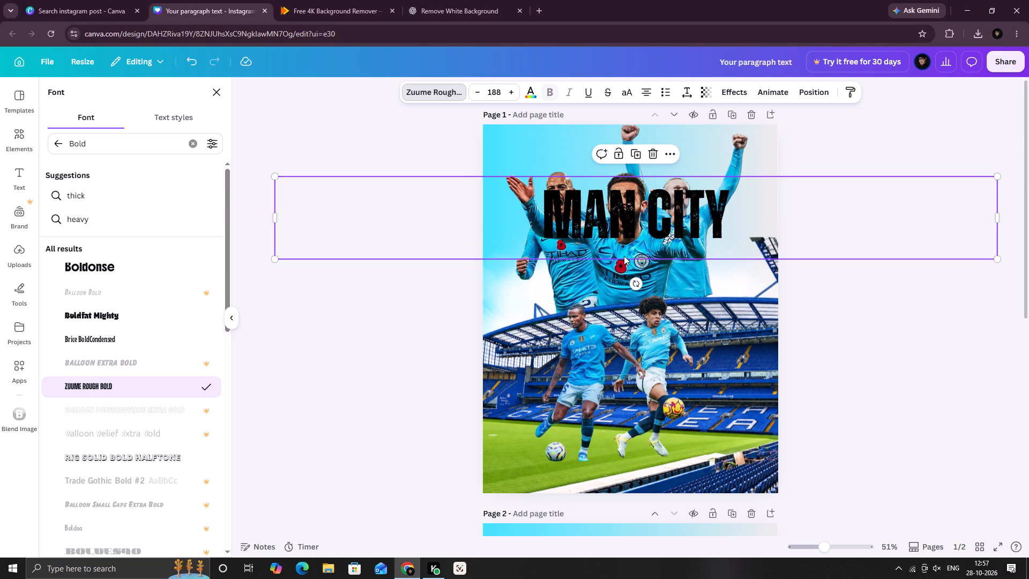
pyautogui.click(632, 257)
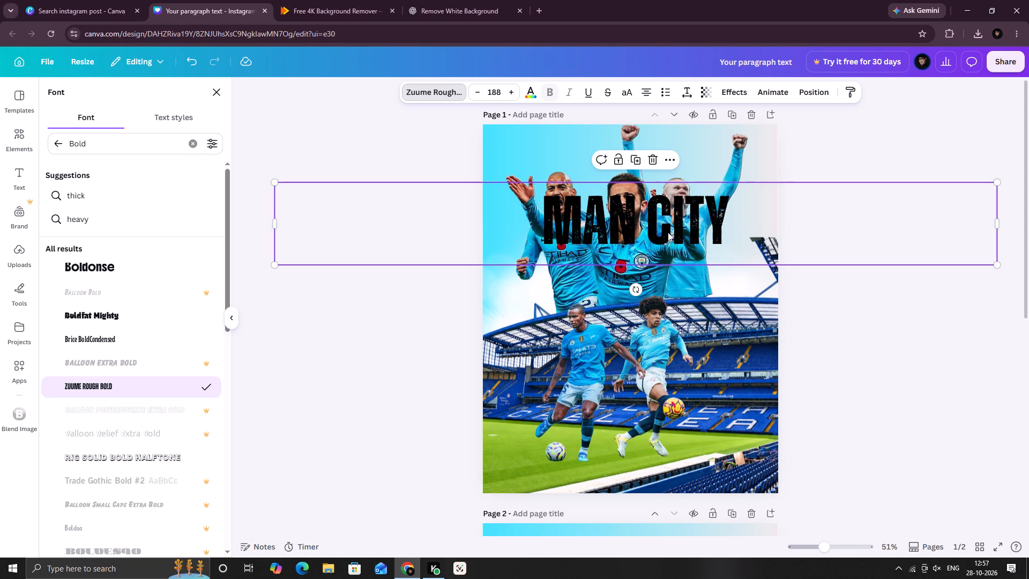
pyautogui.moveTo(681, 185); pyautogui.dragTo(661, 134)
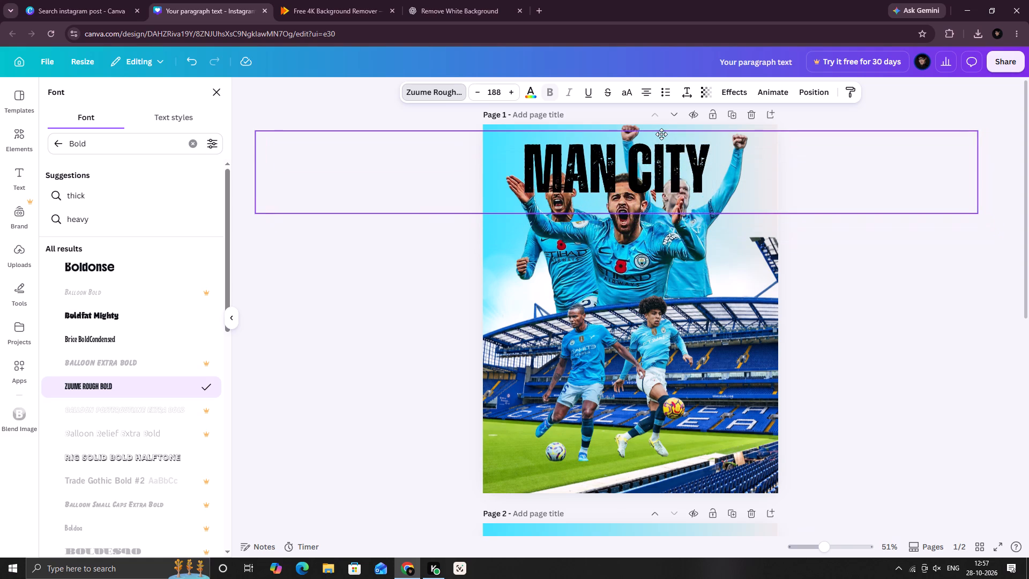
pyautogui.moveTo(661, 134); pyautogui.dragTo(665, 134)
# Delete the MAN CITY title from page 1.
pyautogui.rightClick(729, 141)
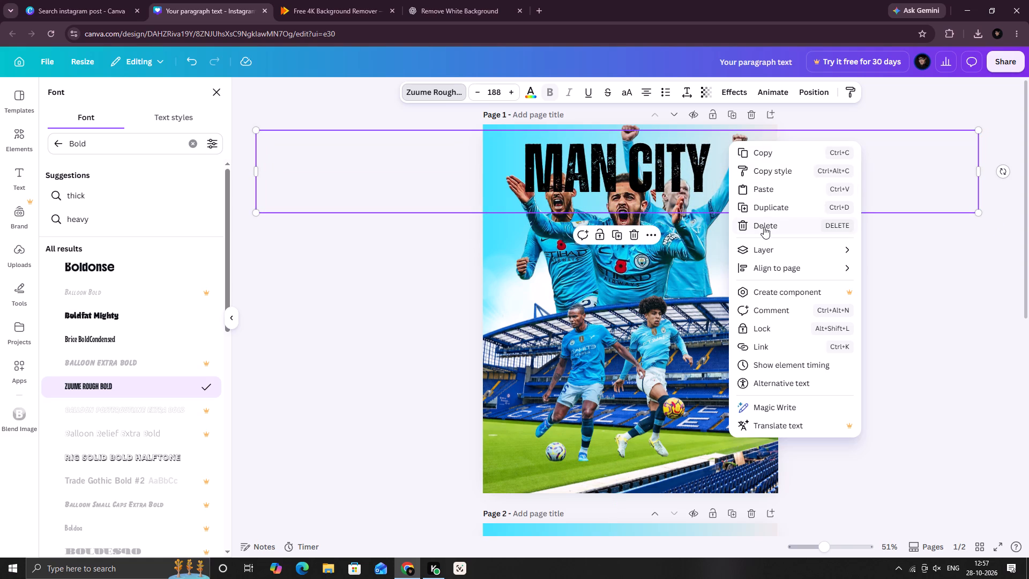
pyautogui.click(764, 227)
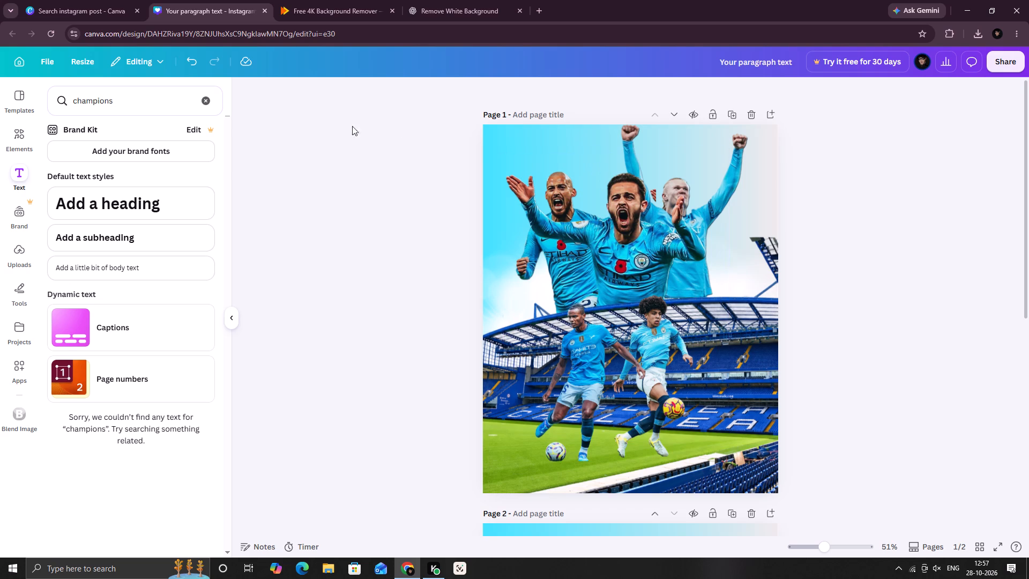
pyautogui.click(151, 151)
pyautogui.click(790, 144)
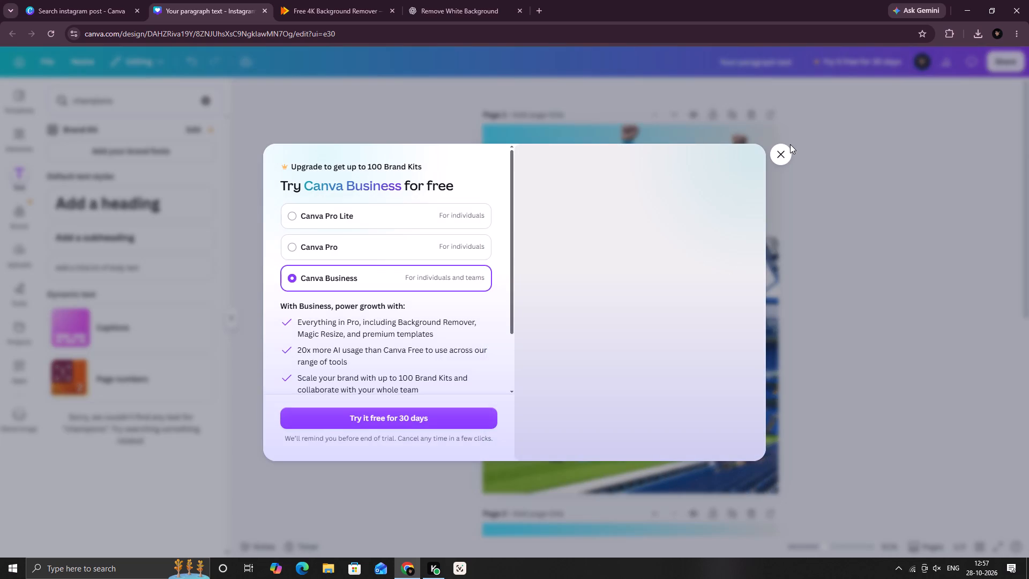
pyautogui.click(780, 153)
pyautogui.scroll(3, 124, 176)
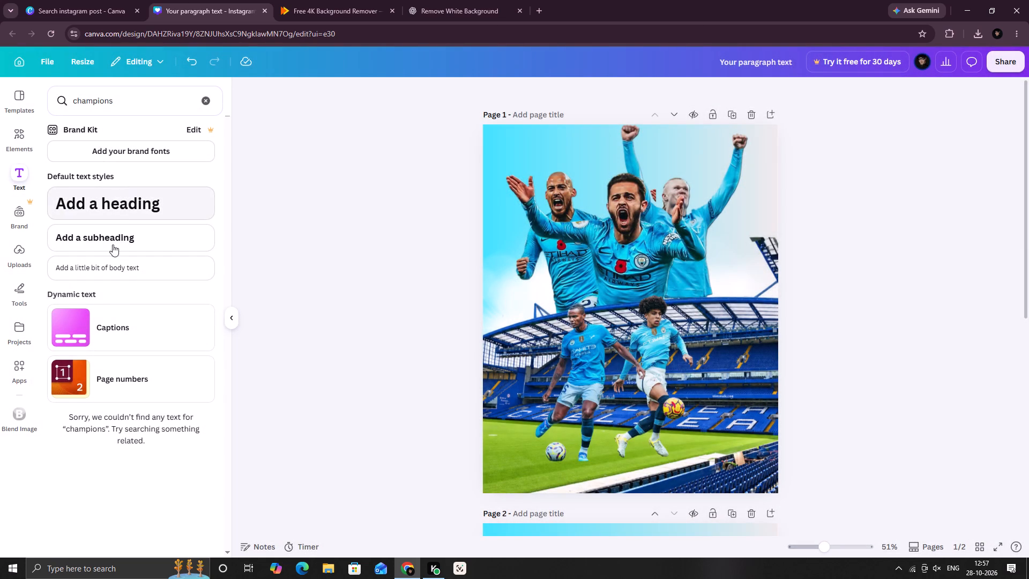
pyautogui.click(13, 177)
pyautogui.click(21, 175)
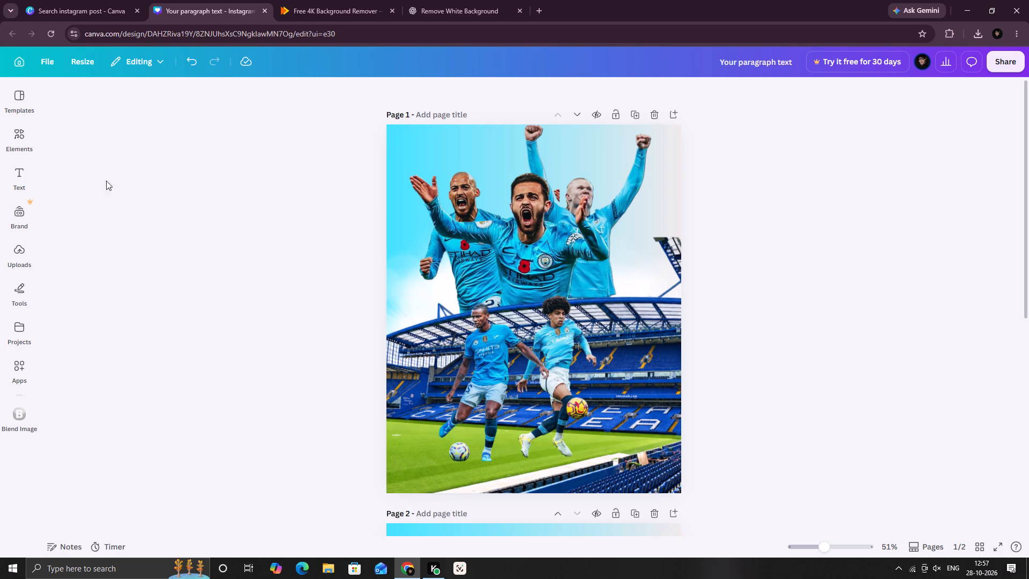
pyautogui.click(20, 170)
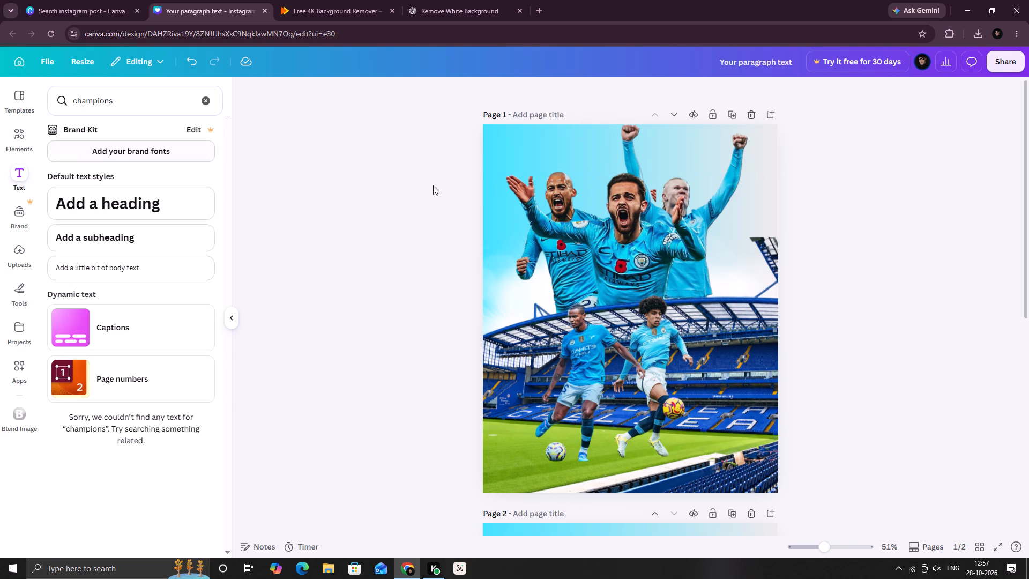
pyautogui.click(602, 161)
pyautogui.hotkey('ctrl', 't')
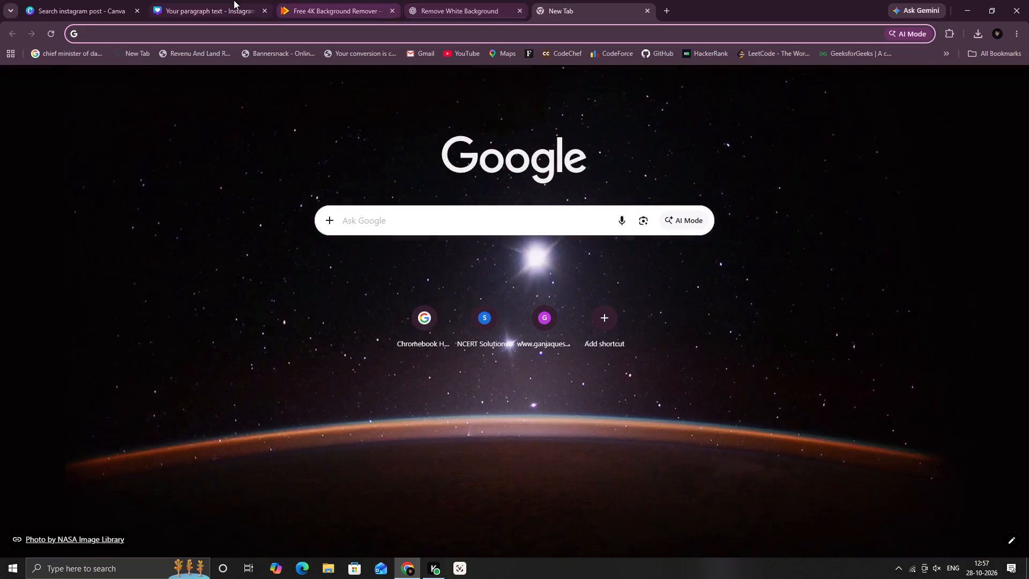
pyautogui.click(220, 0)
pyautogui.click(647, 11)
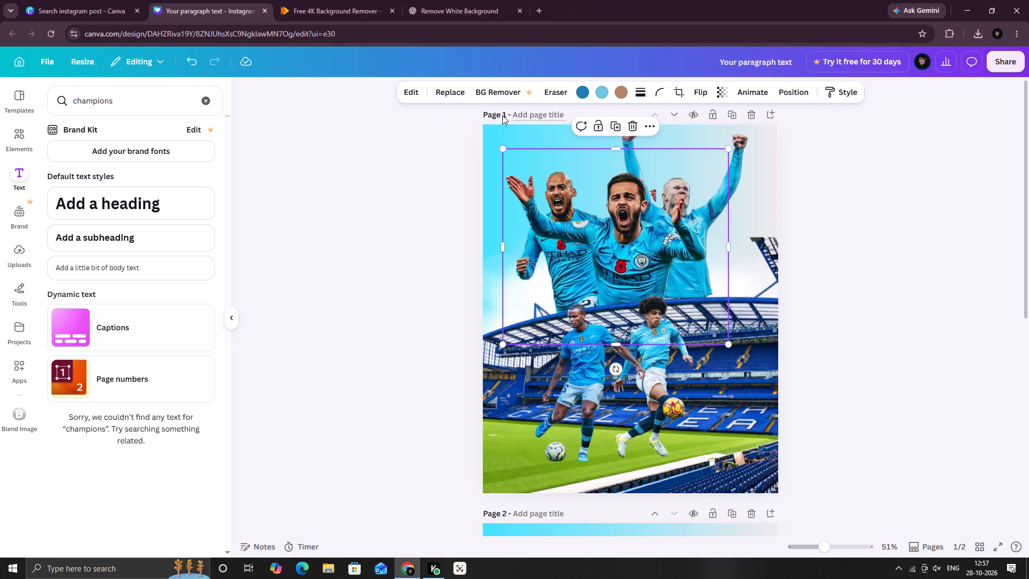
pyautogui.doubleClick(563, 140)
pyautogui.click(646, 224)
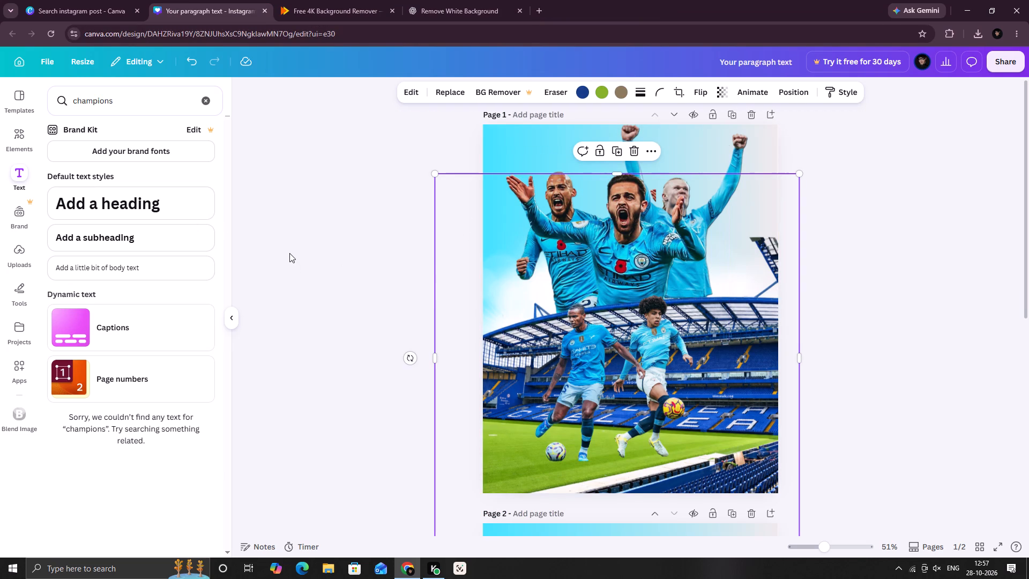
# Add a body text box to page 1 and enlarge it to a font size of about 48.4.
pyautogui.click(16, 177)
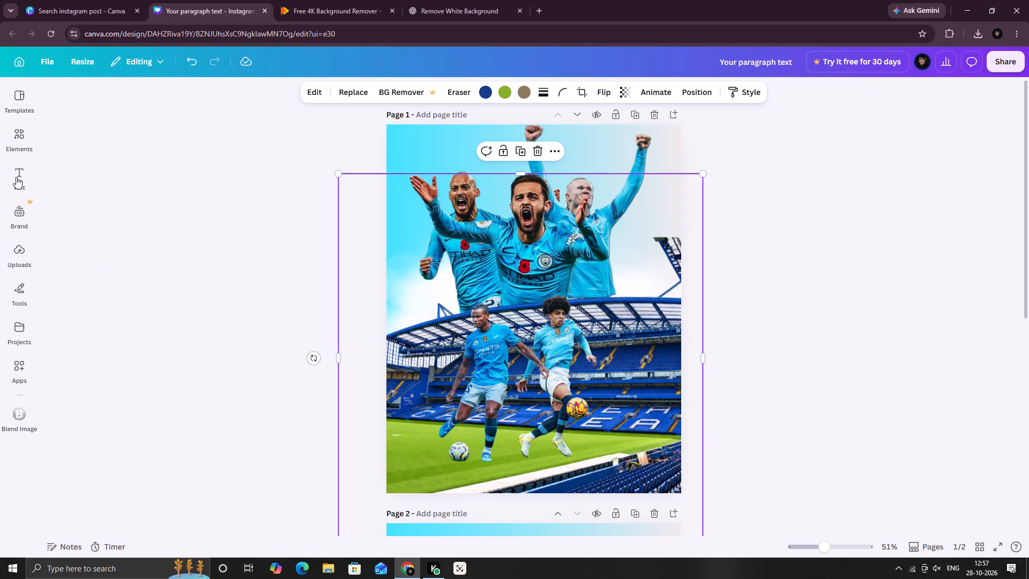
pyautogui.click(28, 172)
pyautogui.click(125, 266)
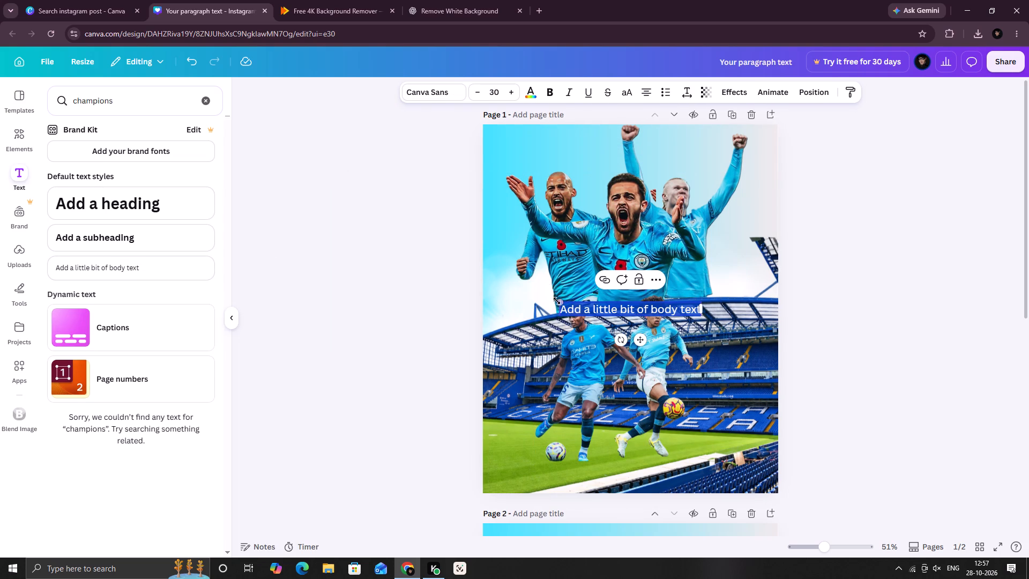
pyautogui.moveTo(559, 302); pyautogui.dragTo(531, 257)
pyautogui.moveTo(621, 314); pyautogui.dragTo(620, 324)
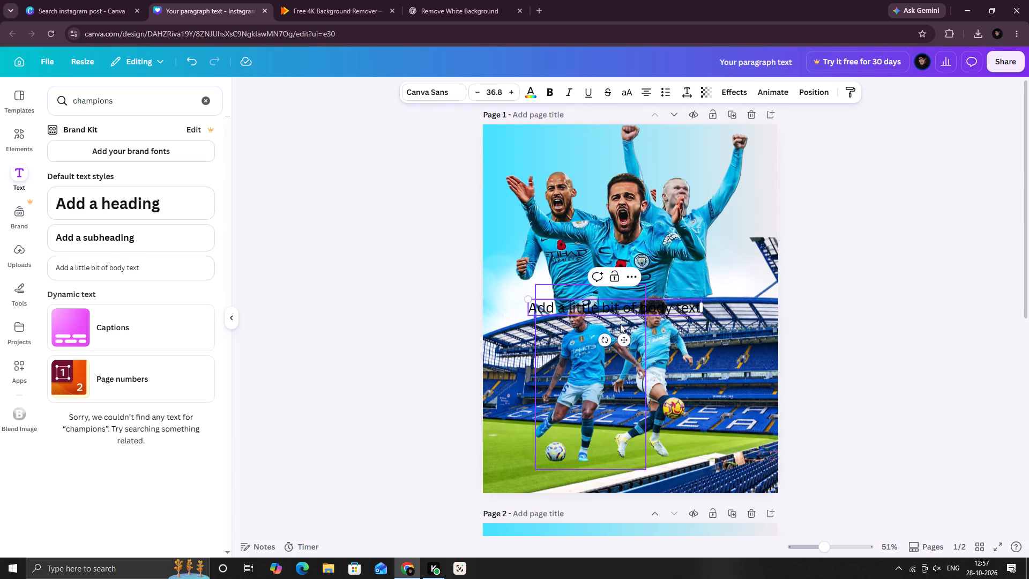
pyautogui.click(617, 305)
pyautogui.moveTo(530, 299); pyautogui.dragTo(486, 259)
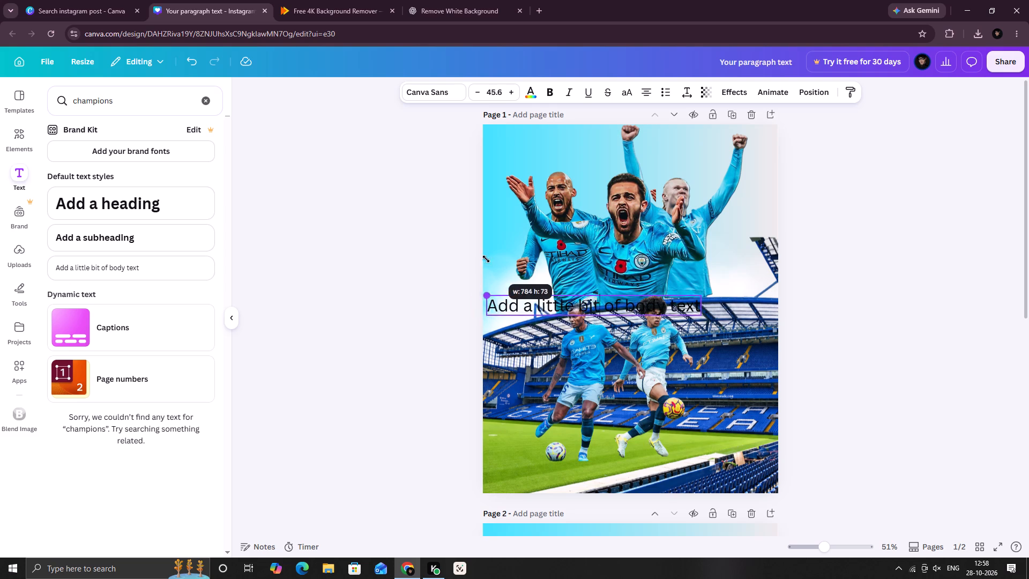
pyautogui.moveTo(486, 259); pyautogui.dragTo(479, 255)
# Widen the body text box to slightly more than the page width and move it up over the celebrating players' heads.
pyautogui.moveTo(702, 304); pyautogui.dragTo(794, 303)
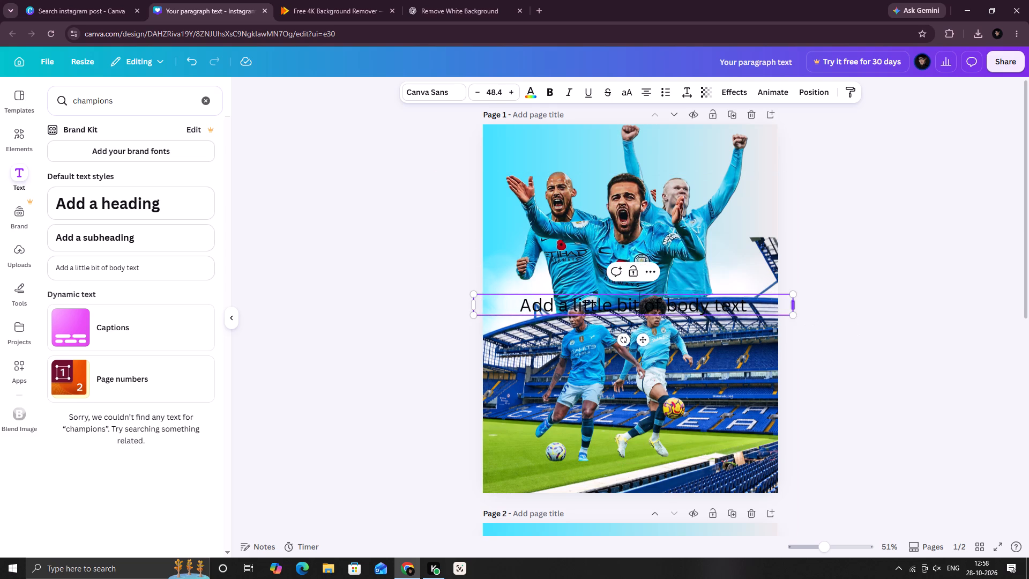
pyautogui.moveTo(677, 303); pyautogui.dragTo(677, 296)
pyautogui.moveTo(659, 293); pyautogui.dragTo(671, 161)
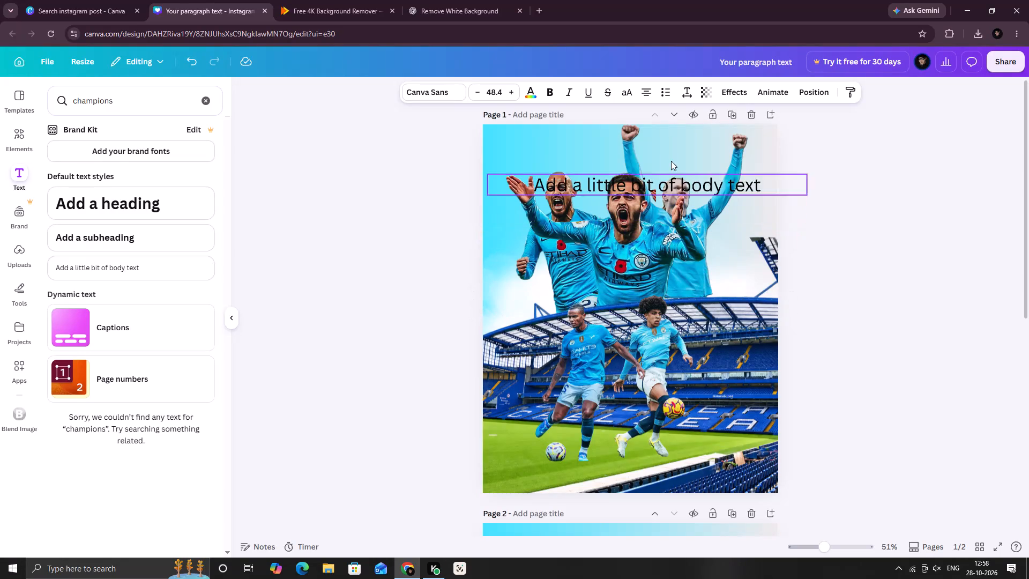
pyautogui.moveTo(671, 161); pyautogui.dragTo(661, 151)
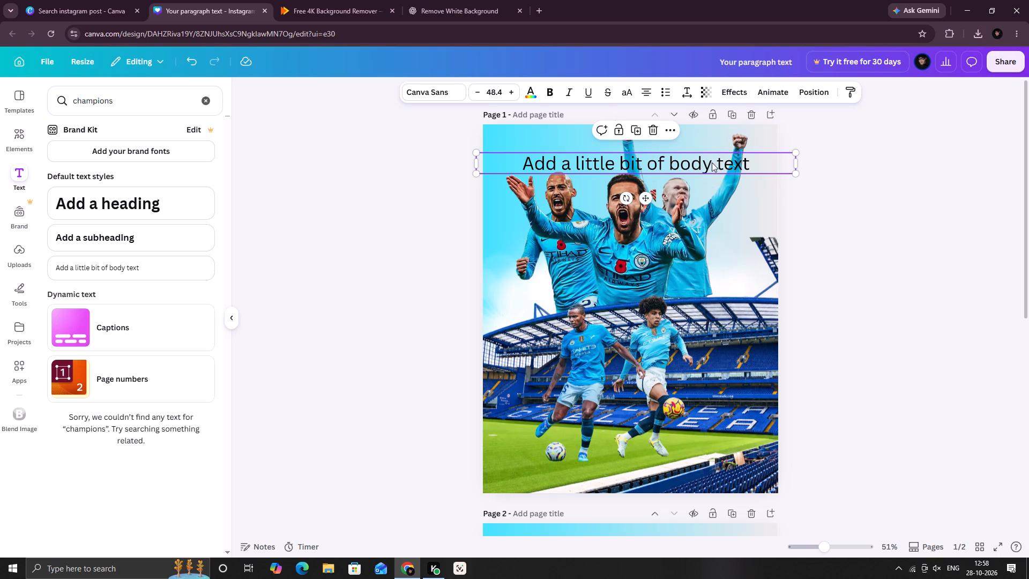
# Replace the placeholder body text with MAN CITY.
pyautogui.click(762, 160)
pyautogui.write('MAN CIITY')
pyautogui.press('BackSpace')
pyautogui.press('BackSpace')
pyautogui.press('BackSpace')
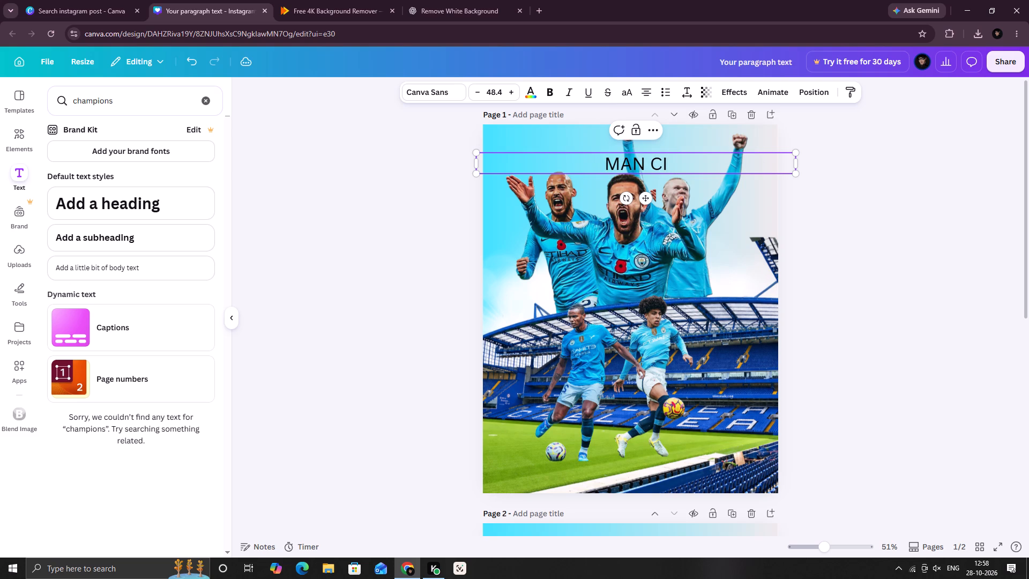
pyautogui.write('TY')
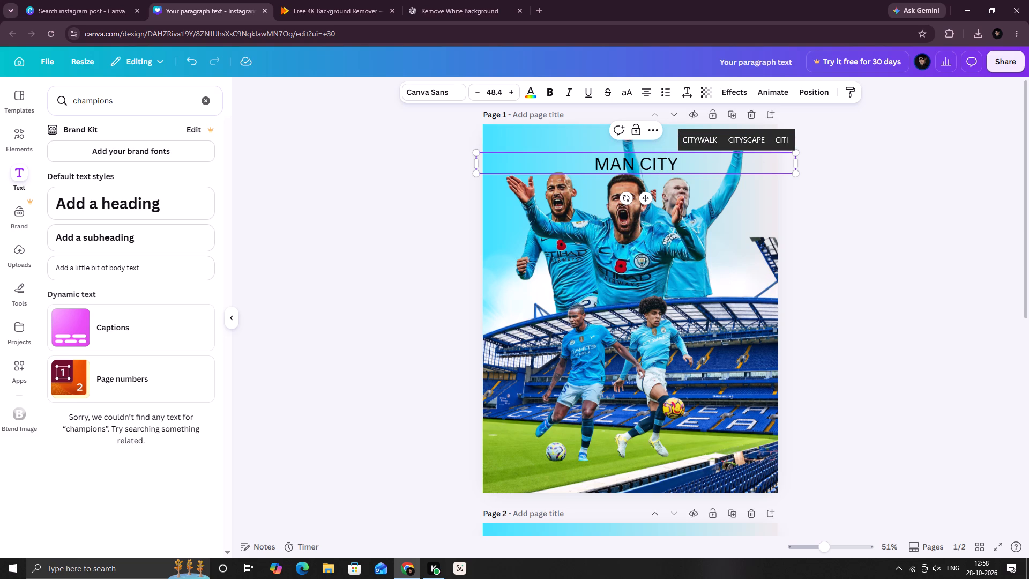
# Set the font size of the MAN CITY text to 170.
pyautogui.click(754, 206)
pyautogui.click(689, 156)
pyautogui.click(680, 162)
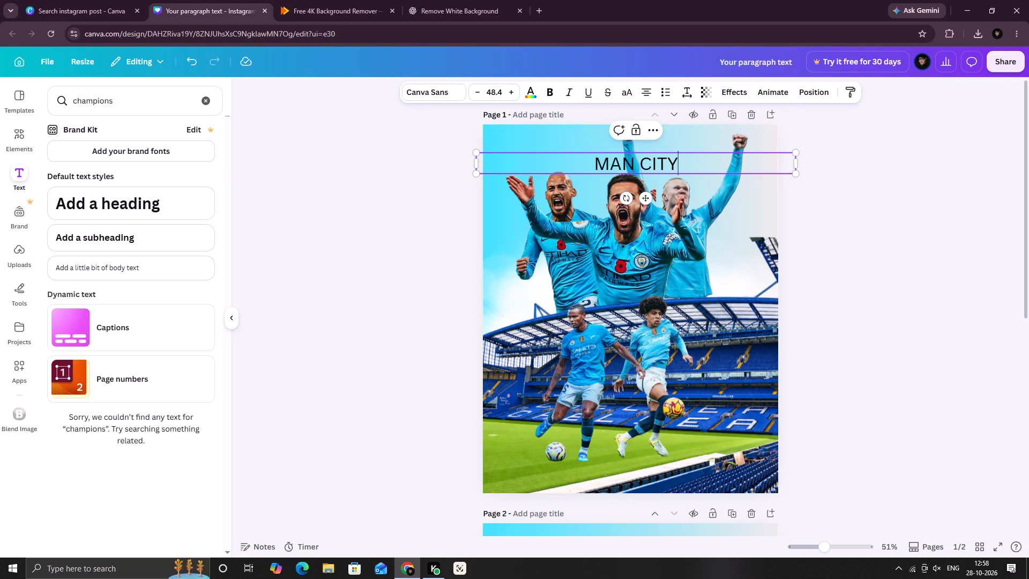
pyautogui.tripleClick(512, 92)
pyautogui.click(512, 92)
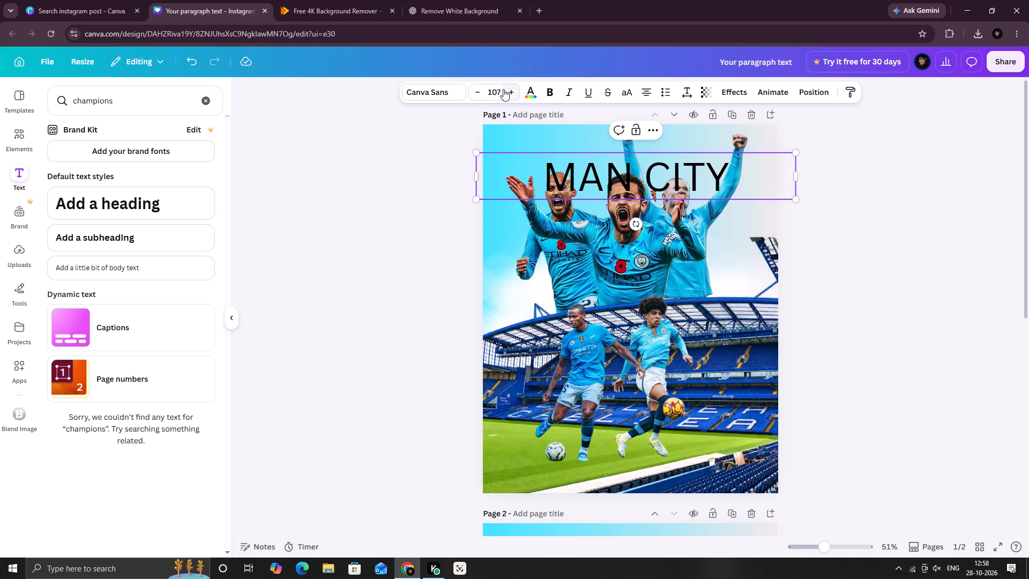
pyautogui.click(500, 89)
pyautogui.write('179')
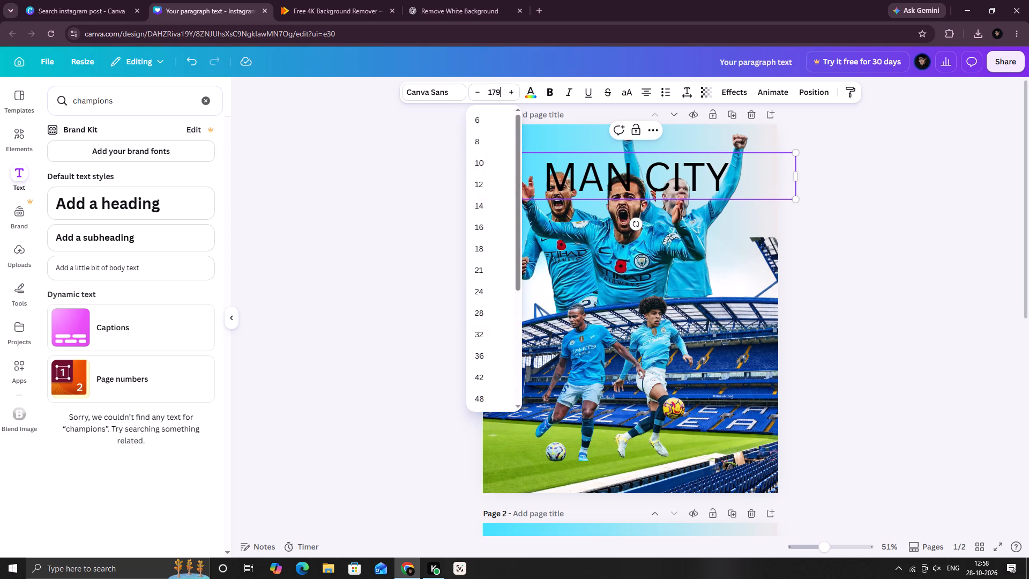
pyautogui.press('BackSpace')
pyautogui.press('0')
pyautogui.press('Return')
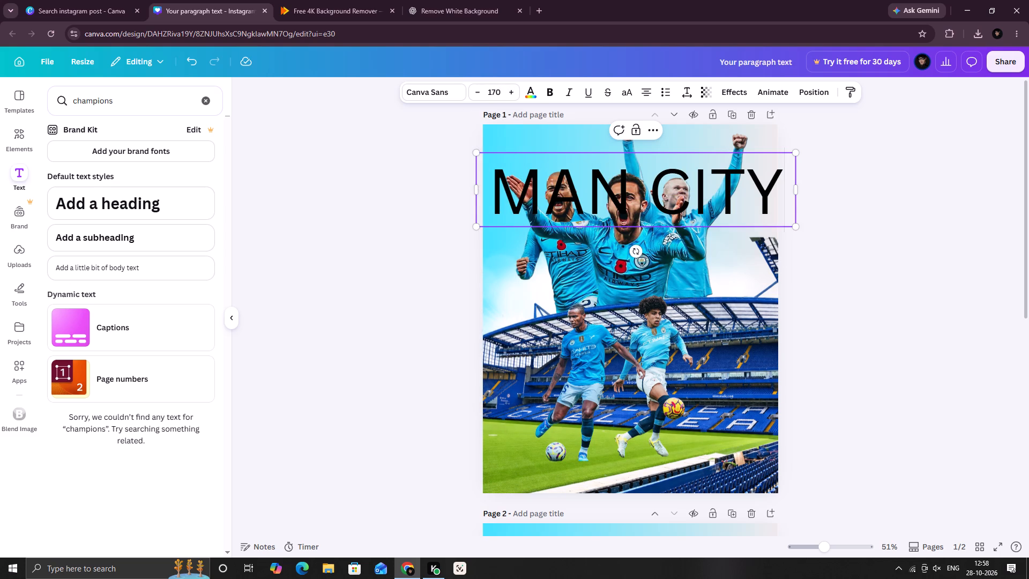
# Search the fonts for "thick" with the MAN CITY text selected.
pyautogui.click(658, 157)
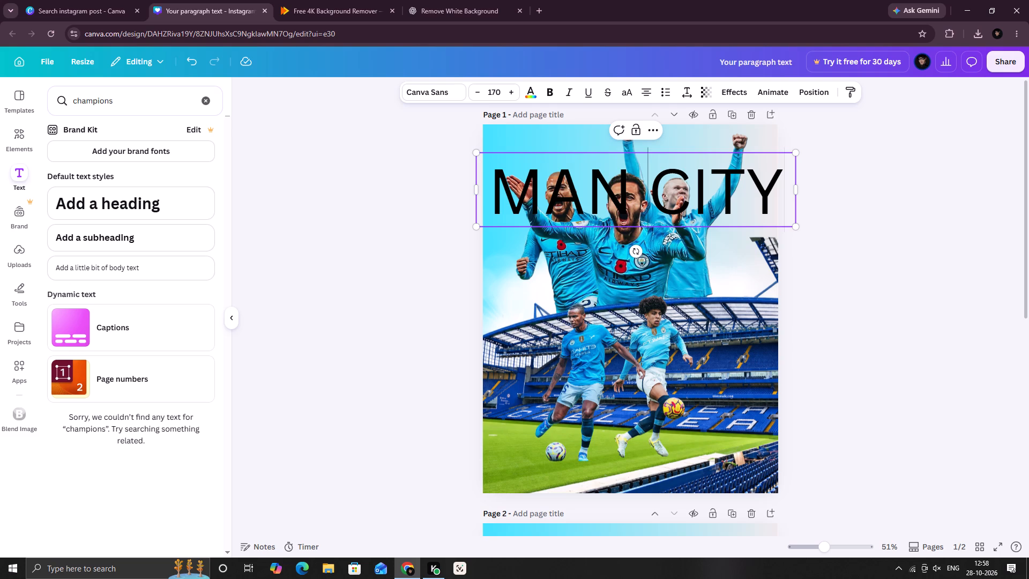
pyautogui.click(694, 154)
pyautogui.click(770, 162)
pyautogui.click(659, 162)
pyautogui.click(448, 93)
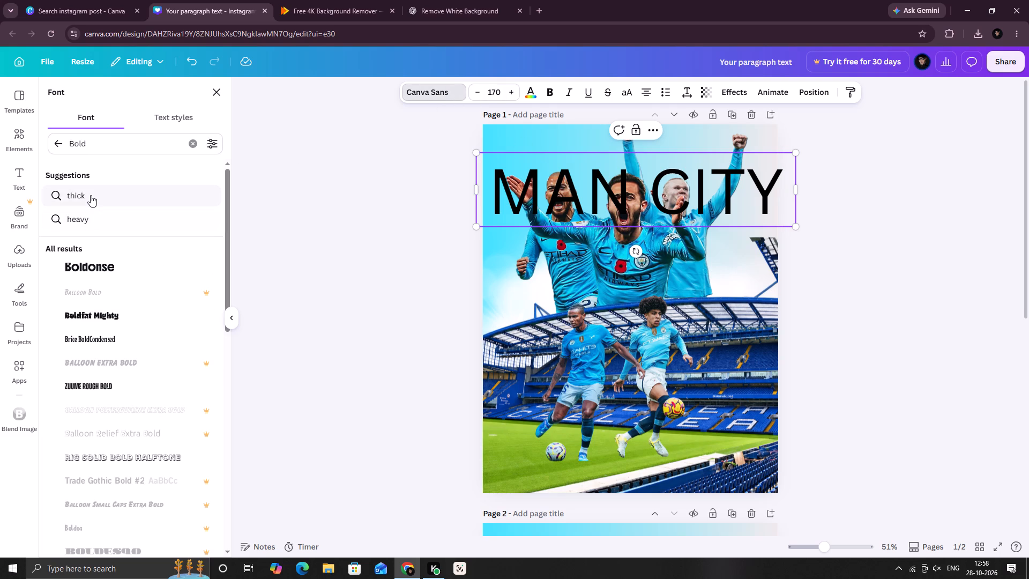
pyautogui.scroll(2, 139, 300)
pyautogui.click(110, 197)
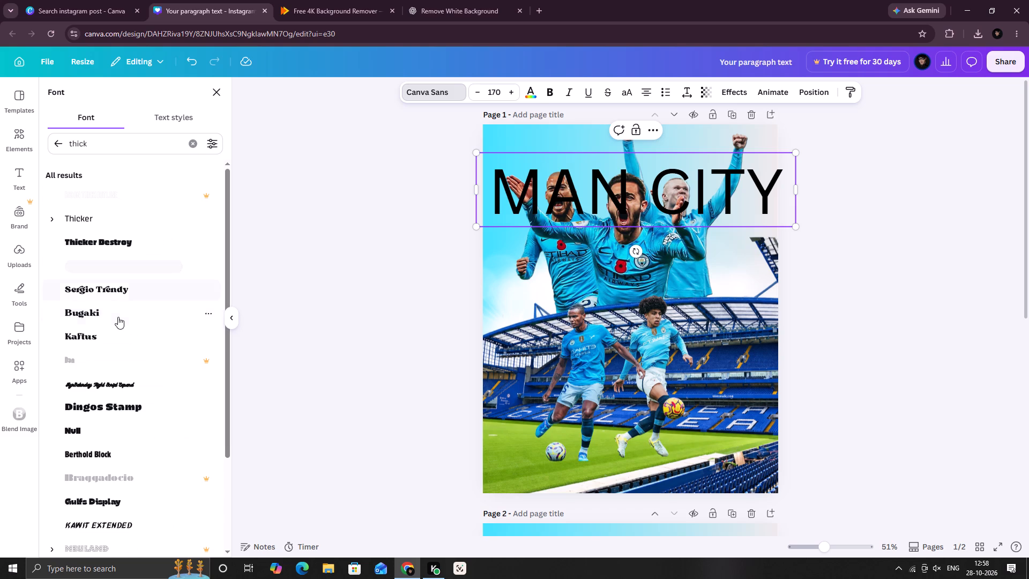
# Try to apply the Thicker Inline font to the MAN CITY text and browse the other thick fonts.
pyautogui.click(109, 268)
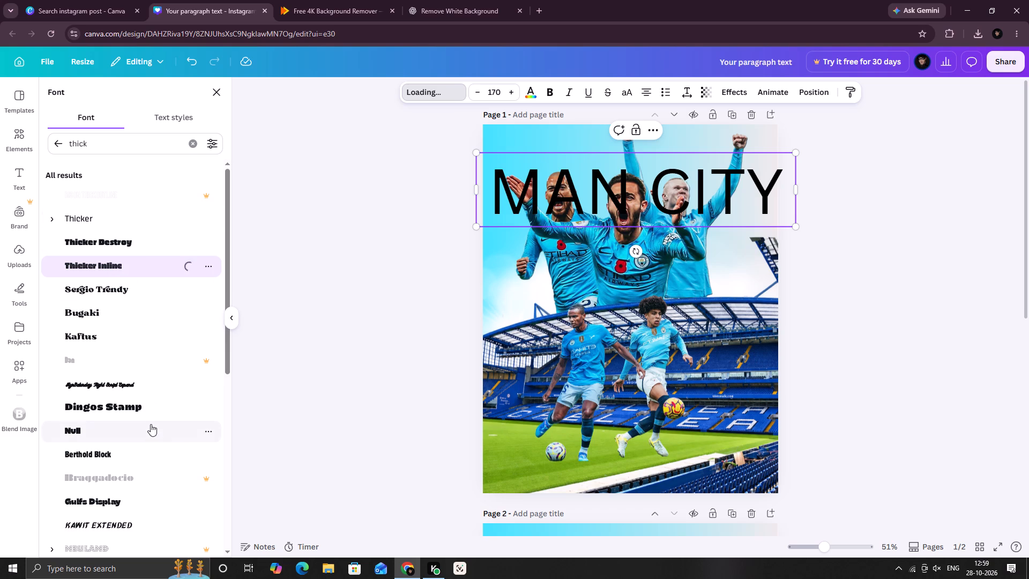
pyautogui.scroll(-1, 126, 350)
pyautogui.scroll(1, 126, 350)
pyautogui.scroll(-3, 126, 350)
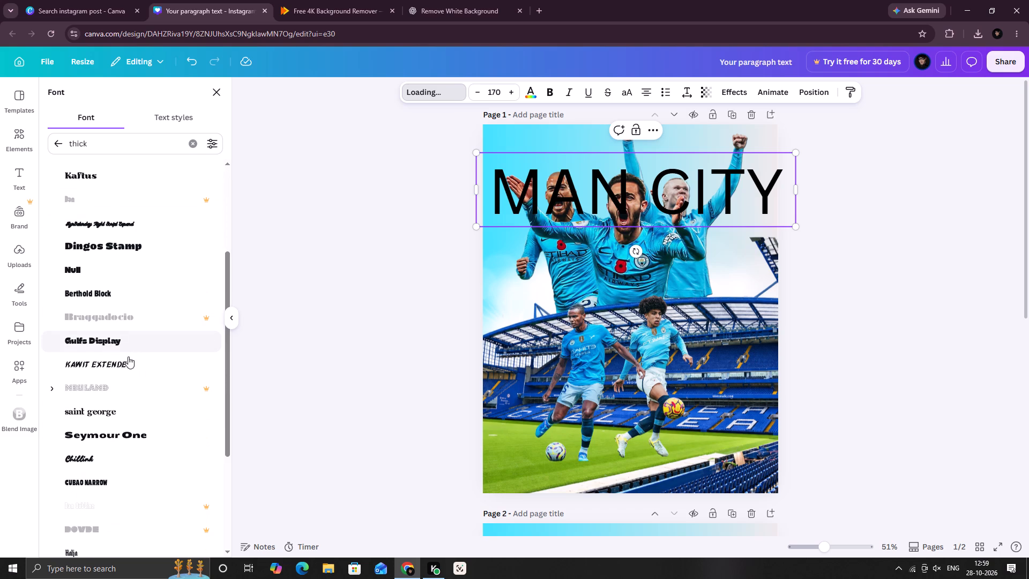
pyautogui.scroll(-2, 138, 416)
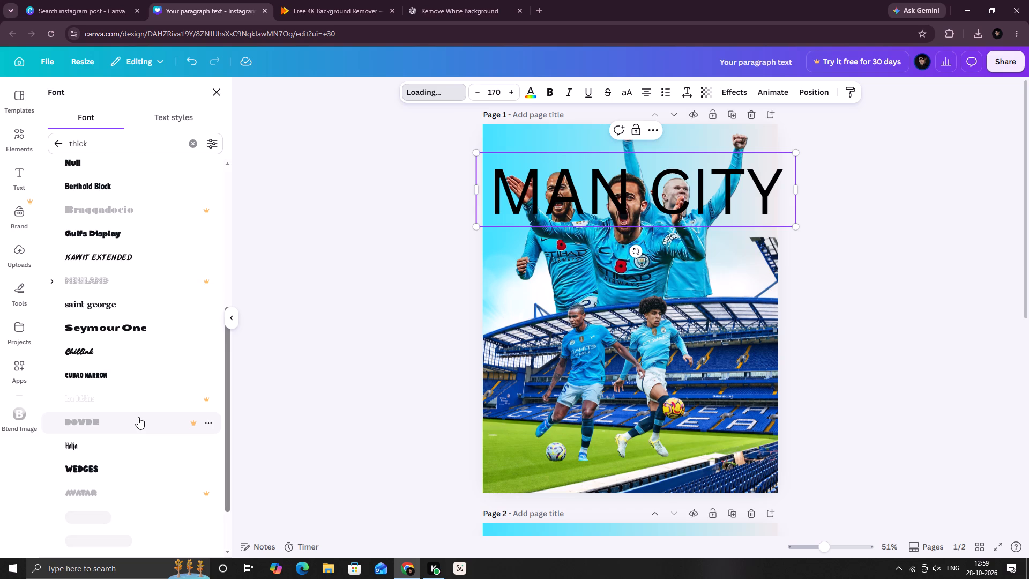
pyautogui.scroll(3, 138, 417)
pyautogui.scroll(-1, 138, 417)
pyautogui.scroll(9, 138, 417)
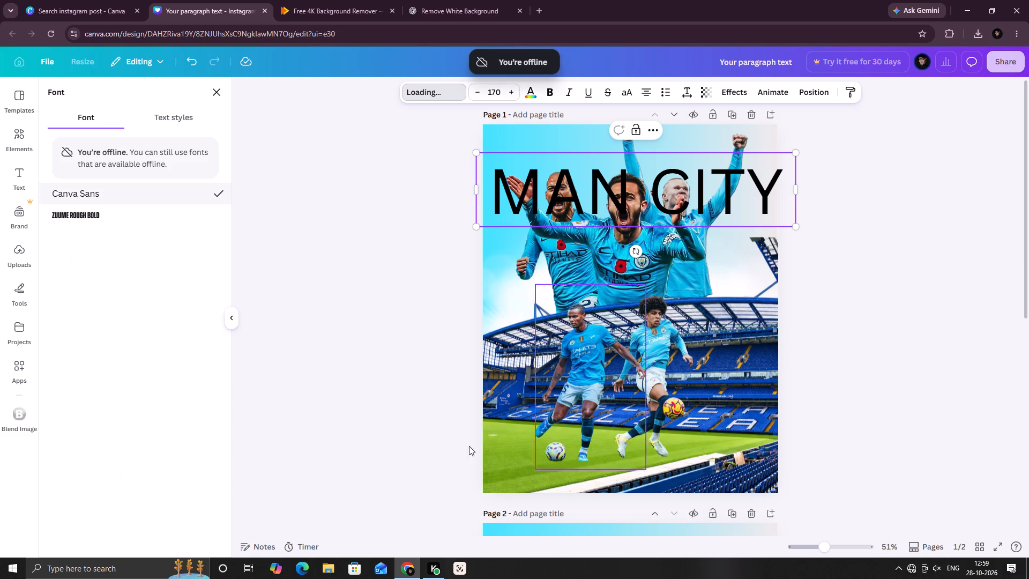
# Check the computer's Wi-Fi connection in the Windows network list and return to the design.
pyautogui.click(916, 570)
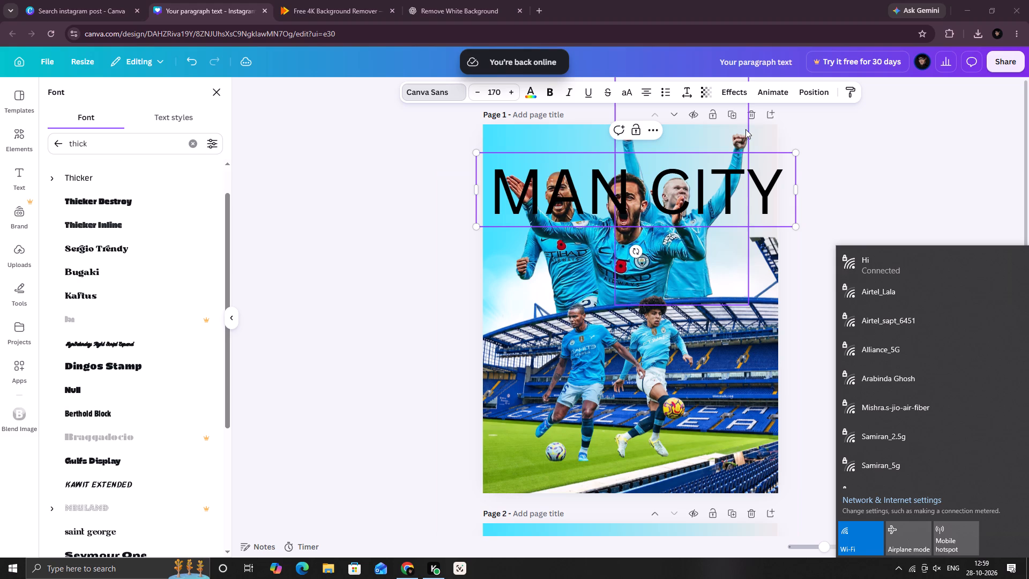
pyautogui.click(696, 158)
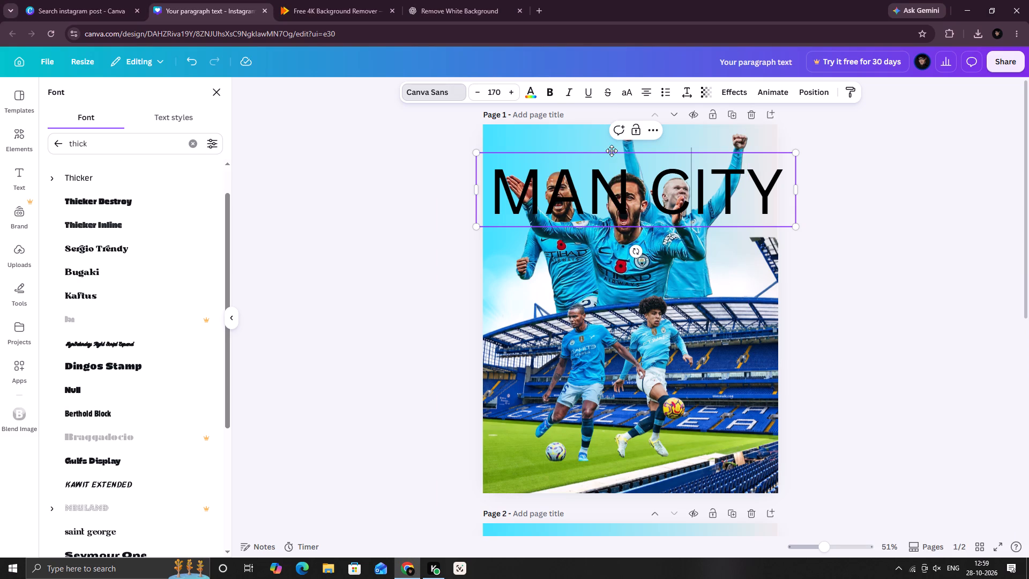
# Try the Thicker Destroy, Thicker Inline and Sergio Trendy fonts in turn on the MAN CITY text.
pyautogui.scroll(3, 123, 256)
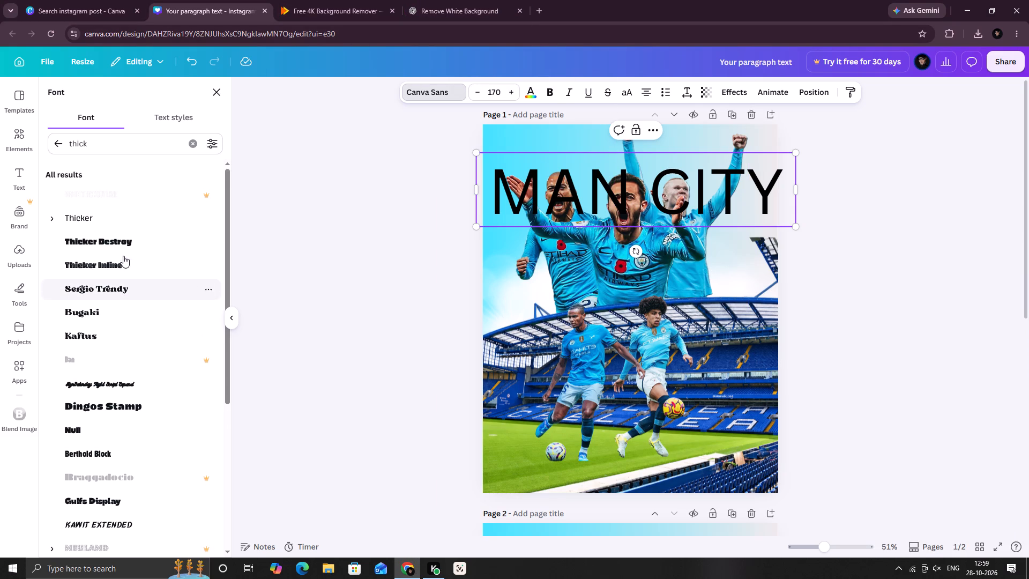
pyautogui.scroll(2, 120, 248)
pyautogui.scroll(-1, 120, 248)
pyautogui.scroll(3, 120, 248)
pyautogui.click(120, 248)
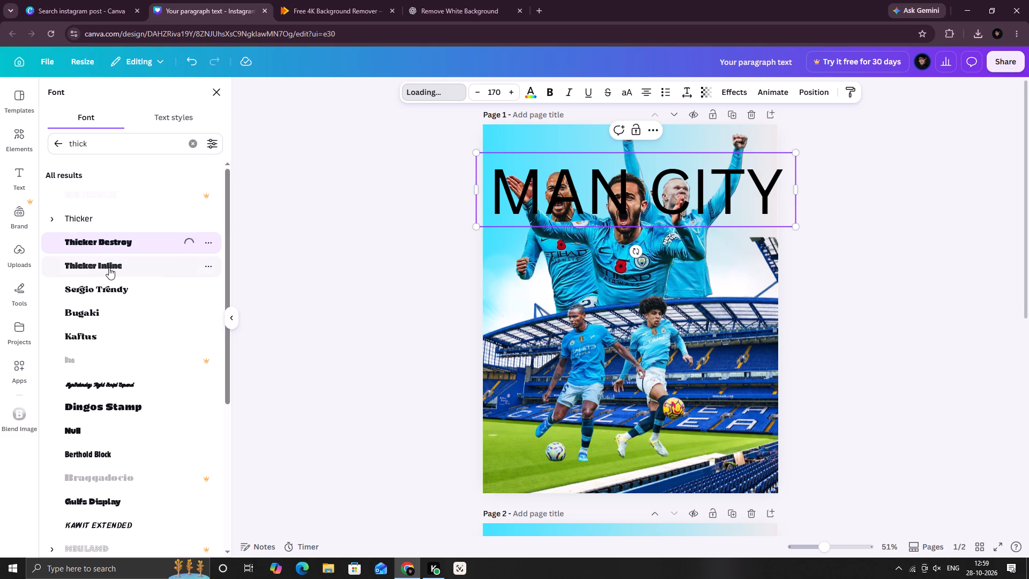
pyautogui.click(109, 268)
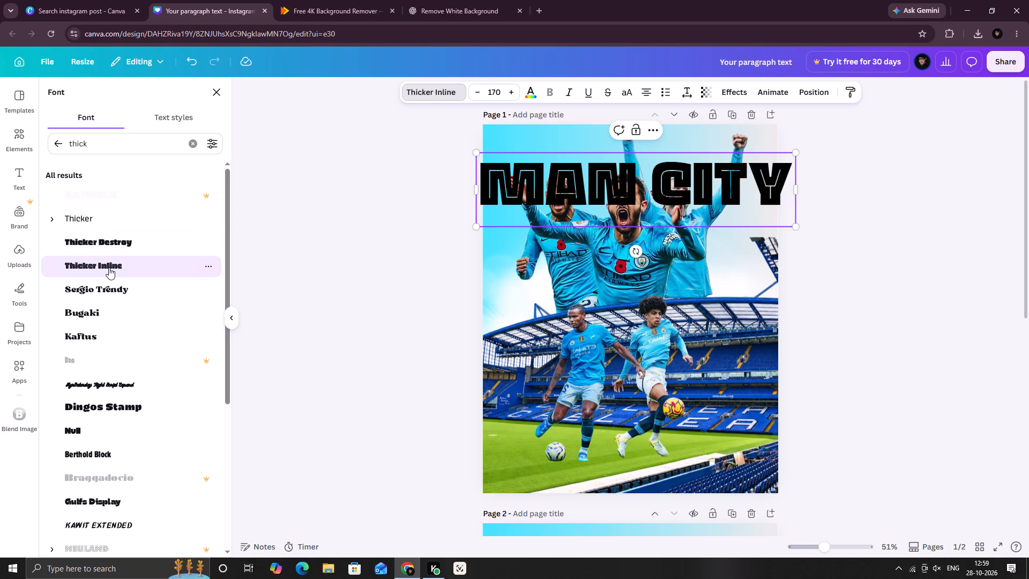
pyautogui.click(107, 281)
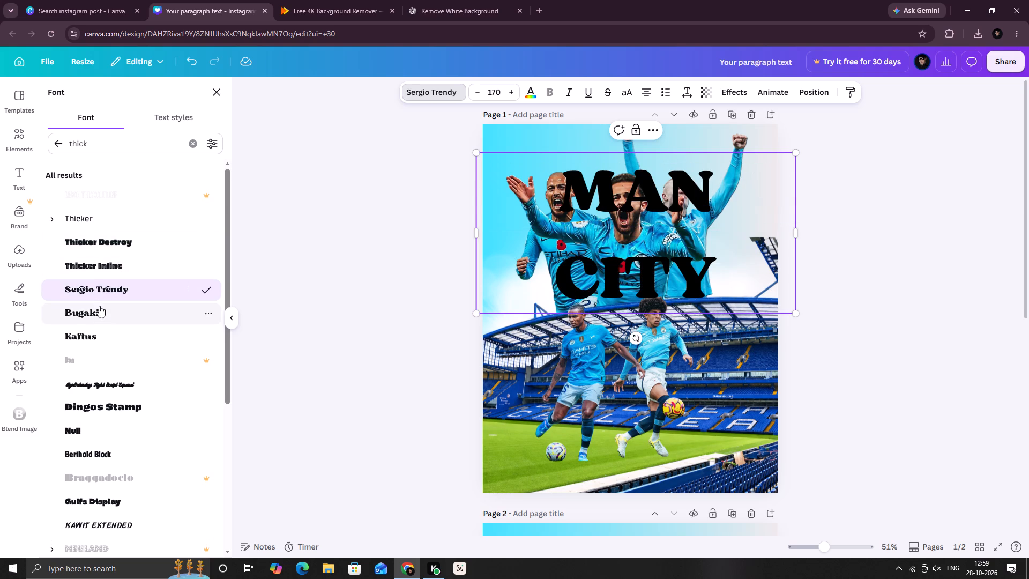
# Apply the Cubao Narrow font to the MAN CITY title.
pyautogui.scroll(-3, 130, 377)
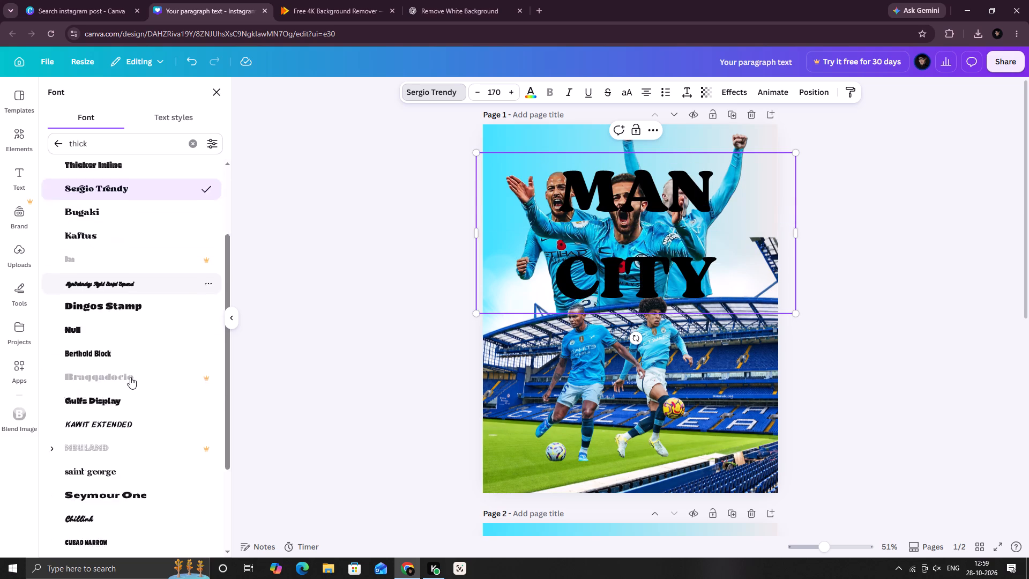
pyautogui.scroll(-3, 131, 377)
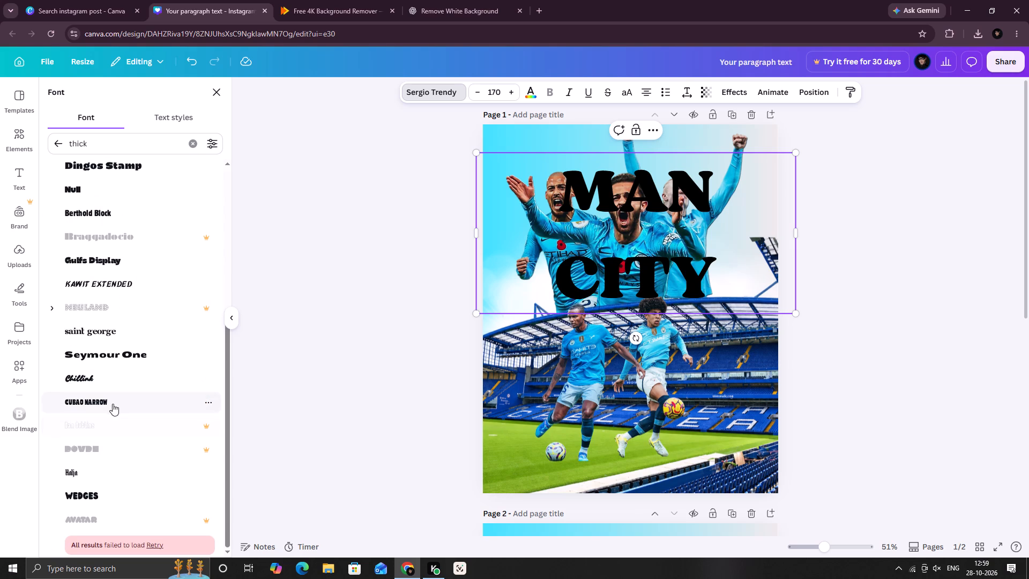
pyautogui.click(114, 402)
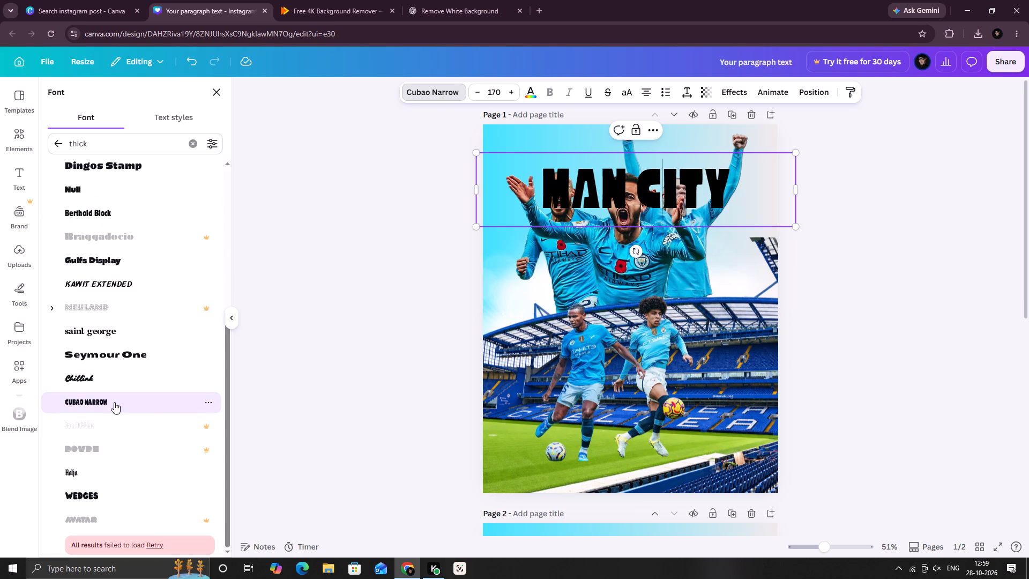
# Replace the font search term with "bold" for the MAN CITY text.
pyautogui.scroll(3, 131, 292)
pyautogui.scroll(-1, 131, 289)
pyautogui.scroll(2, 98, 141)
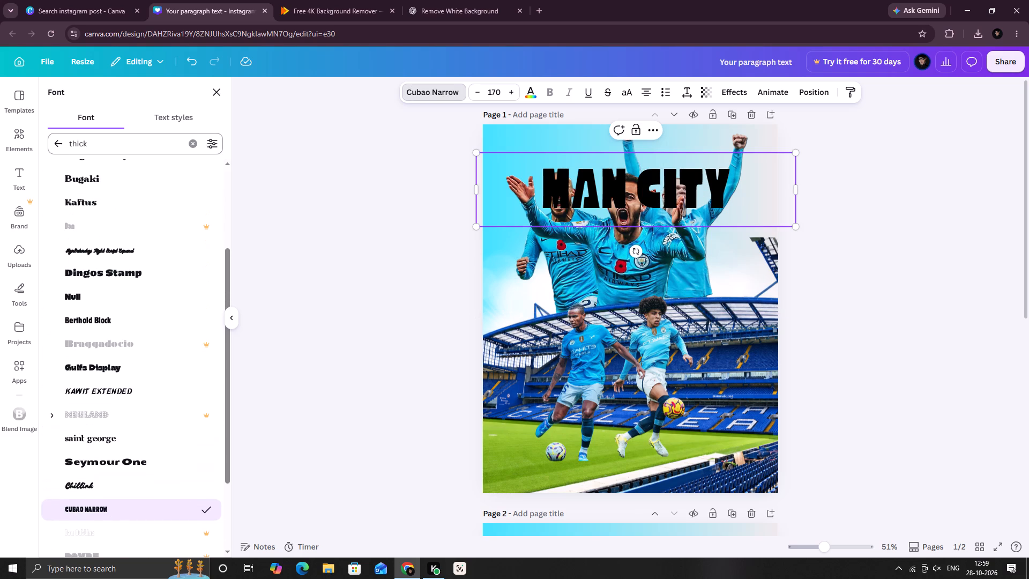
pyautogui.moveTo(98, 141); pyautogui.dragTo(71, 141)
pyautogui.press('BackSpace')
pyautogui.press('BackSpace')
pyautogui.press('BackSpace')
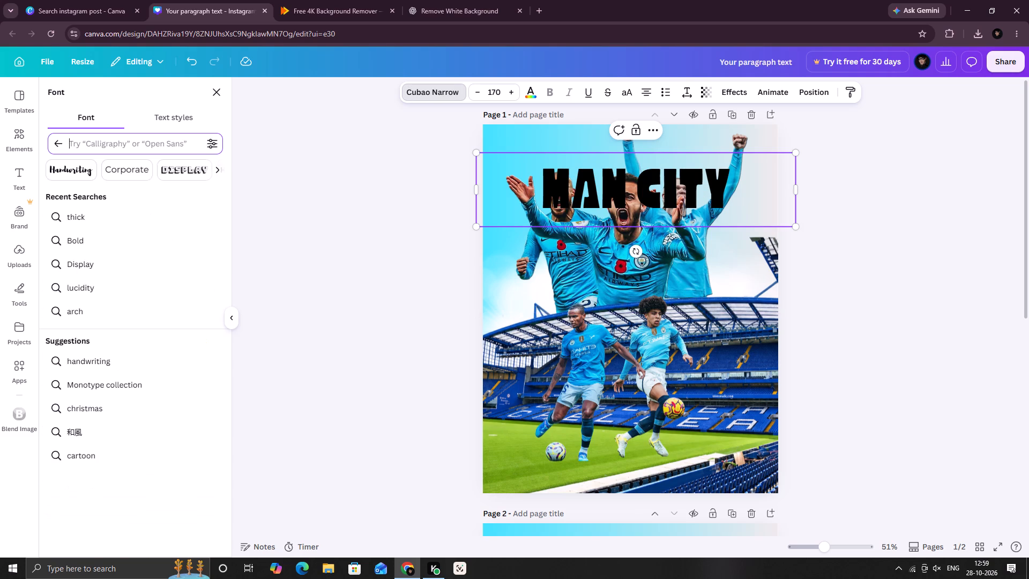
pyautogui.write('BO')
pyautogui.press('BackSpace')
pyautogui.press('BackSpace')
pyautogui.write('bold')
pyautogui.press('Return')
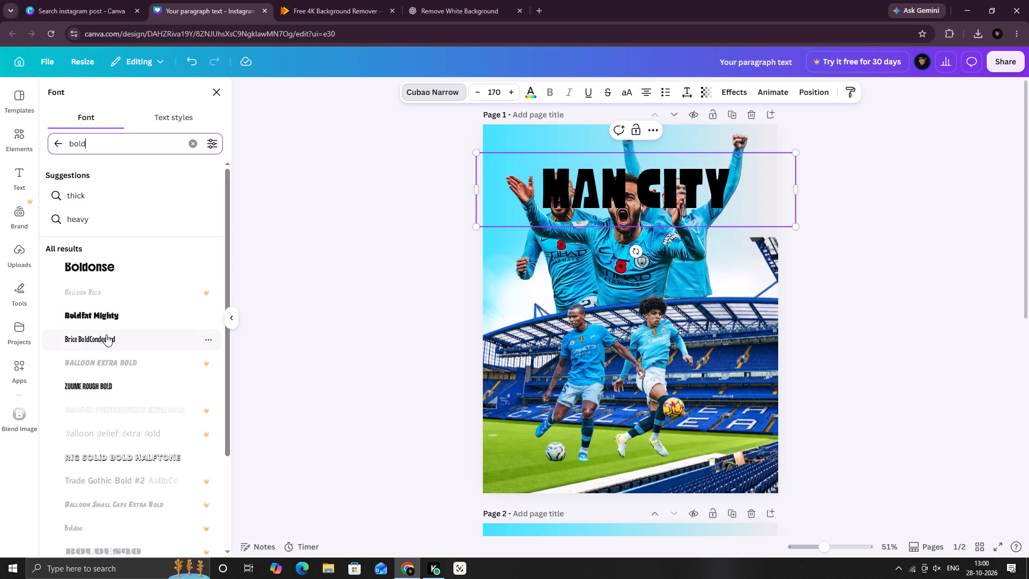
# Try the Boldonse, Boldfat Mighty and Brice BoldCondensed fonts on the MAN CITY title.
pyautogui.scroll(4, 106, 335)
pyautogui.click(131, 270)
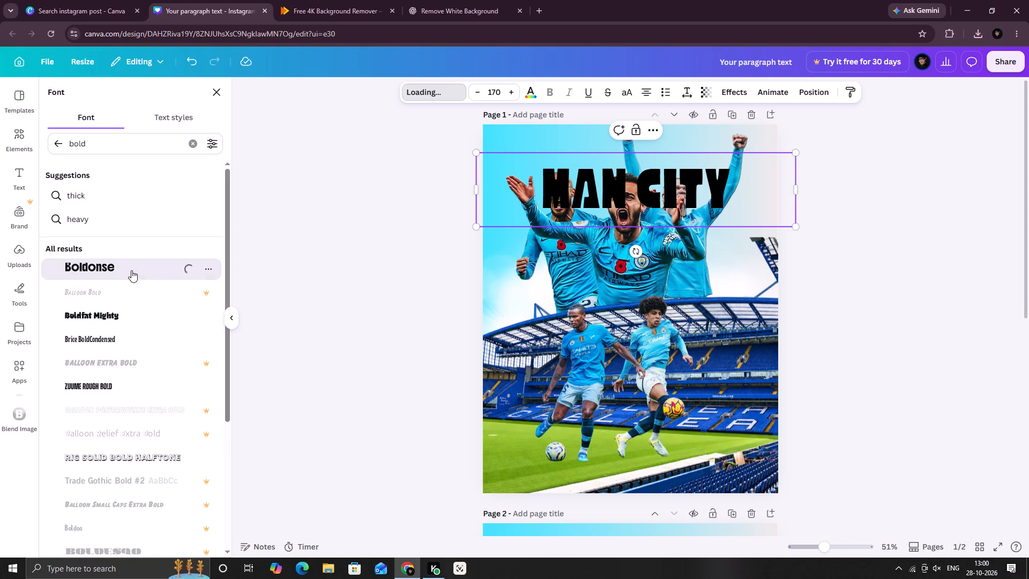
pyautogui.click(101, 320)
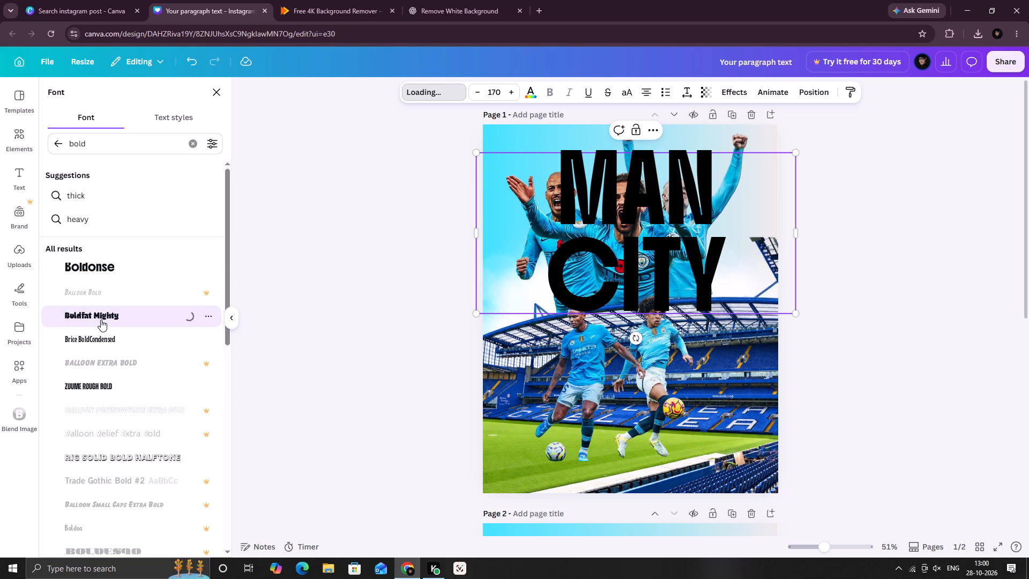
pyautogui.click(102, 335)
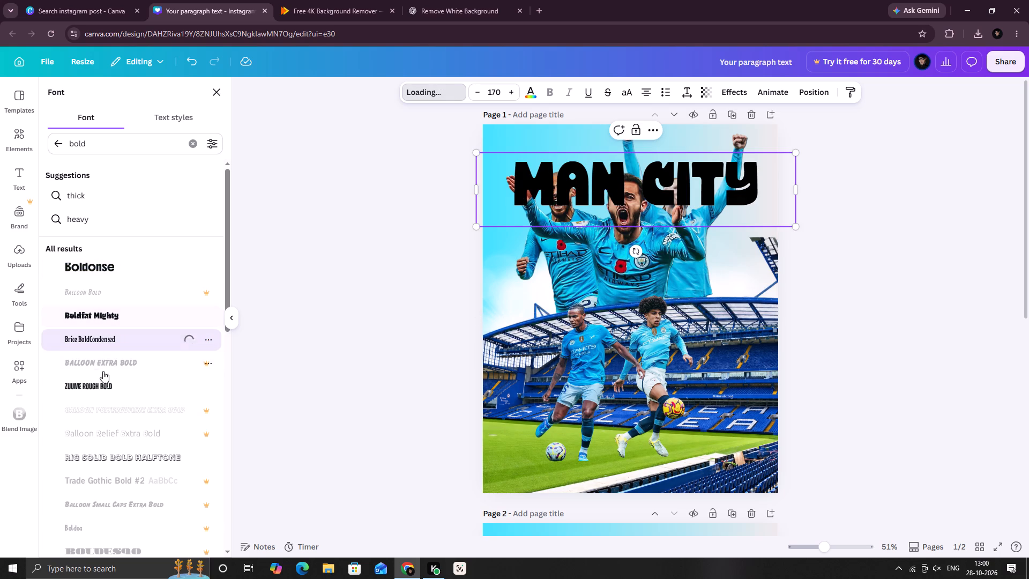
# Apply the Zuume Rough Bold font to the MAN CITY title.
pyautogui.click(100, 384)
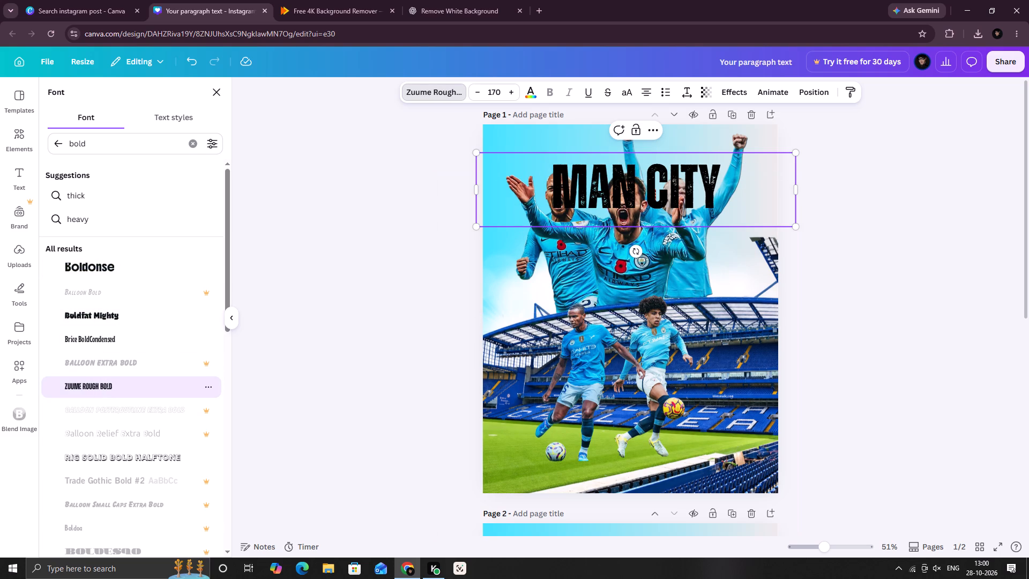
# Enlarge the MAN CITY title to font size 244 and move it up to the page's top edge.
pyautogui.click(612, 189)
pyautogui.moveTo(472, 149); pyautogui.dragTo(441, 131)
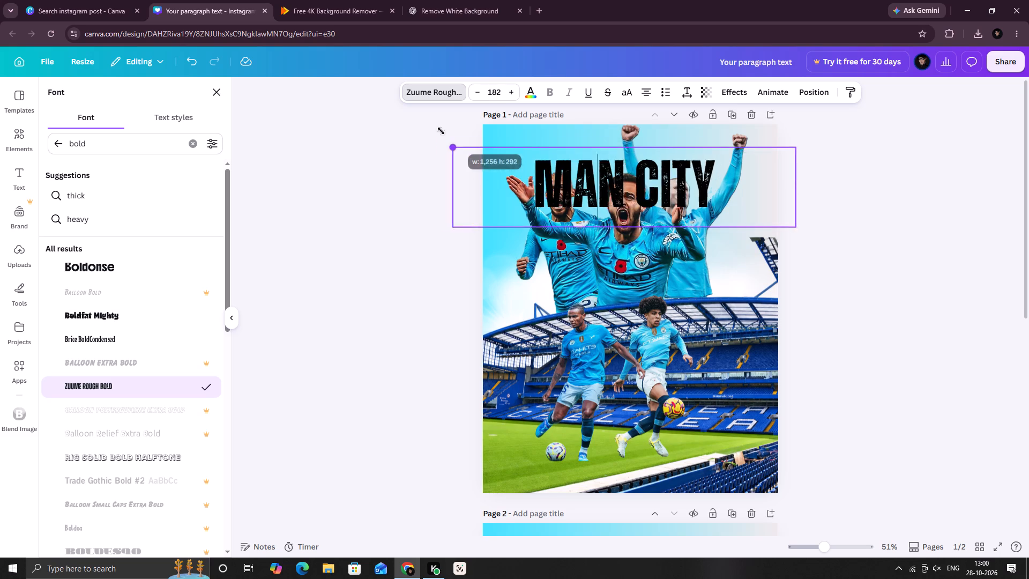
pyautogui.moveTo(441, 131); pyautogui.dragTo(413, 117)
pyautogui.moveTo(795, 226); pyautogui.dragTo(870, 232)
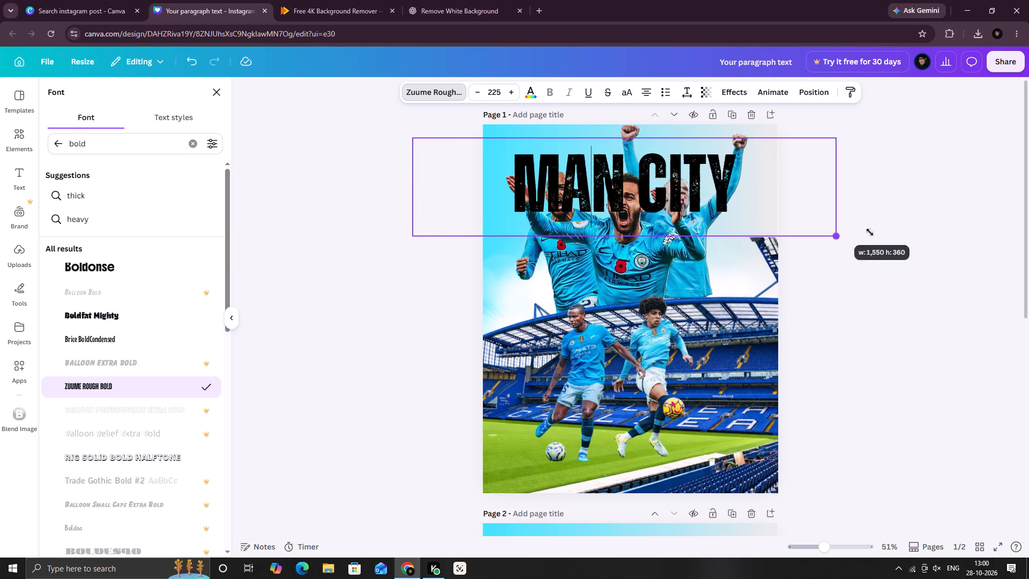
pyautogui.moveTo(870, 232); pyautogui.dragTo(874, 233)
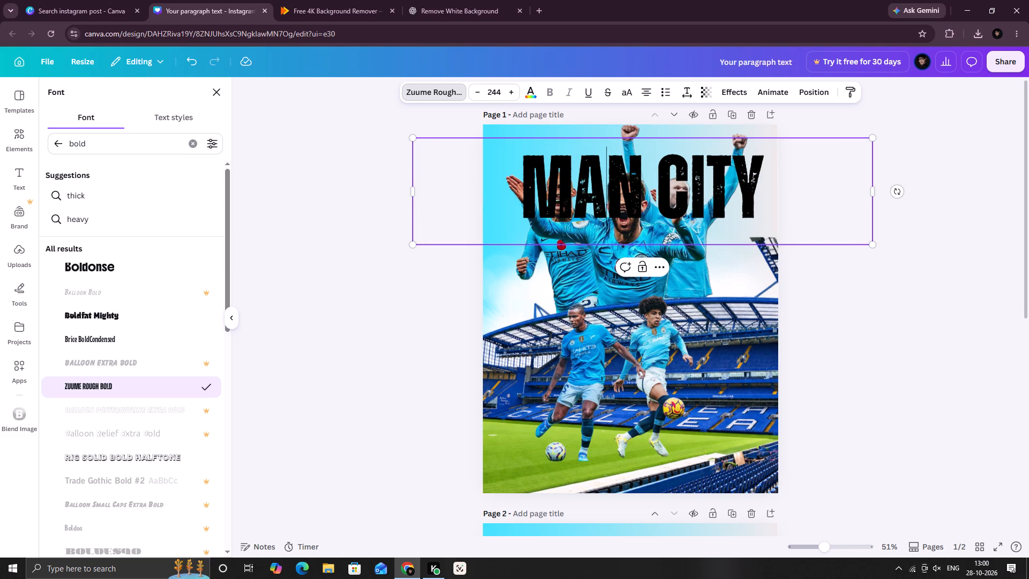
pyautogui.click(662, 140)
pyautogui.moveTo(655, 138); pyautogui.dragTo(654, 137)
pyautogui.moveTo(654, 137); pyautogui.dragTo(640, 127)
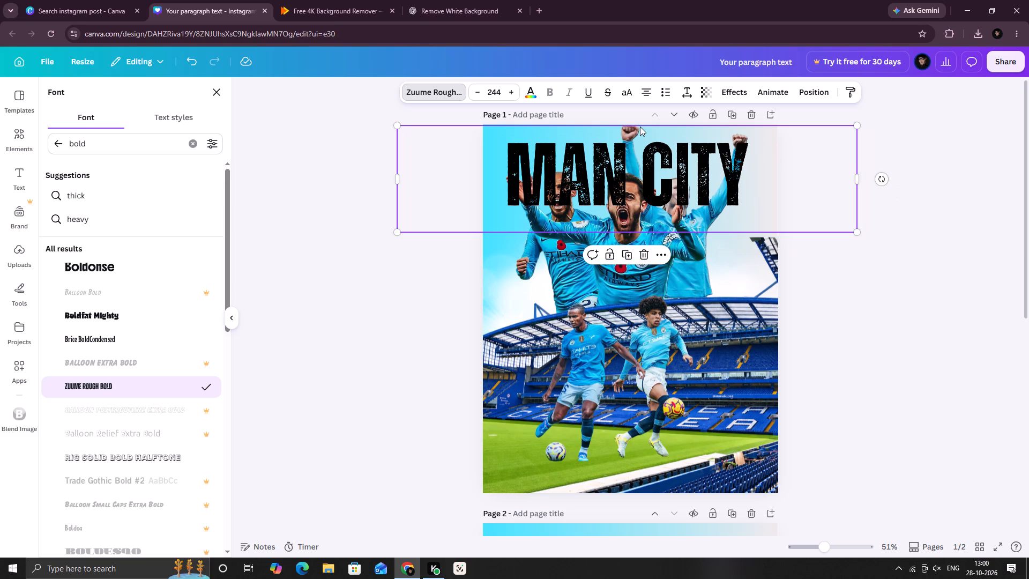
# Set the MAN CITY text colour to solid white, #FFFFFF.
pyautogui.click(528, 91)
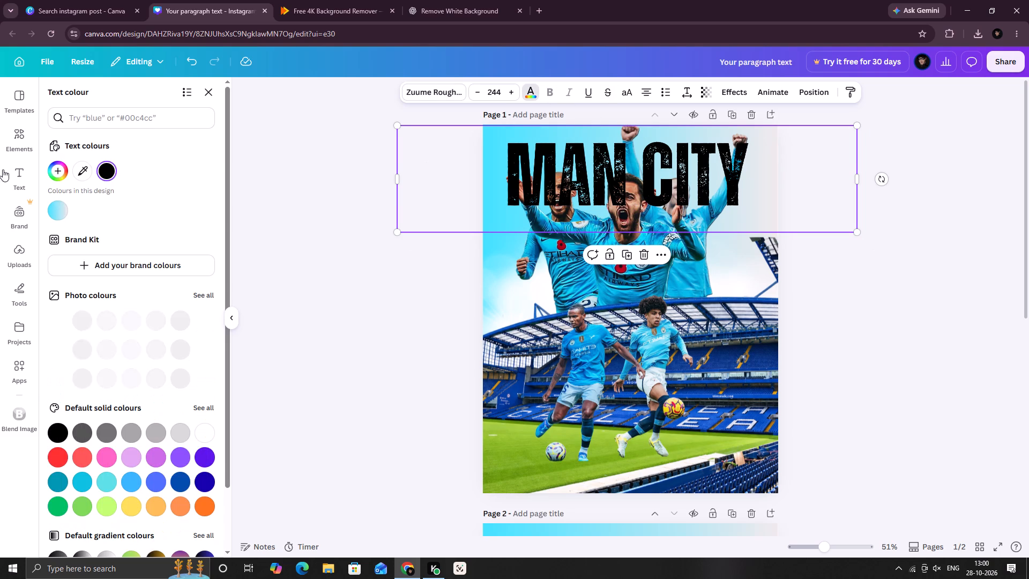
pyautogui.click(58, 172)
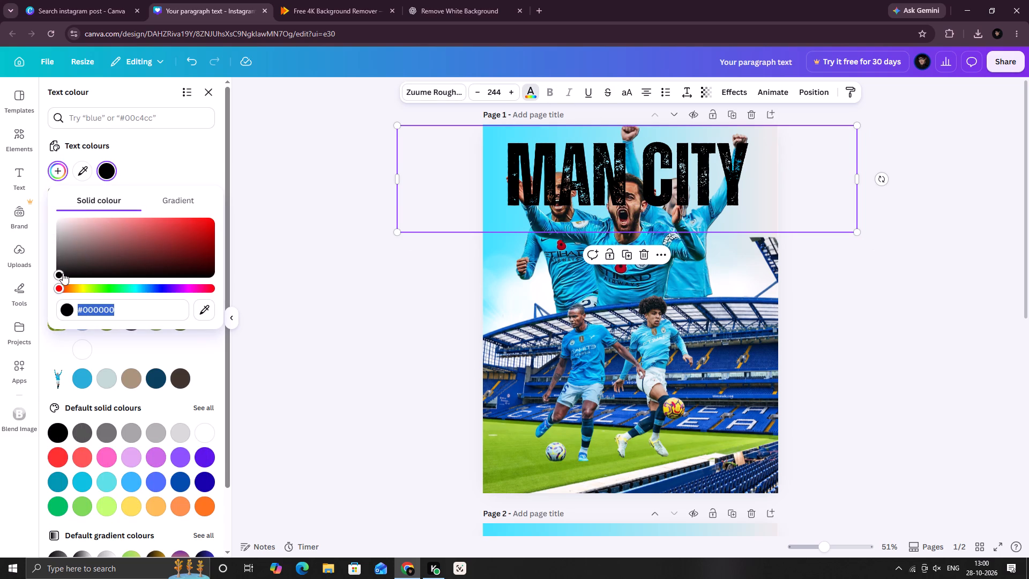
pyautogui.moveTo(61, 271); pyautogui.dragTo(51, 208)
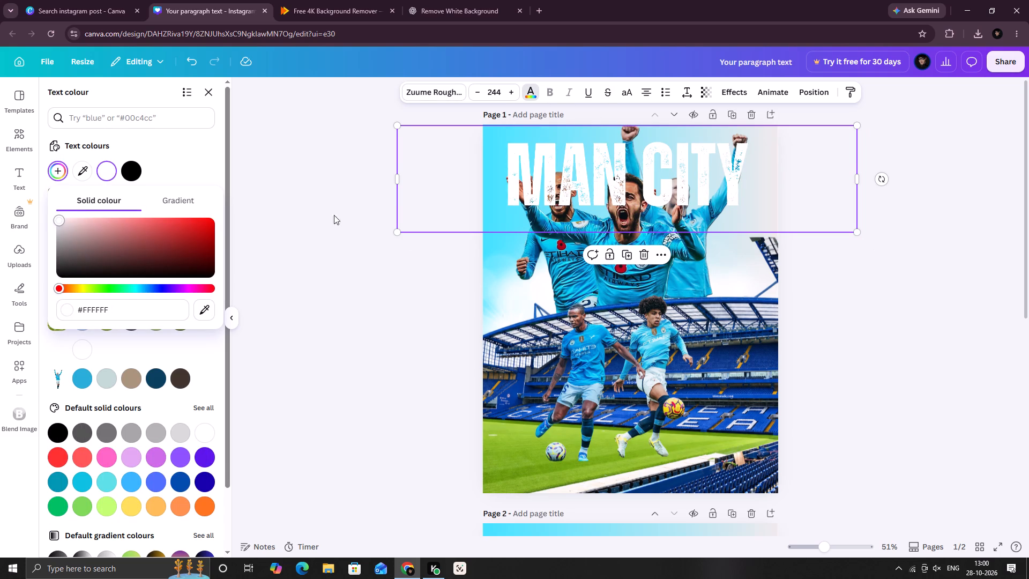
# Reorder the MAN CITY layer to sit directly behind the three celebrating players and above the light flares.
pyautogui.click(622, 160)
pyautogui.rightClick(674, 171)
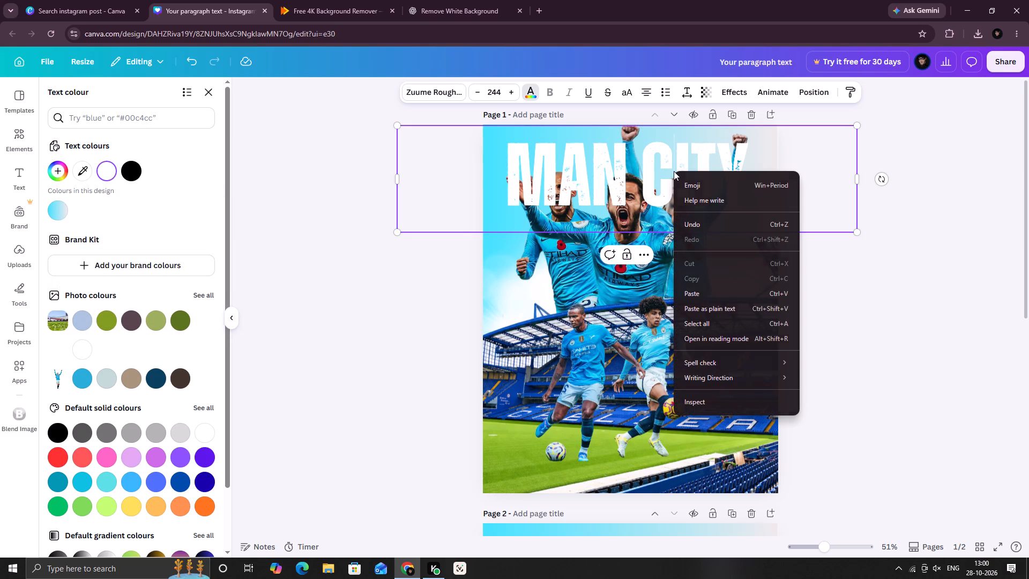
pyautogui.rightClick(605, 160)
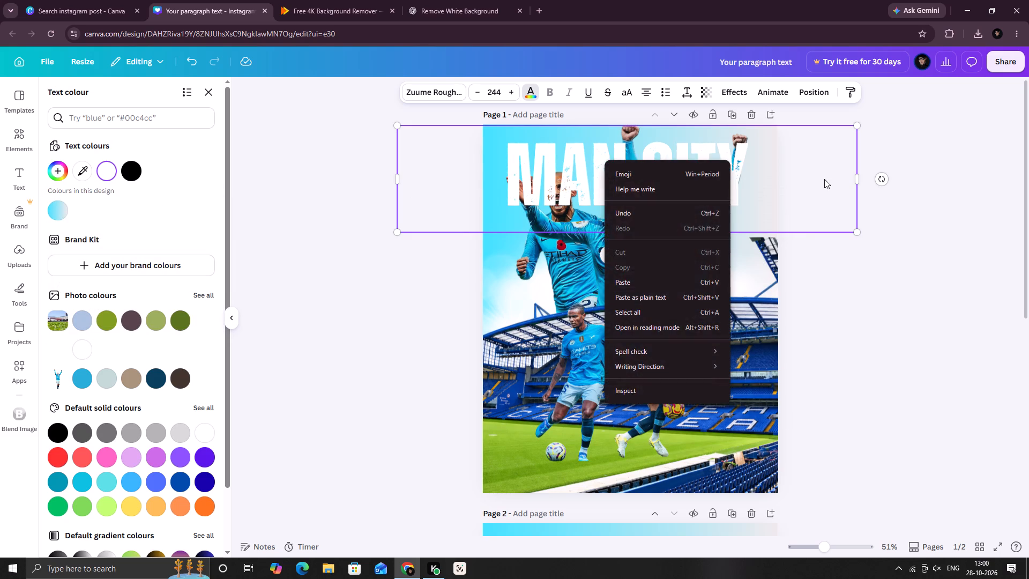
pyautogui.click(824, 179)
pyautogui.rightClick(747, 268)
pyautogui.click(806, 293)
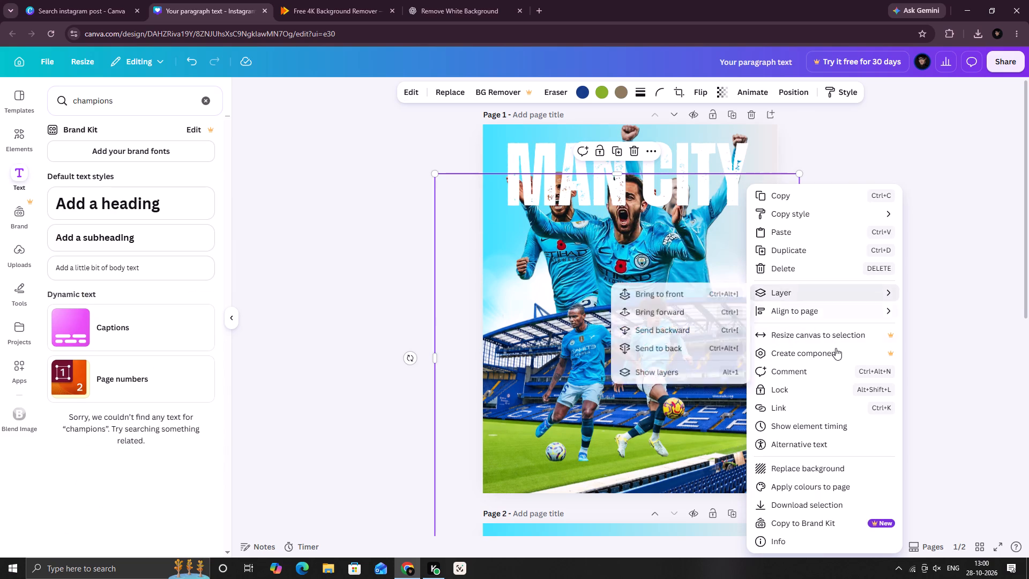
pyautogui.click(799, 299)
pyautogui.click(693, 370)
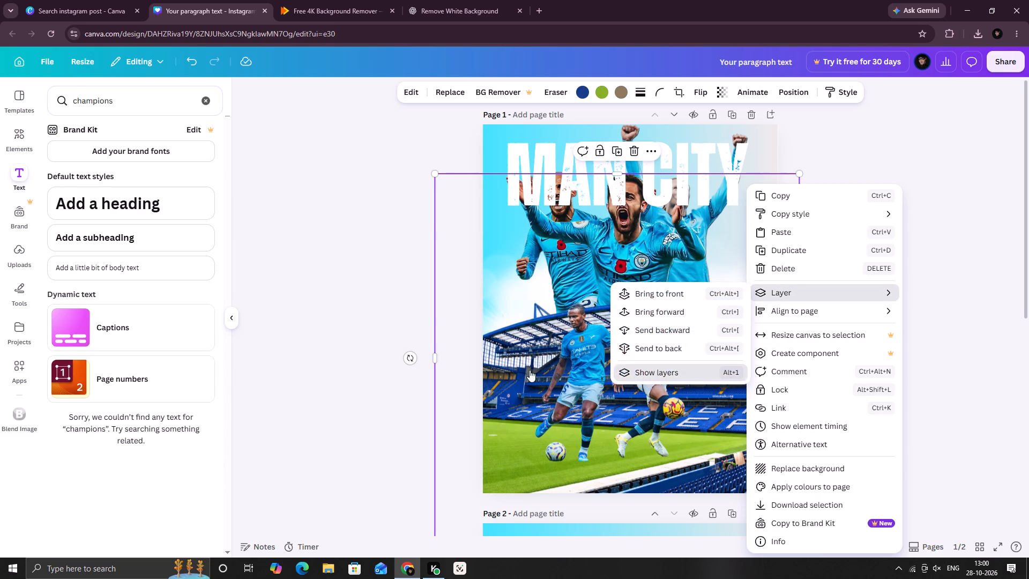
pyautogui.moveTo(152, 188); pyautogui.dragTo(132, 424)
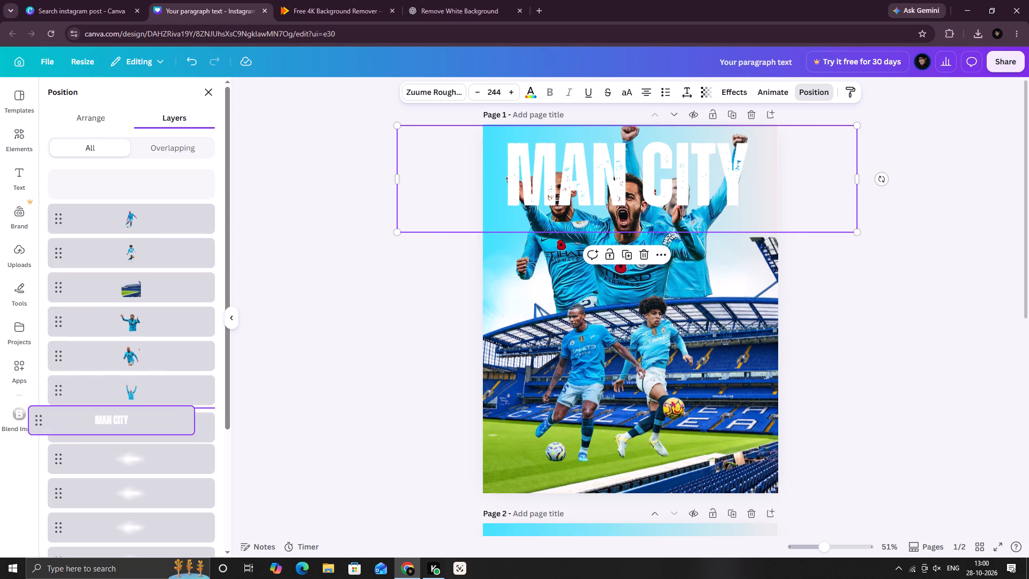
pyautogui.moveTo(132, 424); pyautogui.dragTo(156, 413)
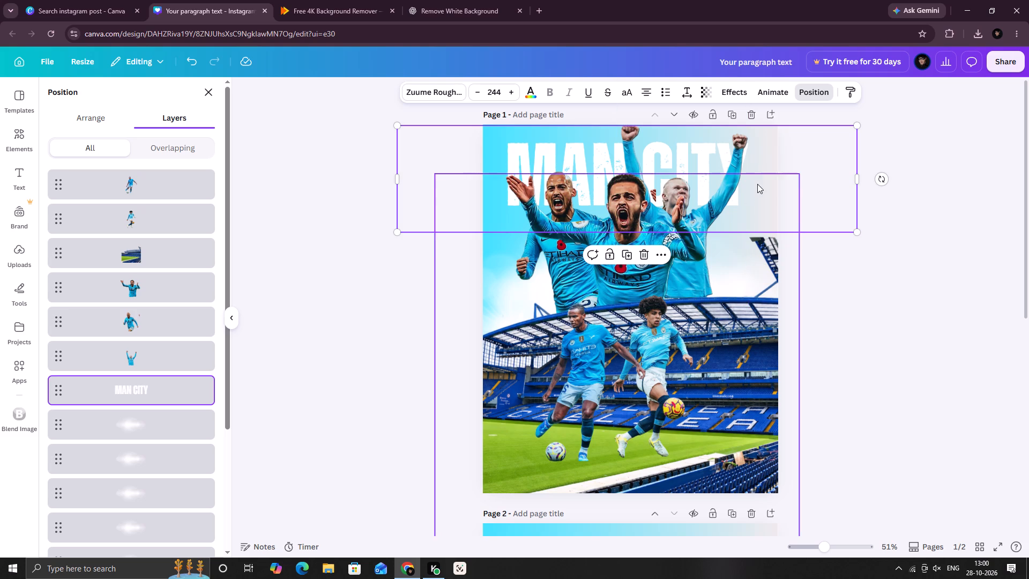
pyautogui.click(927, 137)
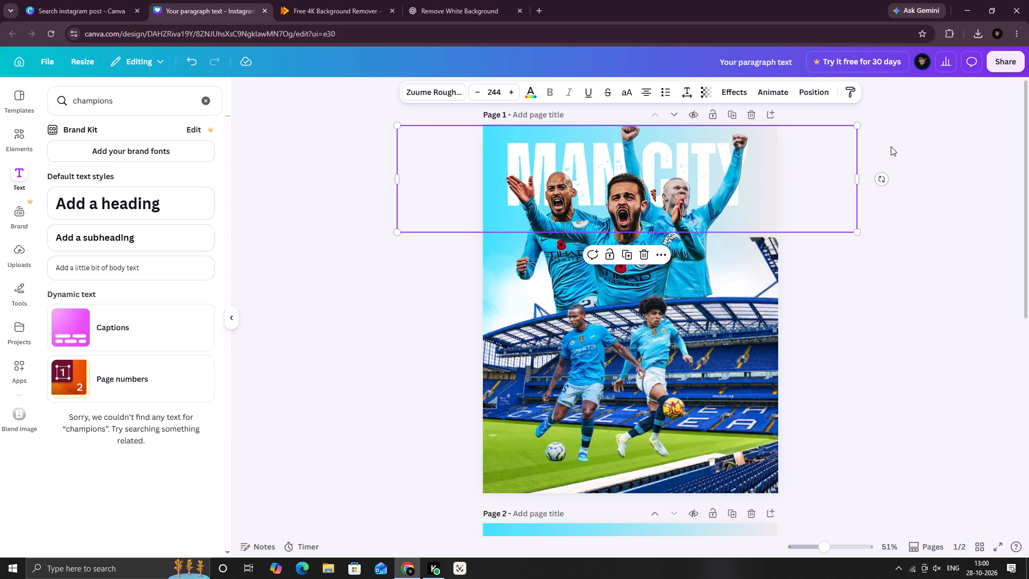
# Select all the elements on page 1 and shift them slightly down together.
pyautogui.moveTo(912, 152); pyautogui.dragTo(606, 390)
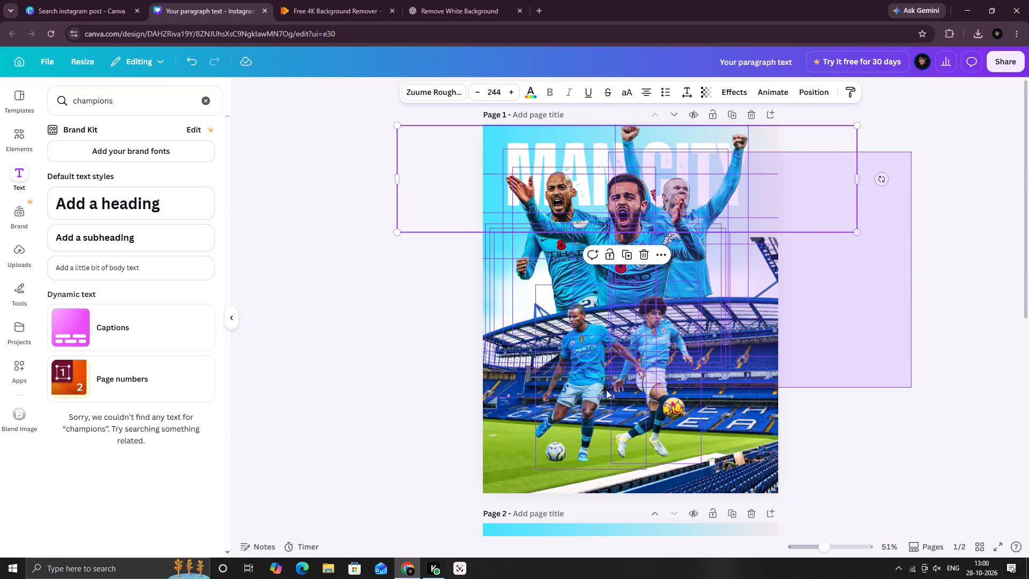
pyautogui.moveTo(606, 390); pyautogui.dragTo(479, 478)
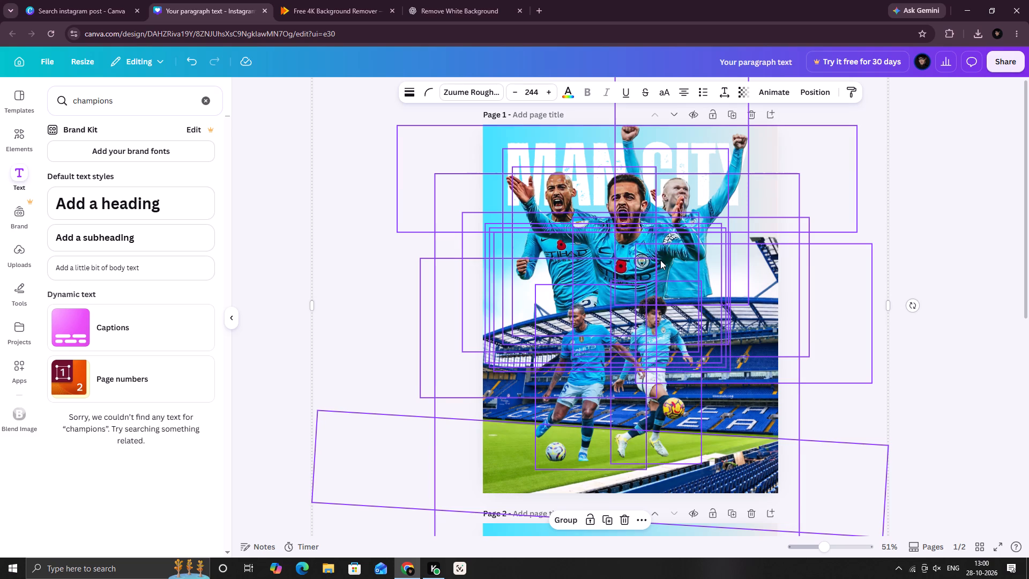
pyautogui.moveTo(660, 260); pyautogui.dragTo(660, 270)
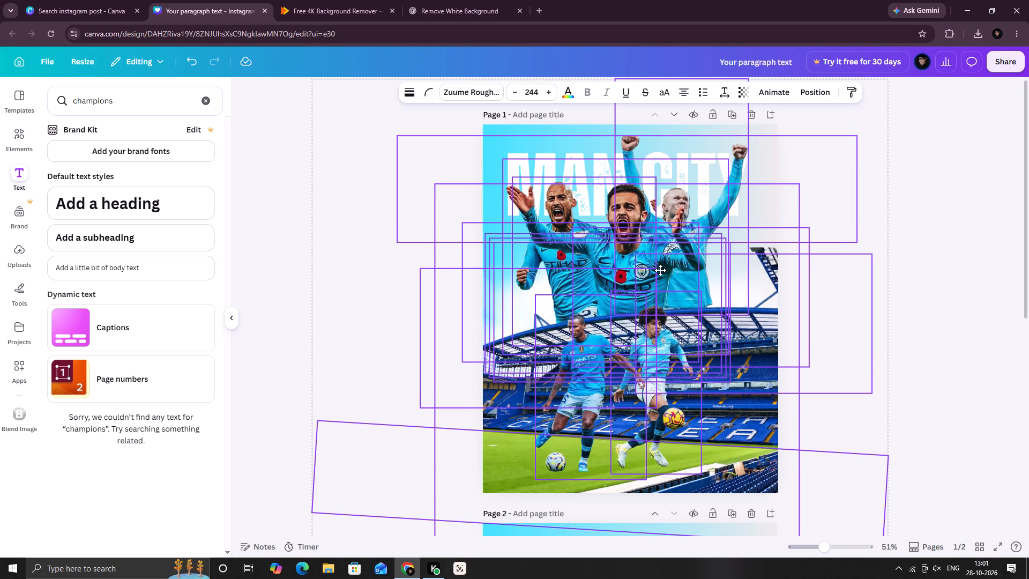
pyautogui.moveTo(660, 270); pyautogui.dragTo(661, 274)
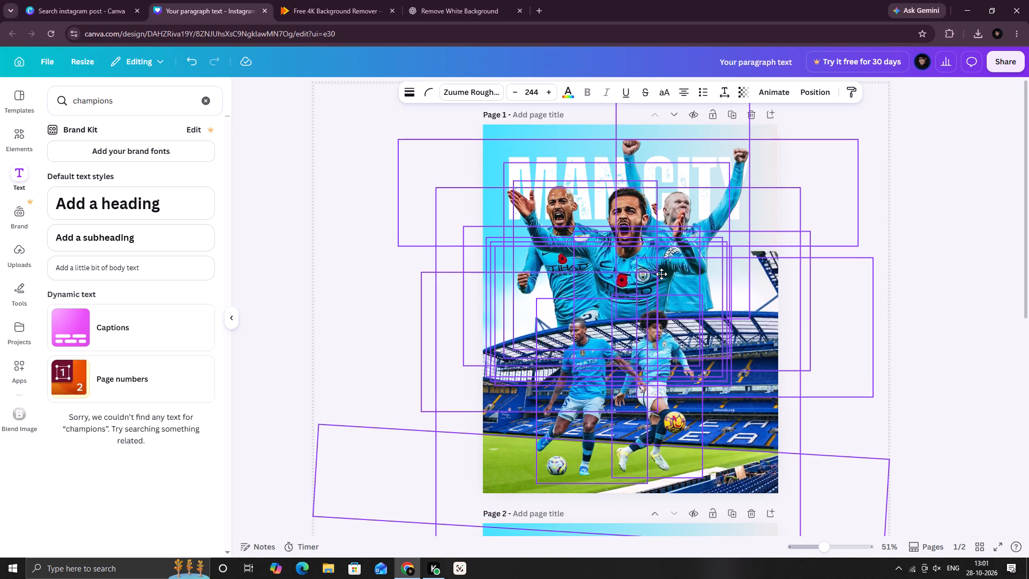
pyautogui.moveTo(661, 274); pyautogui.dragTo(662, 275)
pyautogui.click(951, 188)
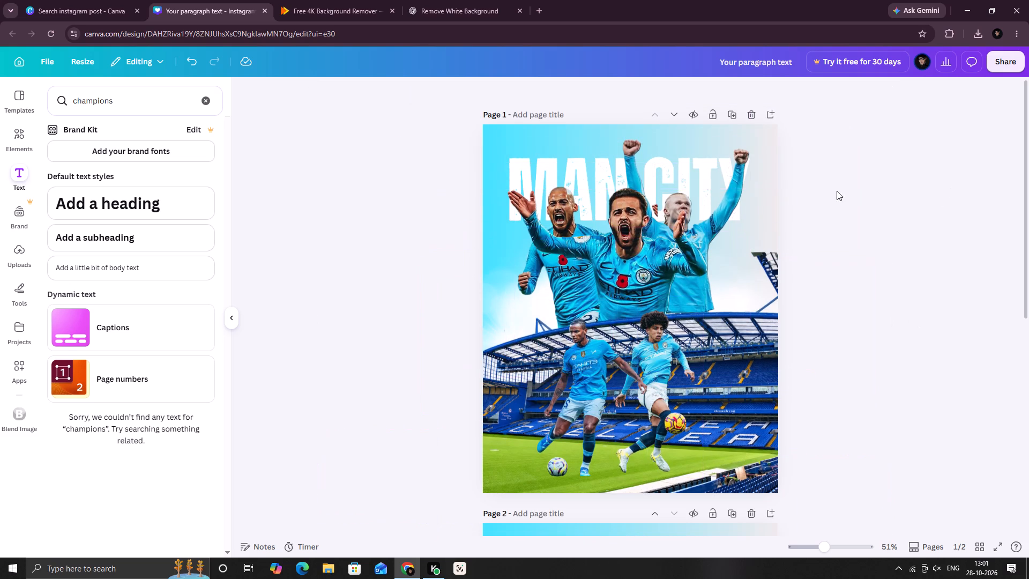
# Move the MAN CITY title slightly up behind the players, centred horizontally on the page.
pyautogui.click(599, 151)
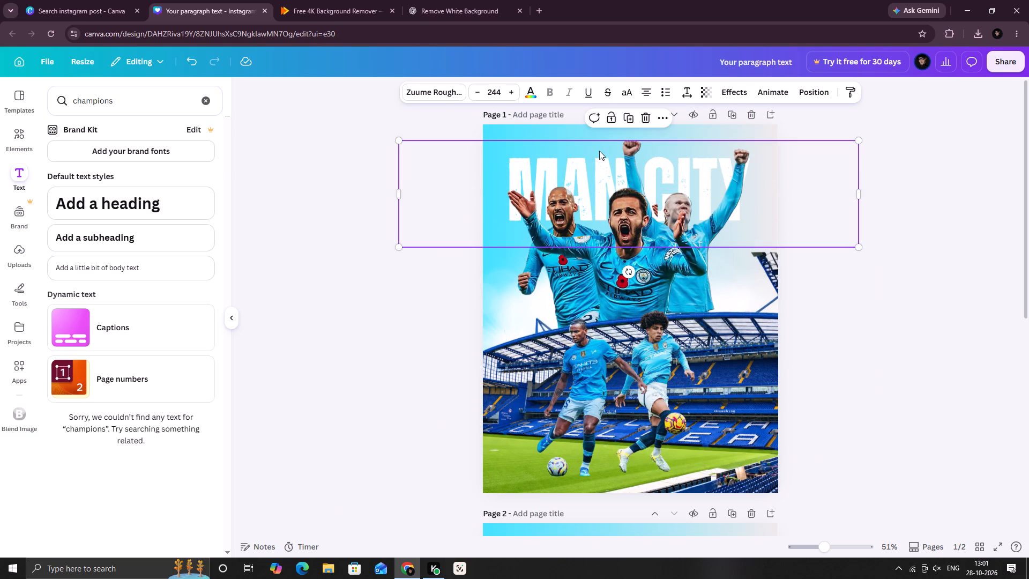
pyautogui.moveTo(599, 151); pyautogui.dragTo(598, 132)
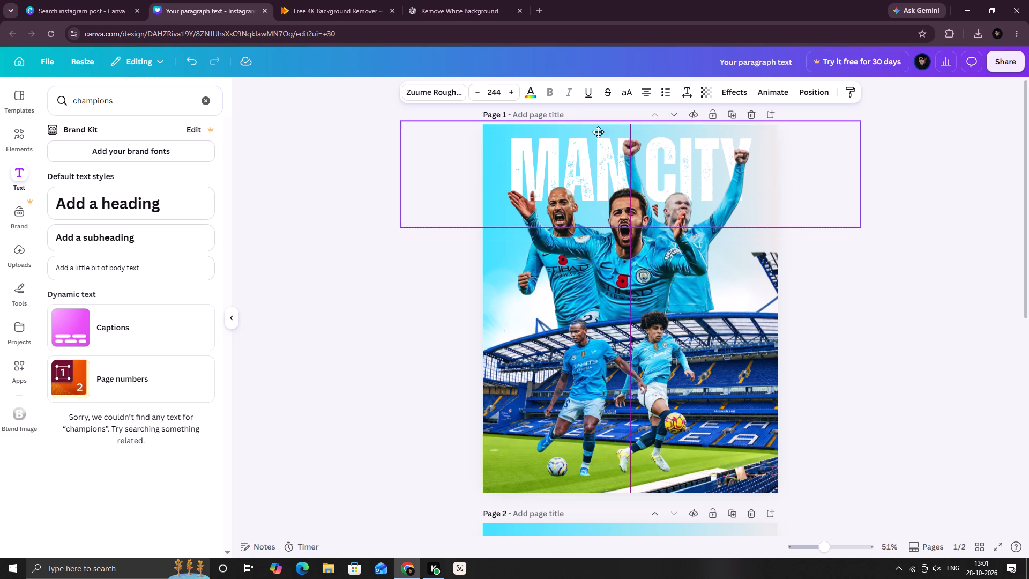
pyautogui.moveTo(598, 132); pyautogui.dragTo(599, 144)
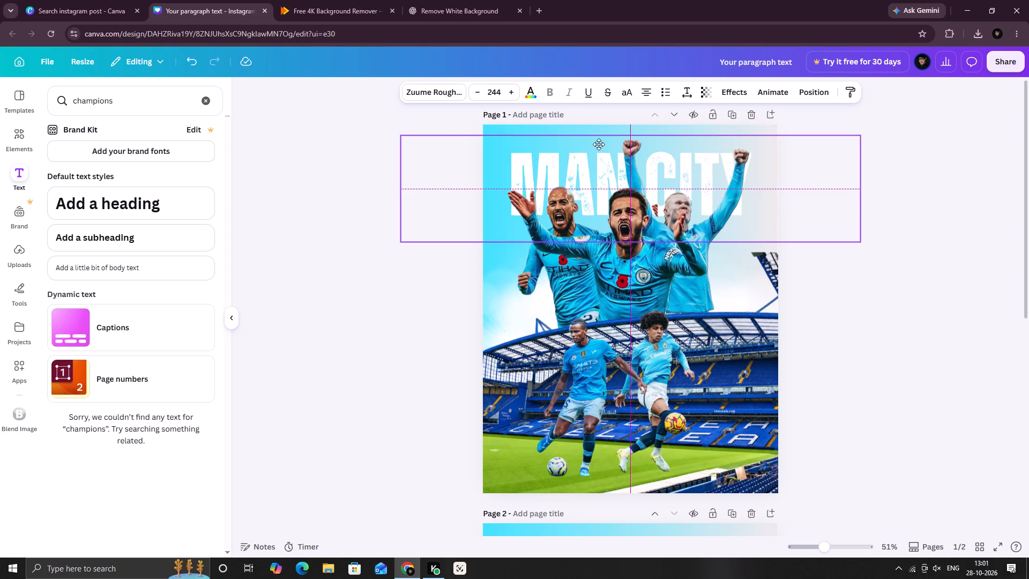
pyautogui.moveTo(599, 144); pyautogui.dragTo(599, 144)
pyautogui.moveTo(599, 144); pyautogui.dragTo(600, 144)
pyautogui.click(957, 161)
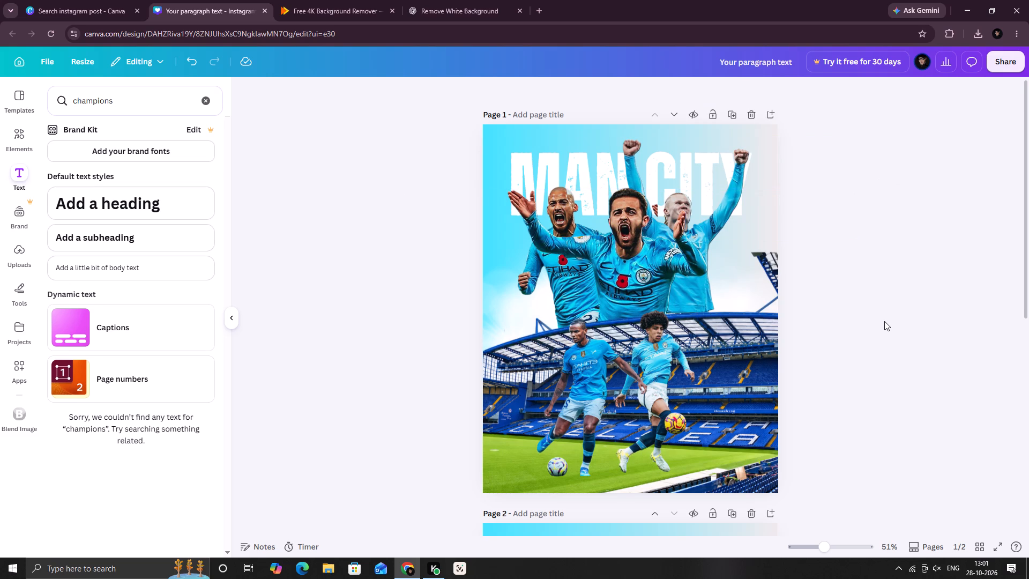
pyautogui.click(947, 301)
# Search the graphics elements for shadow.
pyautogui.click(21, 139)
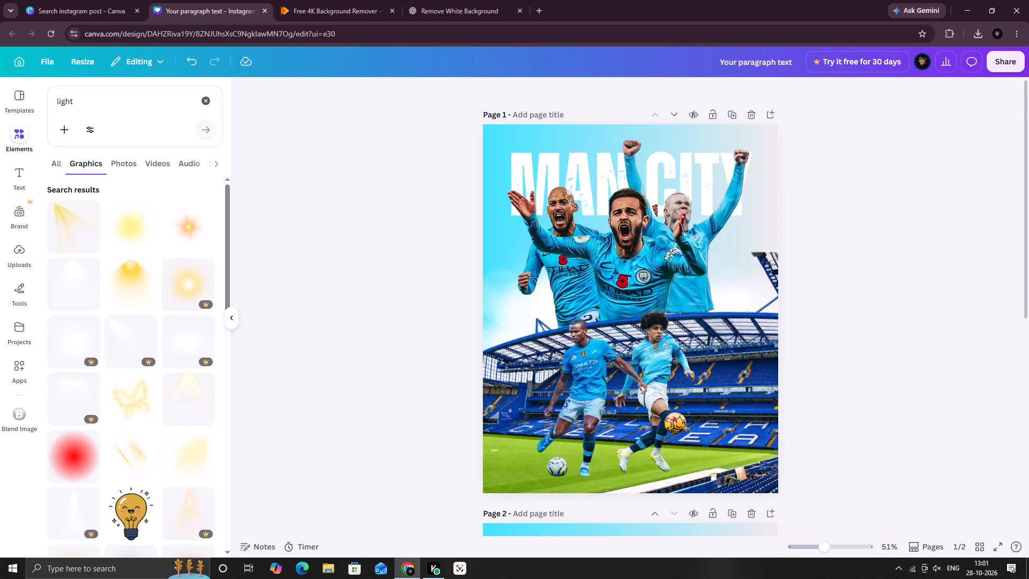
pyautogui.moveTo(90, 99); pyautogui.dragTo(47, 107)
pyautogui.write('shoadow')
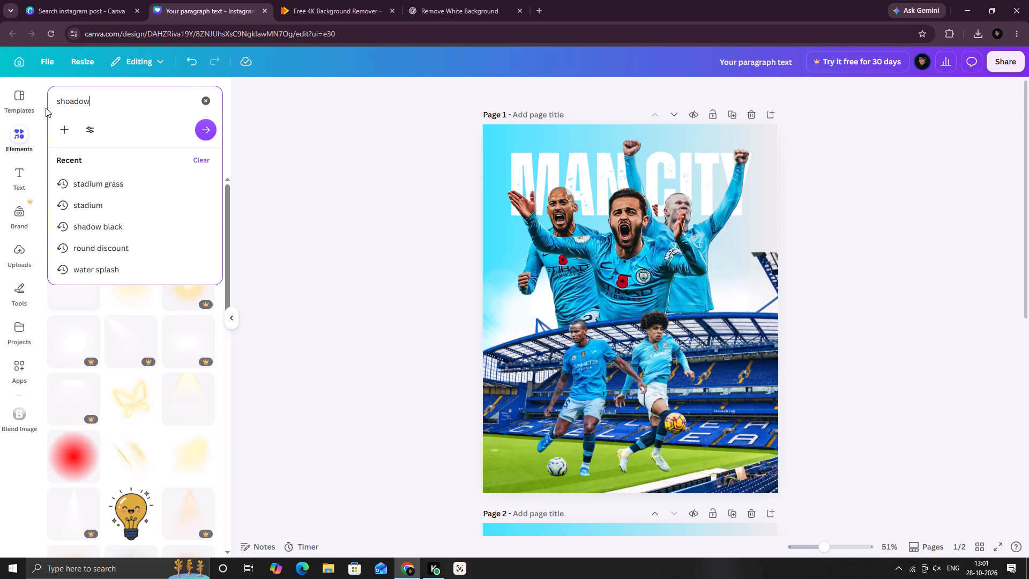
pyautogui.press('BackSpace')
pyautogui.press('BackSpace')
pyautogui.press('BackSpace')
pyautogui.press('BackSpace')
pyautogui.press('BackSpace')
pyautogui.write('adow')
pyautogui.press('Return')
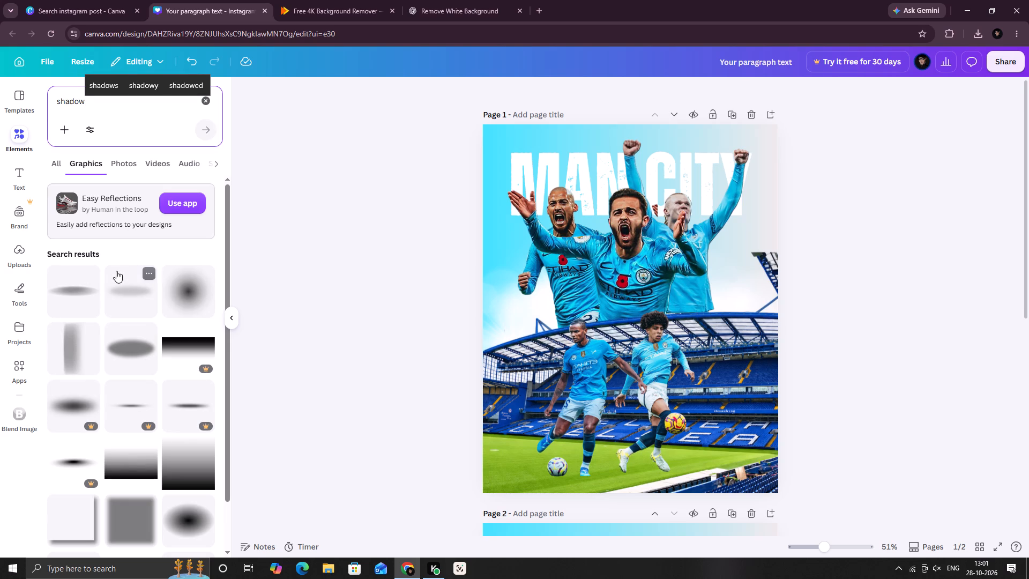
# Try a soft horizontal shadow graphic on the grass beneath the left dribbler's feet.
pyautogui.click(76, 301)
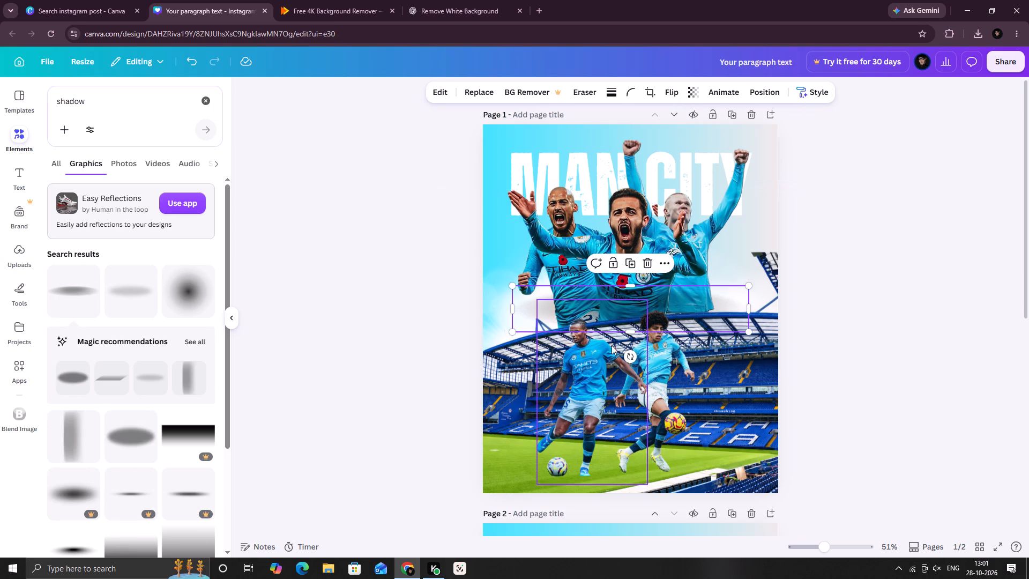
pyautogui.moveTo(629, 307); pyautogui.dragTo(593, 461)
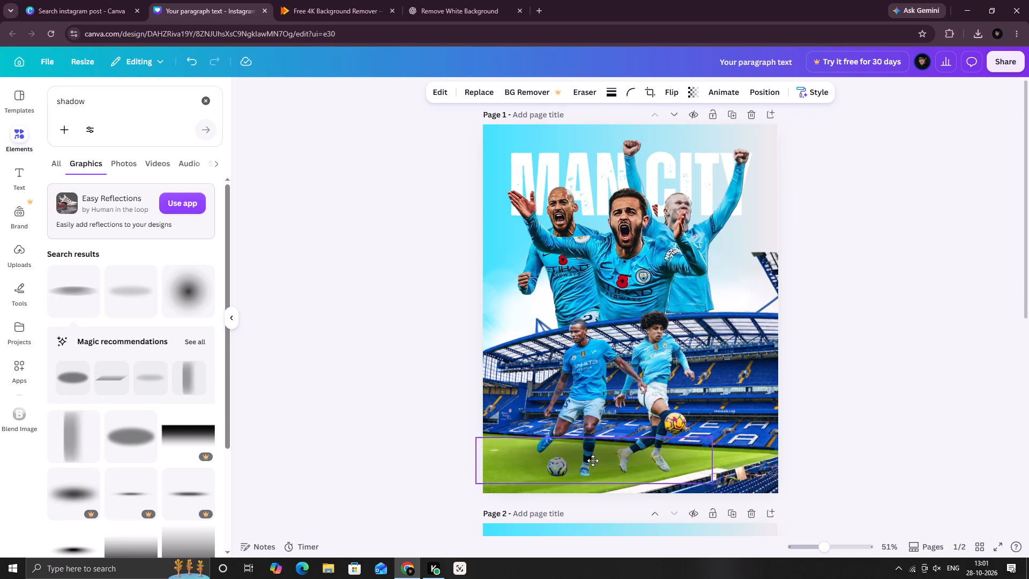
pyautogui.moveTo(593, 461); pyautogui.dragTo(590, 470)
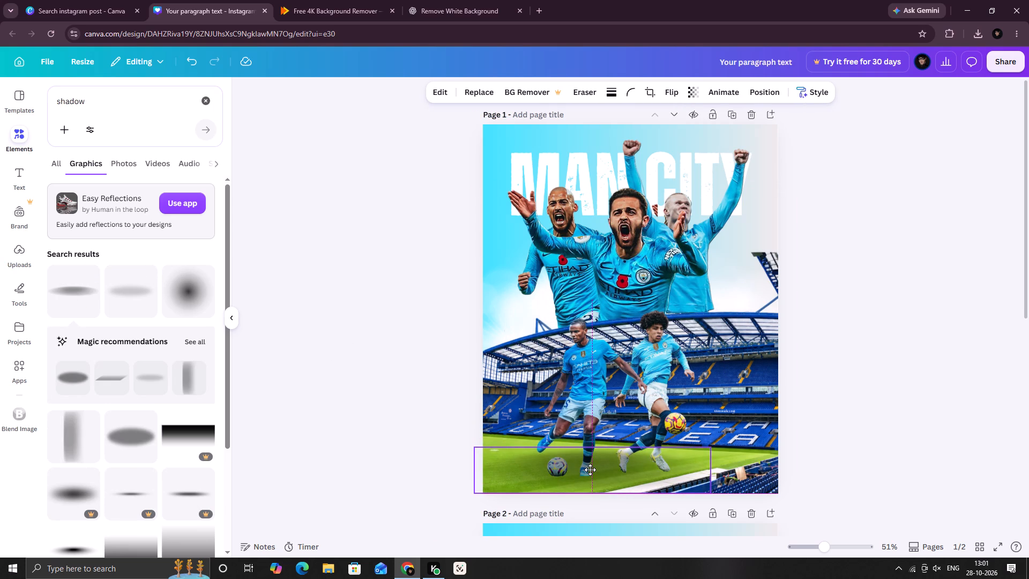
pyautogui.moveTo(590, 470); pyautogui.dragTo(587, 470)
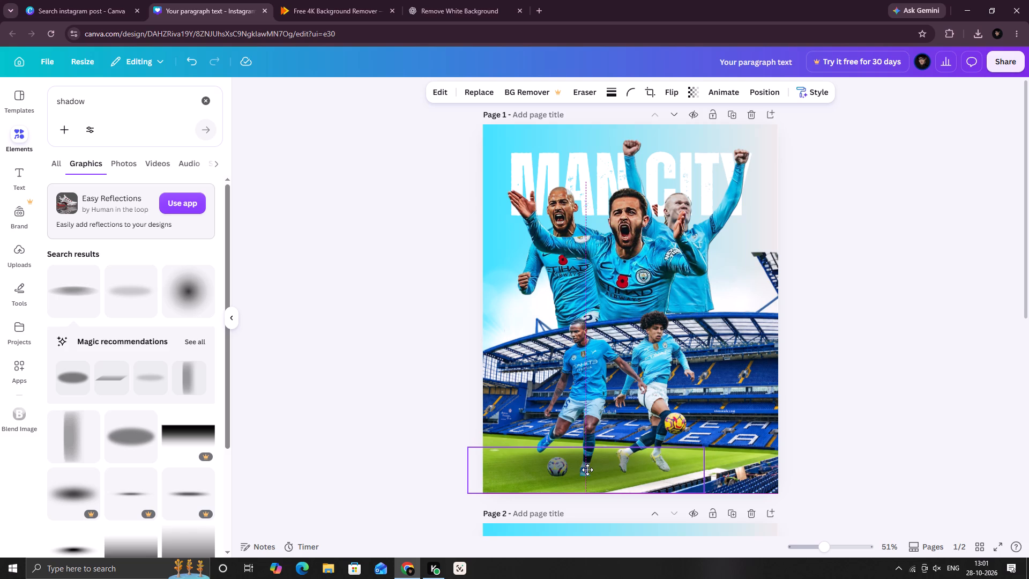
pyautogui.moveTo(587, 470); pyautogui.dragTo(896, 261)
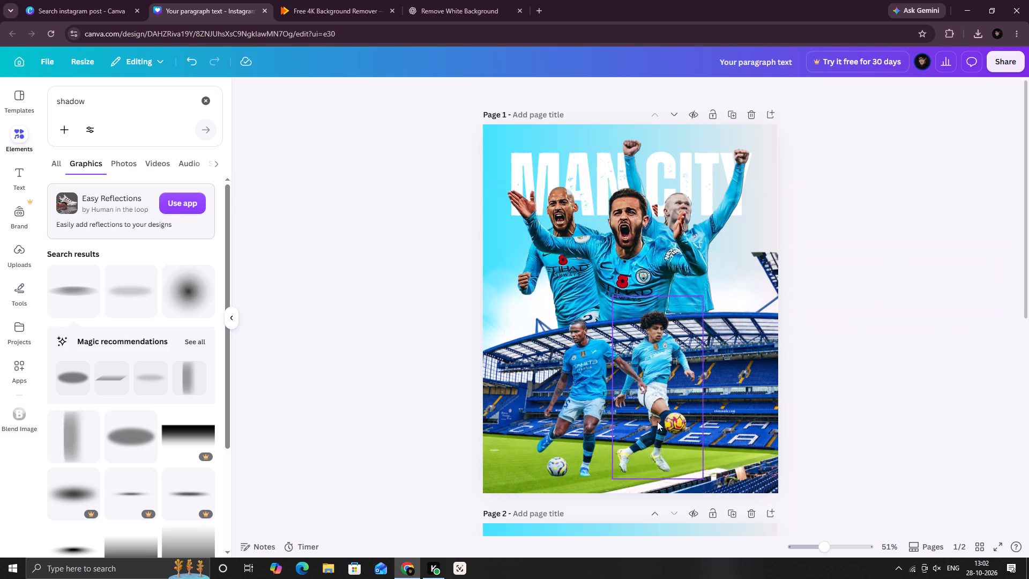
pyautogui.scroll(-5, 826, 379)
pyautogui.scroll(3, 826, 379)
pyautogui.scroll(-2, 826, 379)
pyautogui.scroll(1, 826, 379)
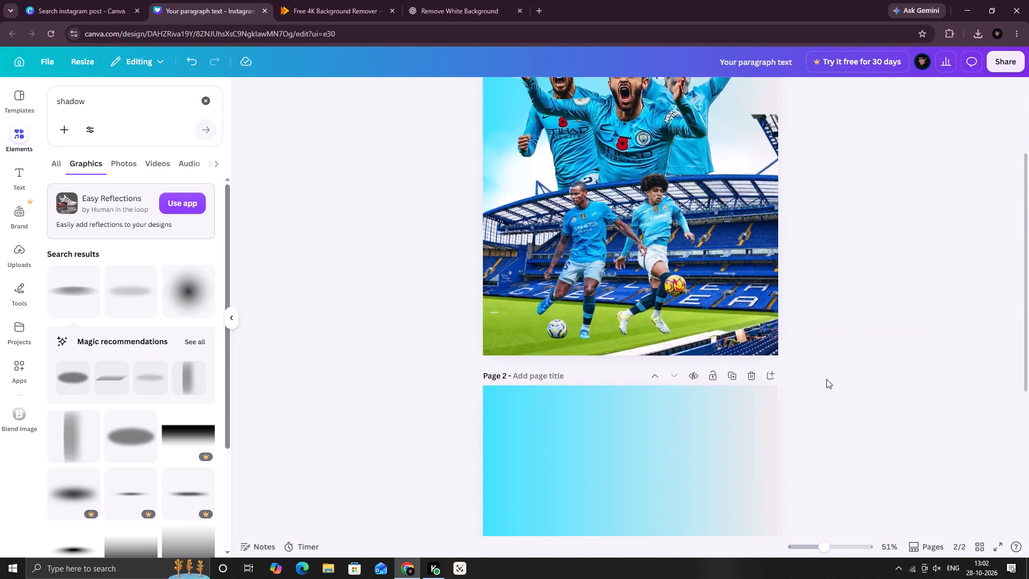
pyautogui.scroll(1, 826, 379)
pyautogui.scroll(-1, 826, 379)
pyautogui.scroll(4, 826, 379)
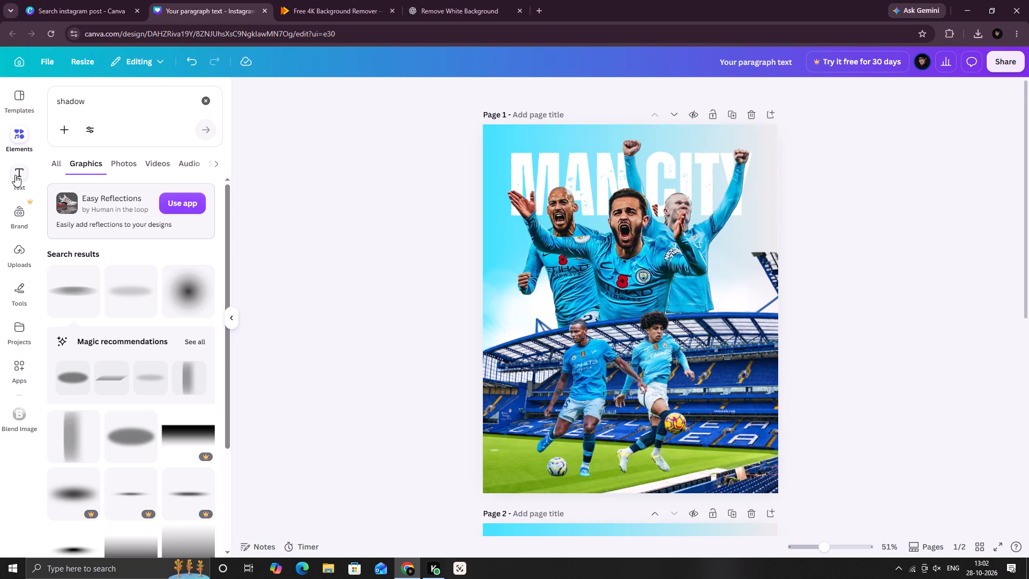
# Reorder the grass image layer to sit above the stadium and directly behind the two dribblers.
pyautogui.rightClick(630, 224)
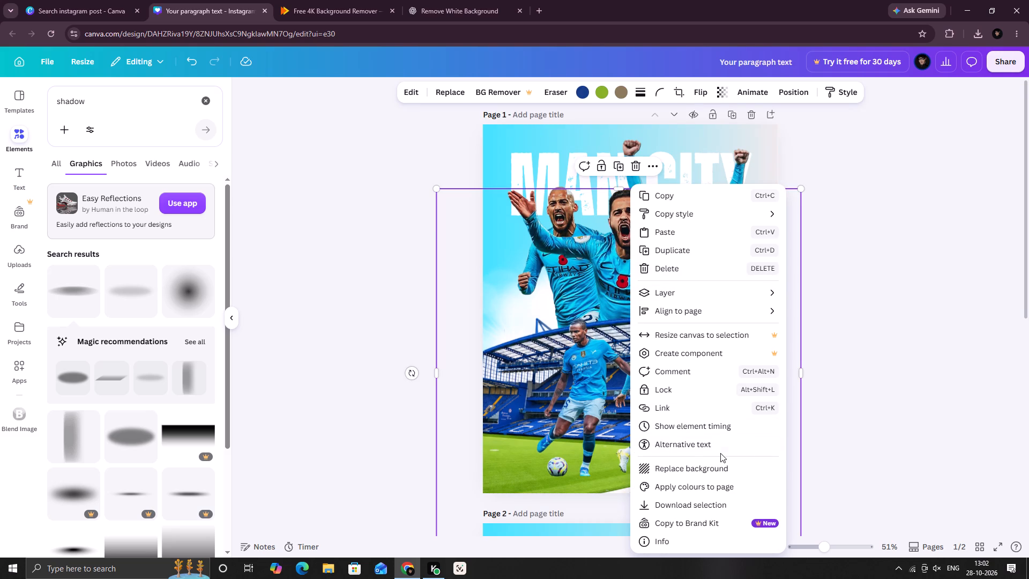
pyautogui.click(701, 293)
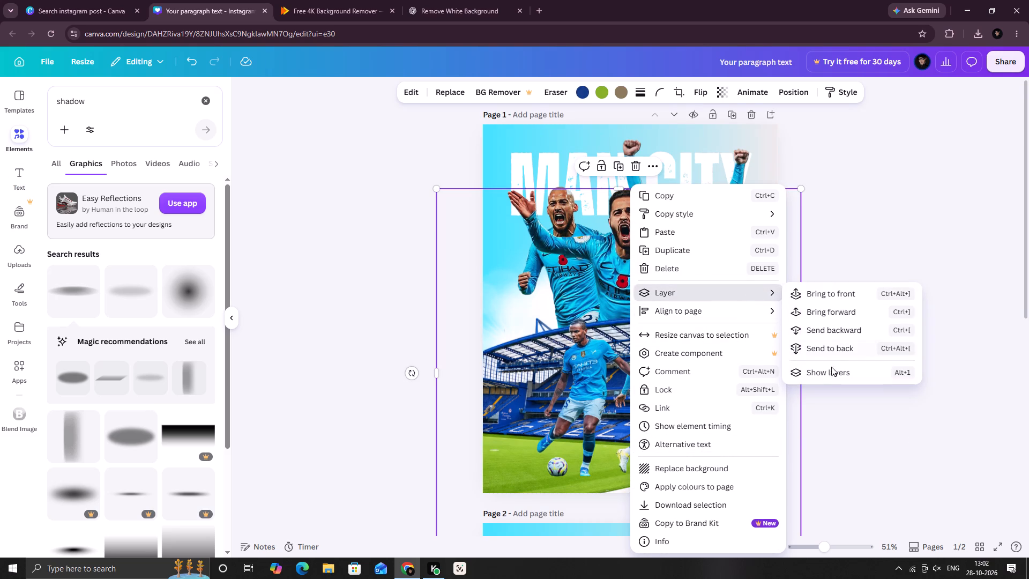
pyautogui.click(830, 369)
pyautogui.scroll(-6, 92, 363)
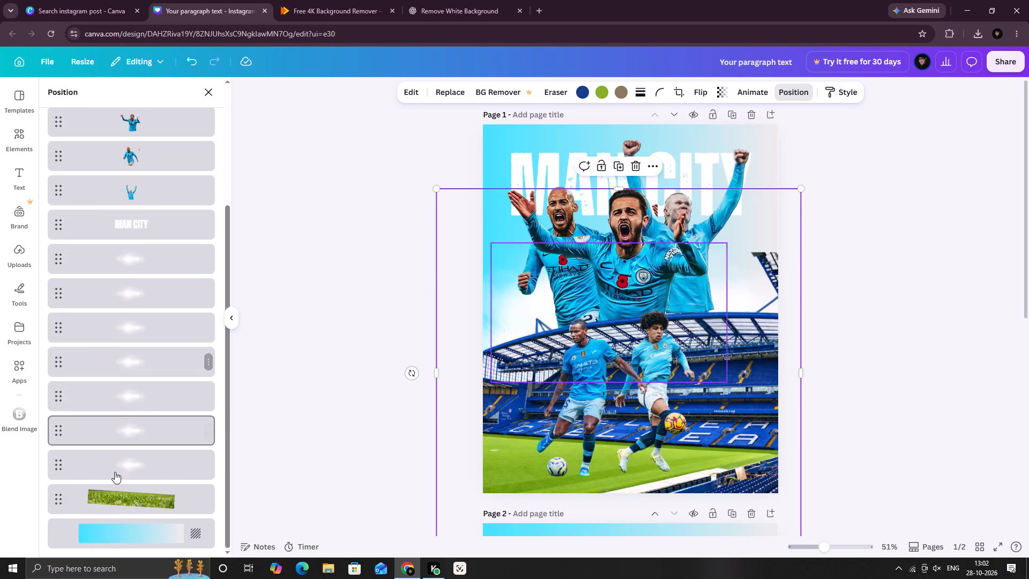
pyautogui.click(113, 506)
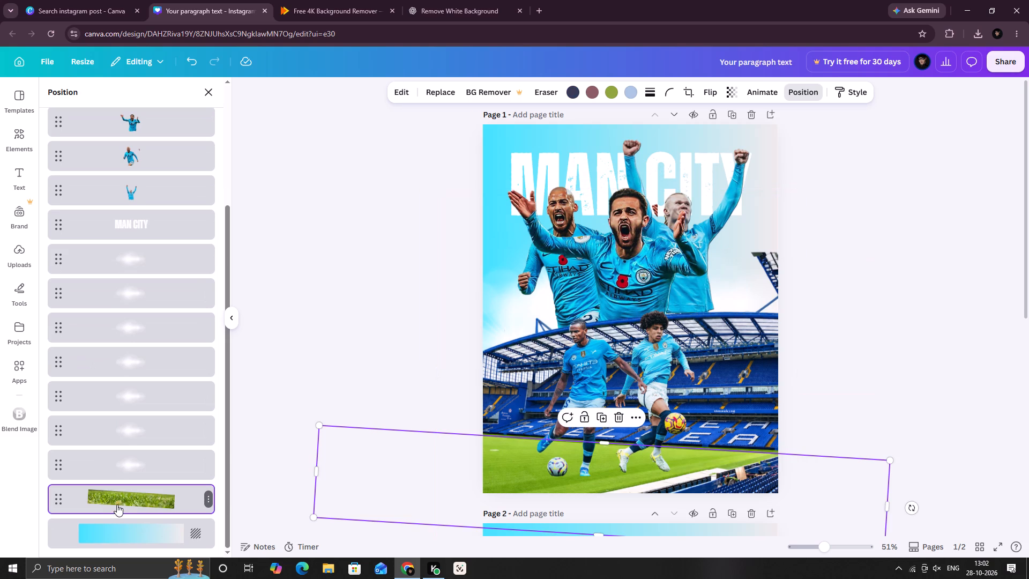
pyautogui.moveTo(117, 504); pyautogui.dragTo(135, 246)
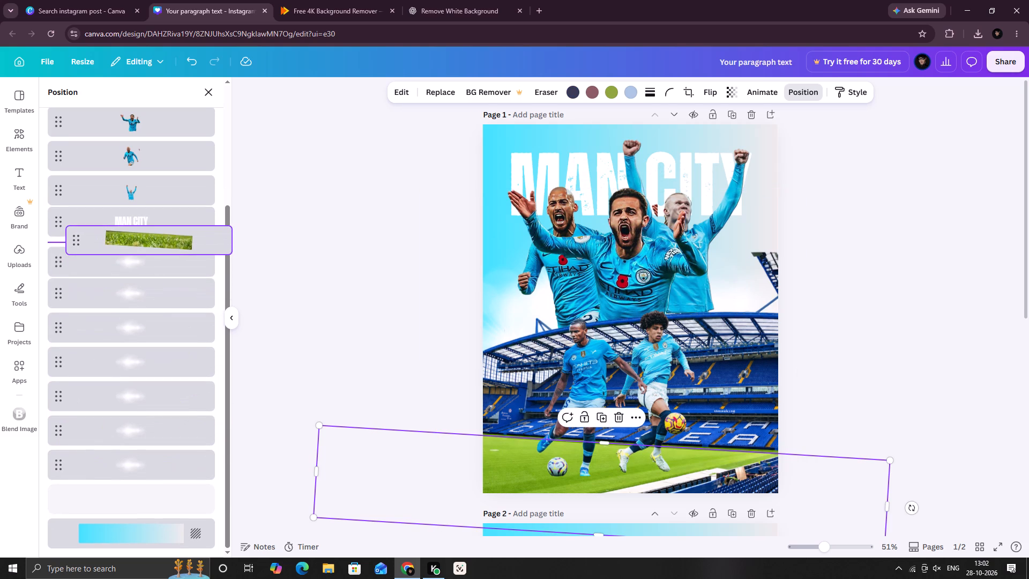
pyautogui.moveTo(135, 246); pyautogui.dragTo(110, 225)
pyautogui.scroll(1, 135, 246)
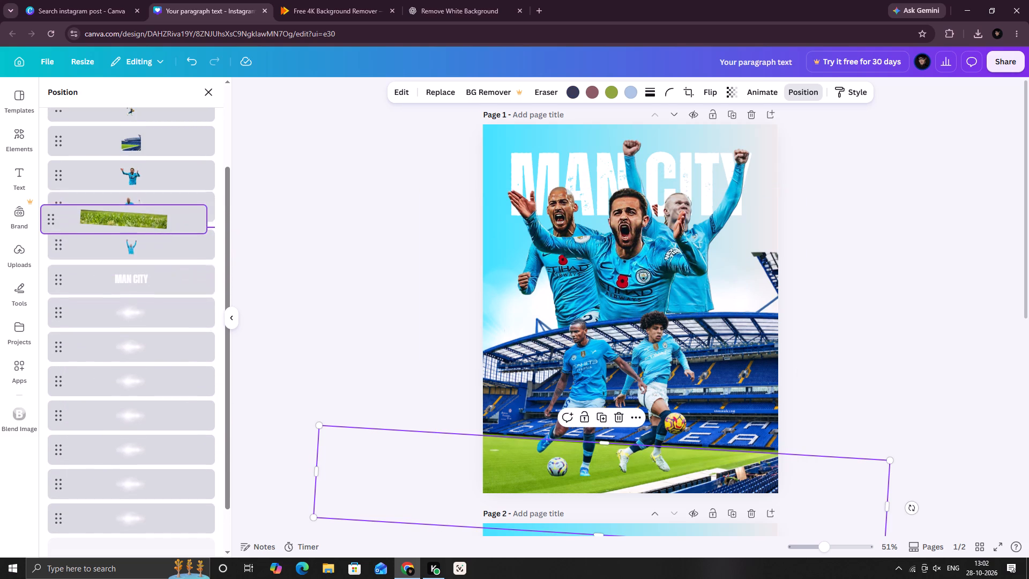
pyautogui.moveTo(110, 225); pyautogui.dragTo(114, 240)
pyautogui.scroll(2, 110, 225)
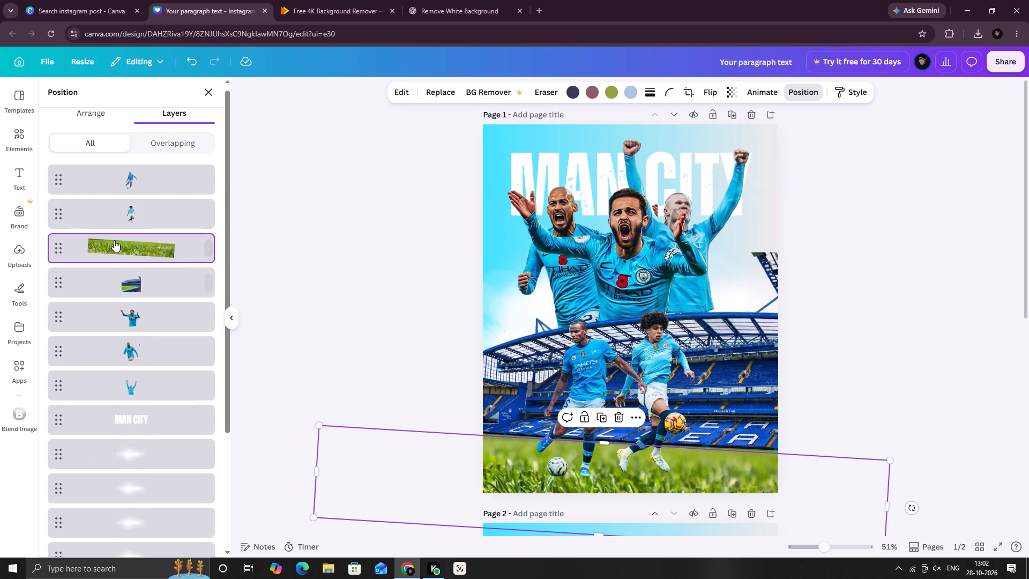
pyautogui.click(937, 356)
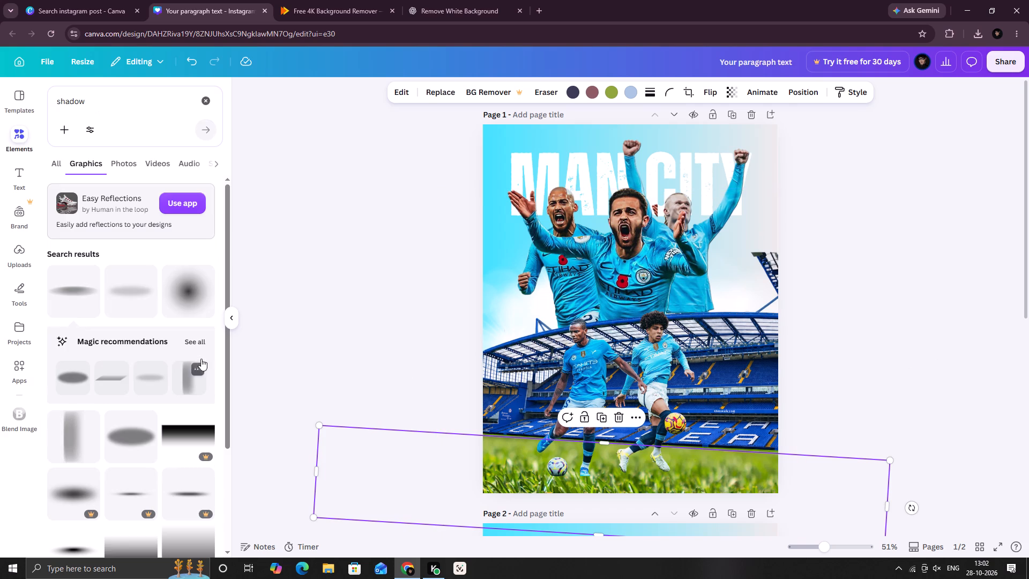
# Add the soft horizontal shadow graphic, scale it down and place it on the grass under the left dribbler's feet and ball.
pyautogui.click(80, 279)
pyautogui.moveTo(647, 310); pyautogui.dragTo(598, 438)
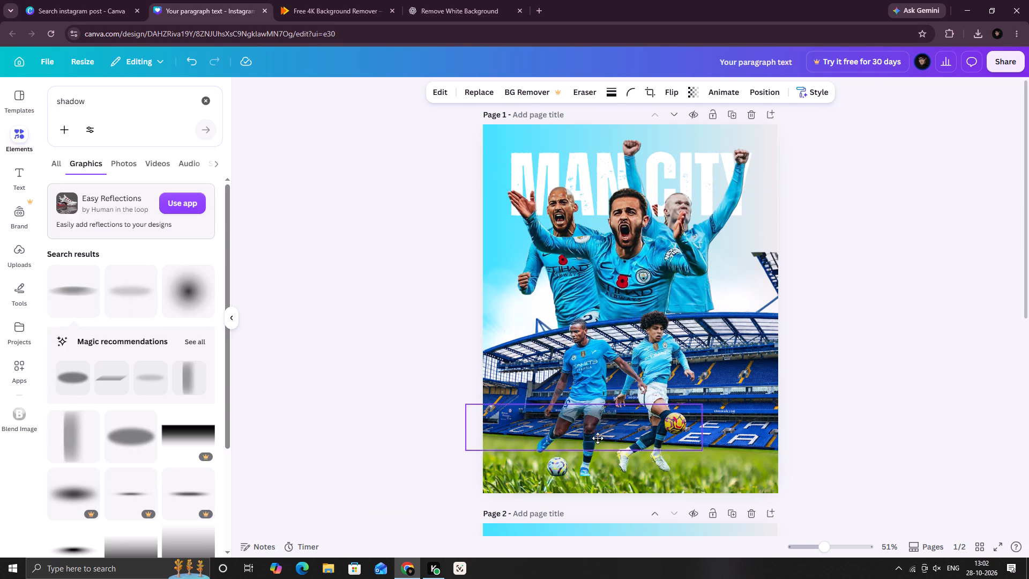
pyautogui.moveTo(598, 438); pyautogui.dragTo(586, 472)
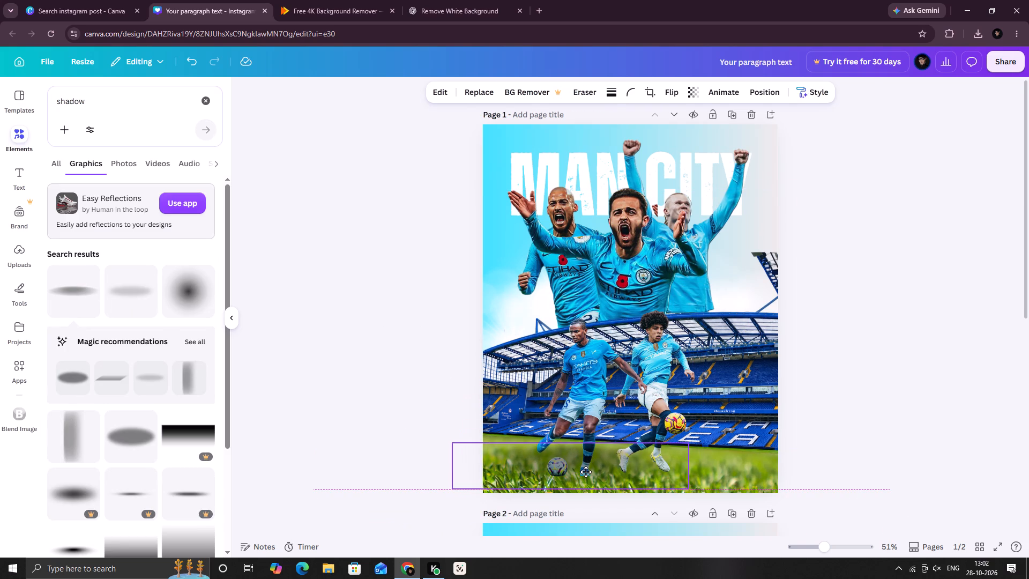
pyautogui.moveTo(586, 472); pyautogui.dragTo(586, 473)
pyautogui.moveTo(687, 489); pyautogui.dragTo(647, 470)
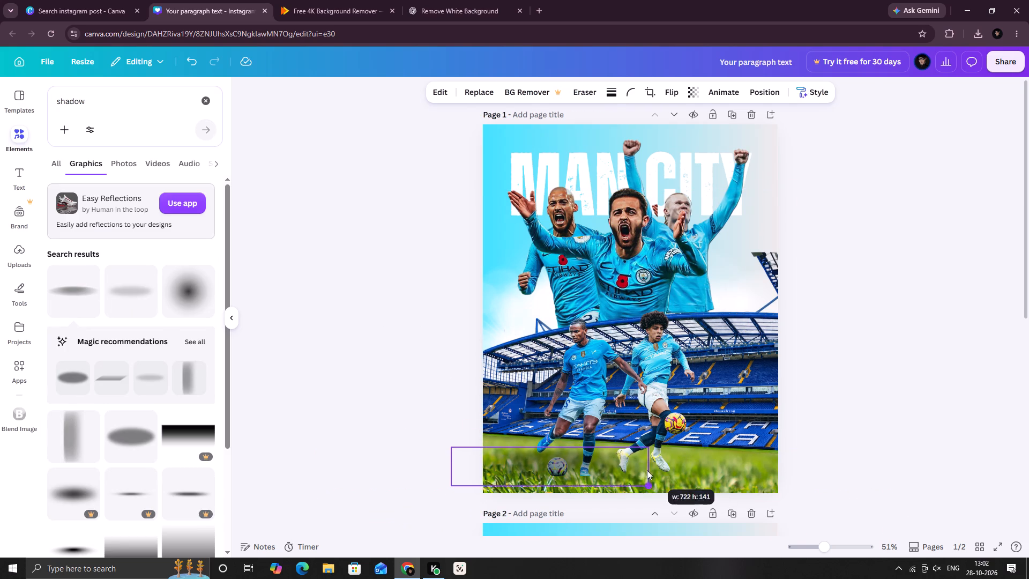
pyautogui.moveTo(647, 470); pyautogui.dragTo(613, 461)
pyautogui.moveTo(517, 460); pyautogui.dragTo(552, 472)
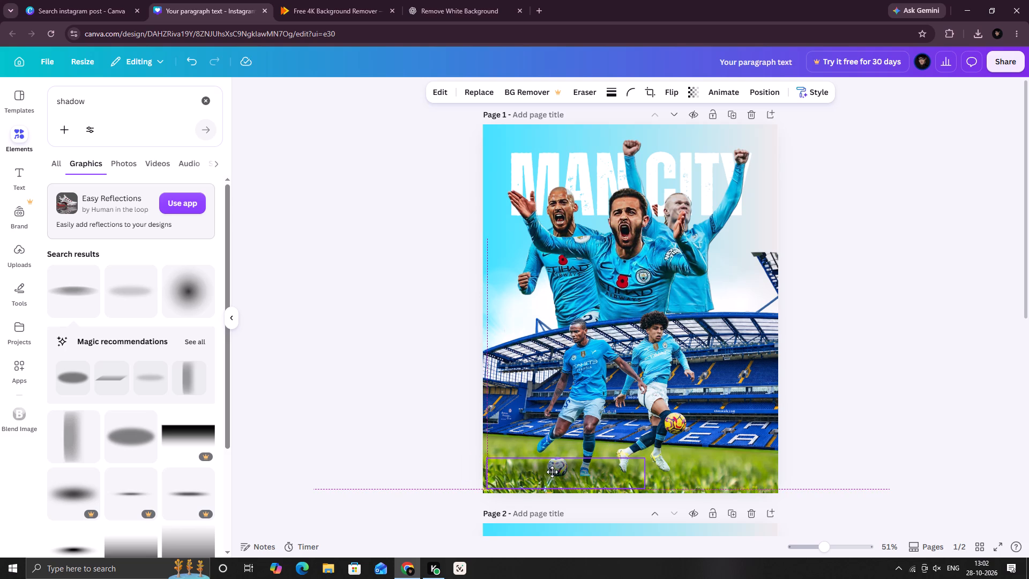
pyautogui.moveTo(552, 472); pyautogui.dragTo(542, 472)
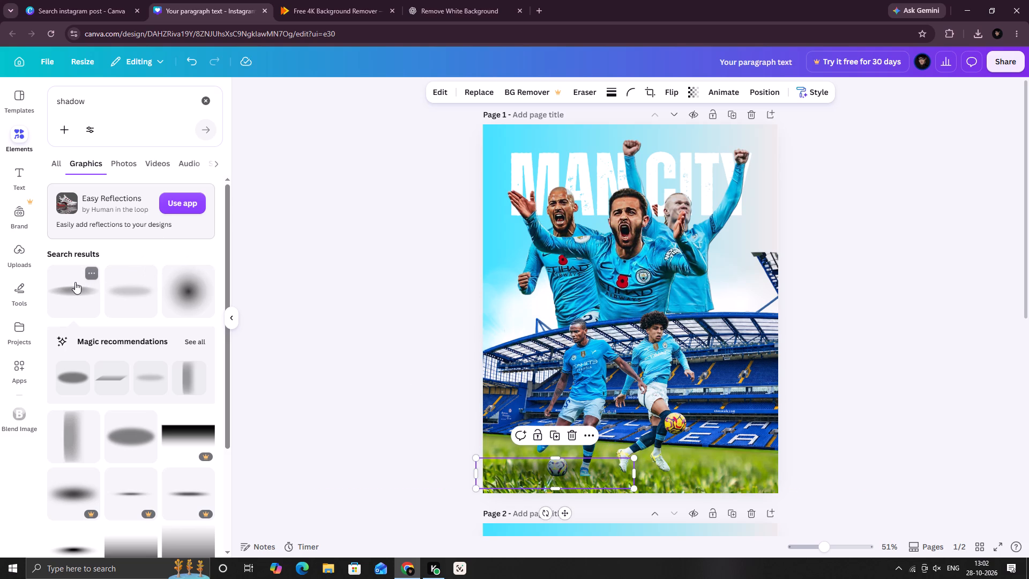
# Duplicate the shadow and place the copy on the grass beneath the right dribbler's feet.
pyautogui.click(553, 436)
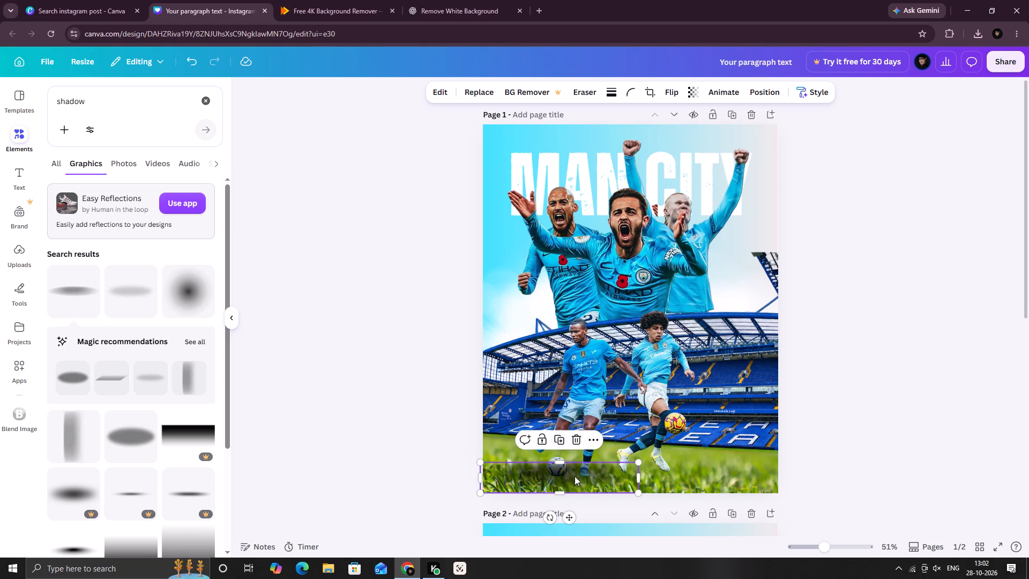
pyautogui.moveTo(564, 477); pyautogui.dragTo(665, 476)
pyautogui.click(883, 399)
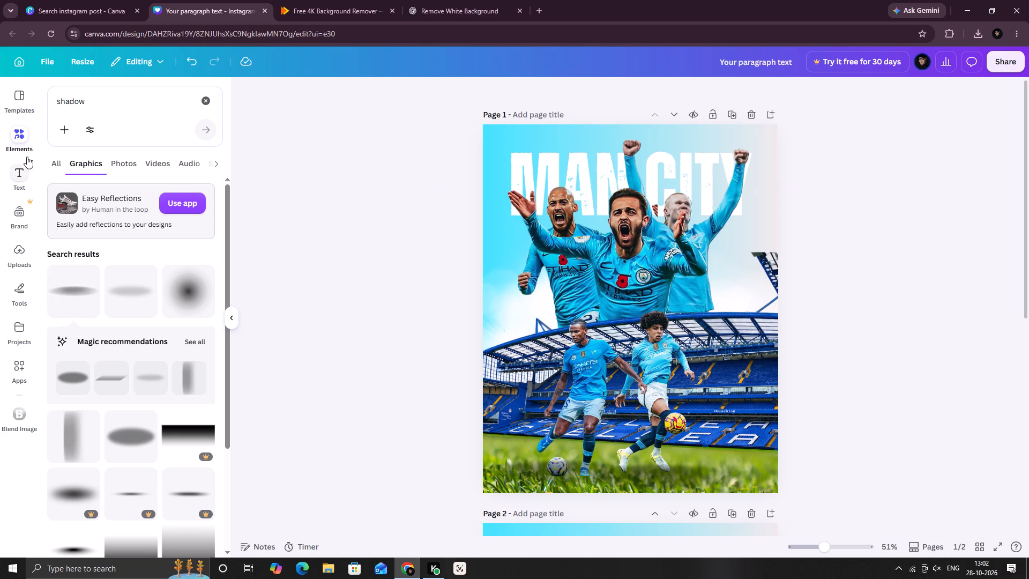
# Add a body text box with its placeholder text to page 1.
pyautogui.click(17, 172)
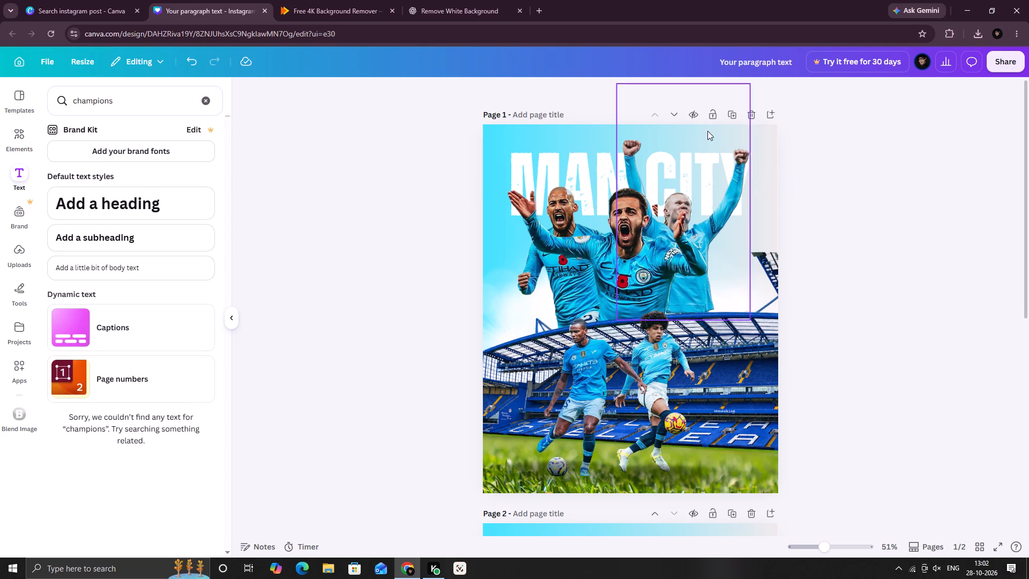
pyautogui.click(828, 164)
pyautogui.hotkey('ctrl', 't')
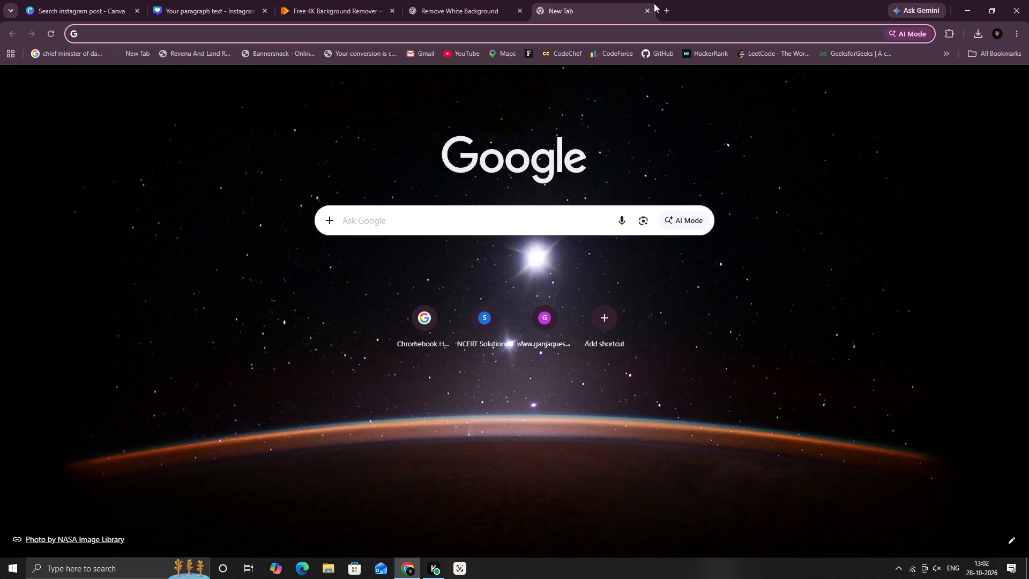
pyautogui.click(645, 13)
pyautogui.click(176, 0)
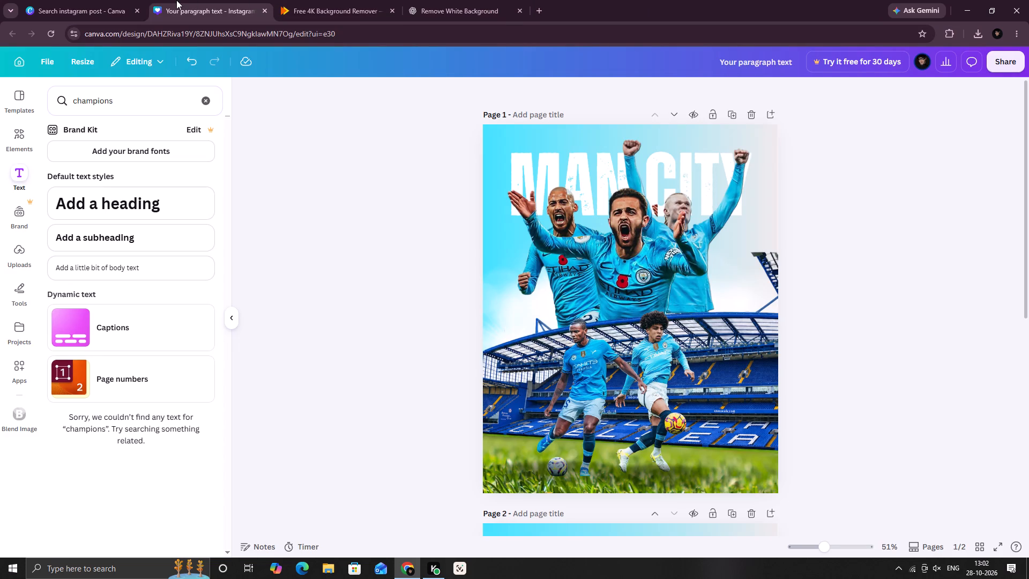
pyautogui.hotkey('alt', 't')
pyautogui.click(632, 166)
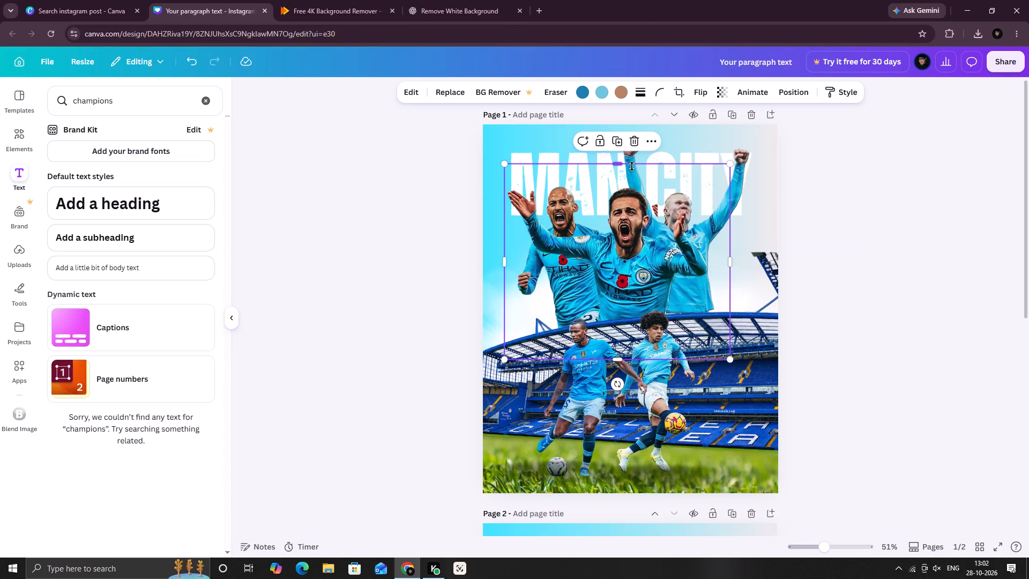
pyautogui.hotkey('alt', 't')
pyautogui.click(130, 275)
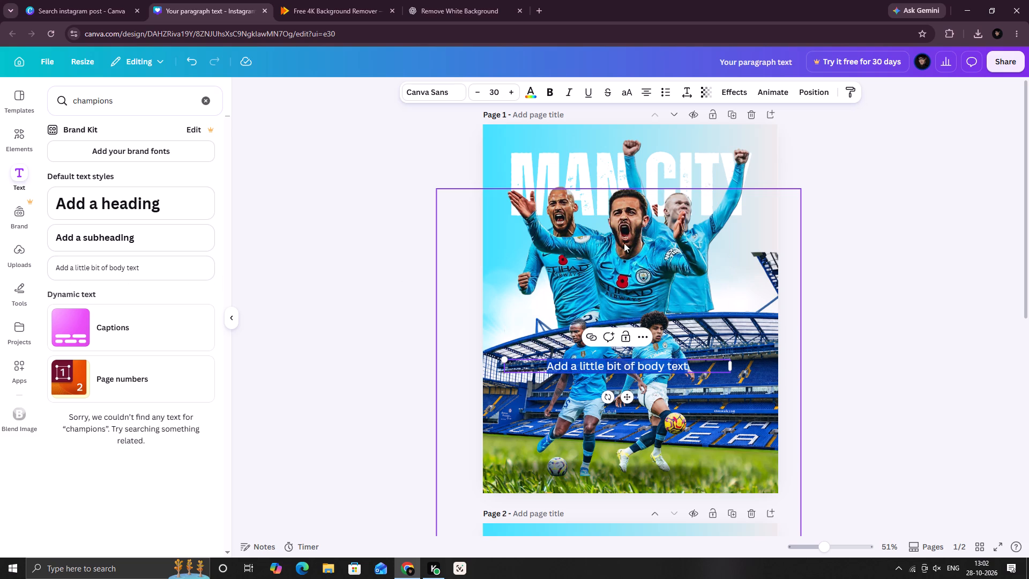
# Set the new body text's font to CMU Serif.
pyautogui.click(428, 95)
pyautogui.moveTo(109, 143); pyautogui.dragTo(107, 144)
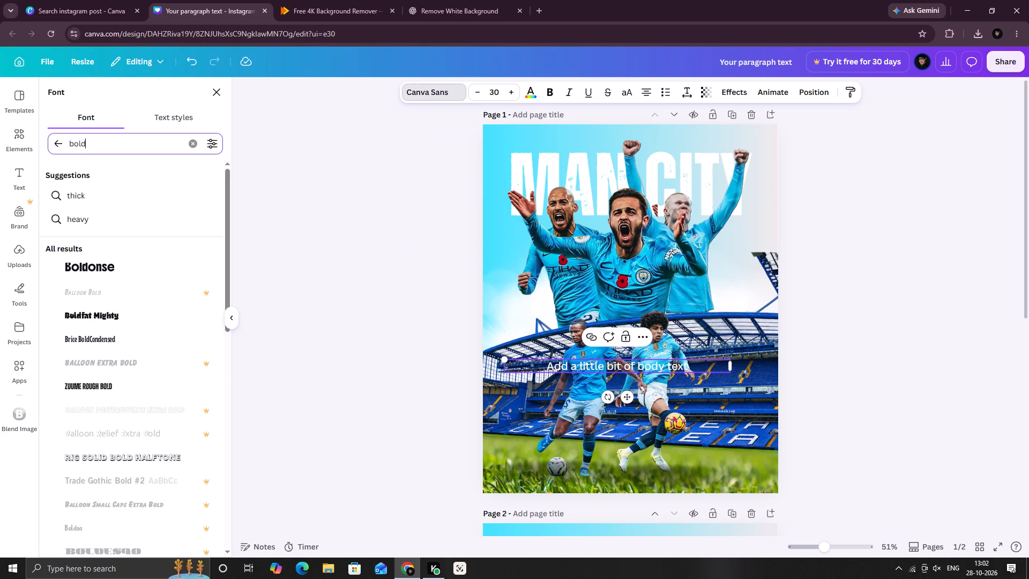
pyautogui.moveTo(107, 144); pyautogui.dragTo(44, 151)
pyautogui.write('cmu')
pyautogui.press('space')
pyautogui.write('serf')
pyautogui.press('BackSpace')
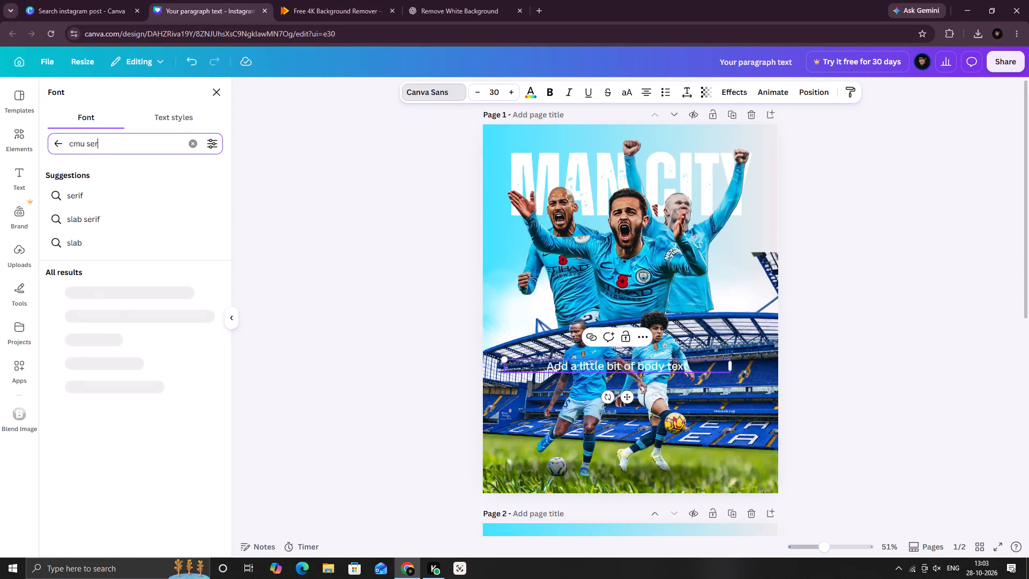
pyautogui.write('if')
pyautogui.click(128, 294)
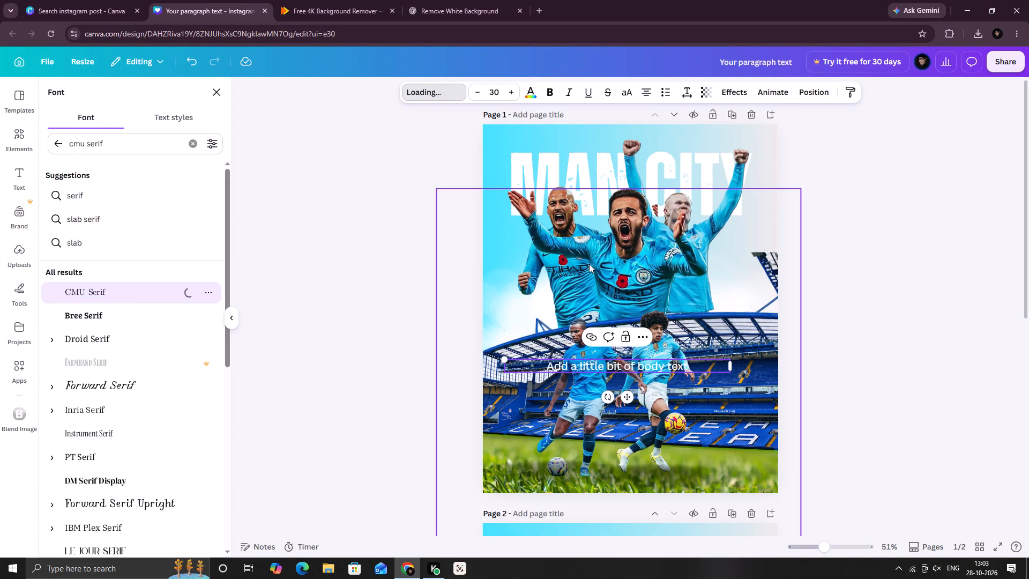
# Replace the placeholder body text on page 1 with CHELSEA.
pyautogui.click(668, 363)
pyautogui.moveTo(687, 363); pyautogui.dragTo(546, 363)
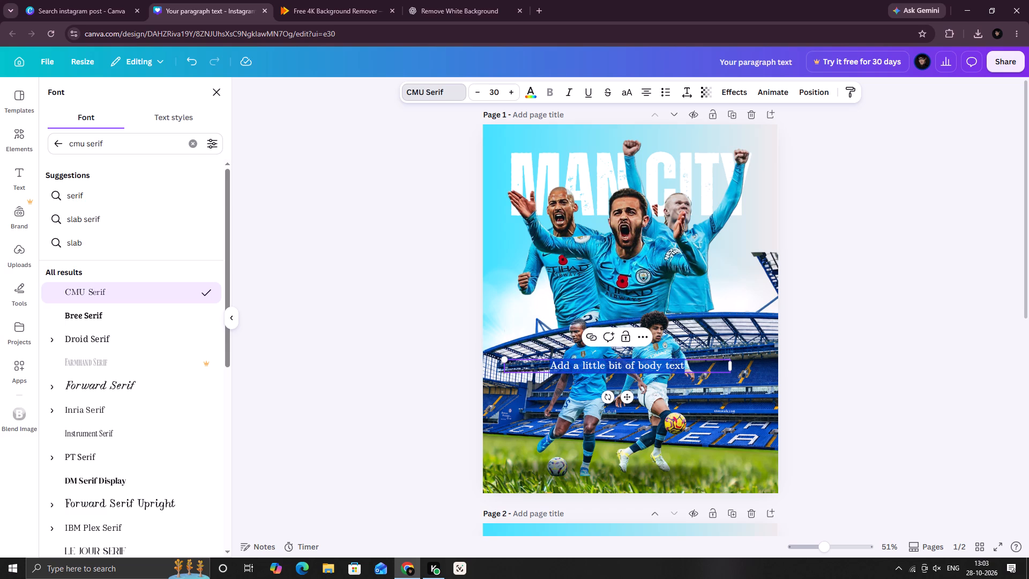
pyautogui.write('CHE')
pyautogui.write('LSEA')
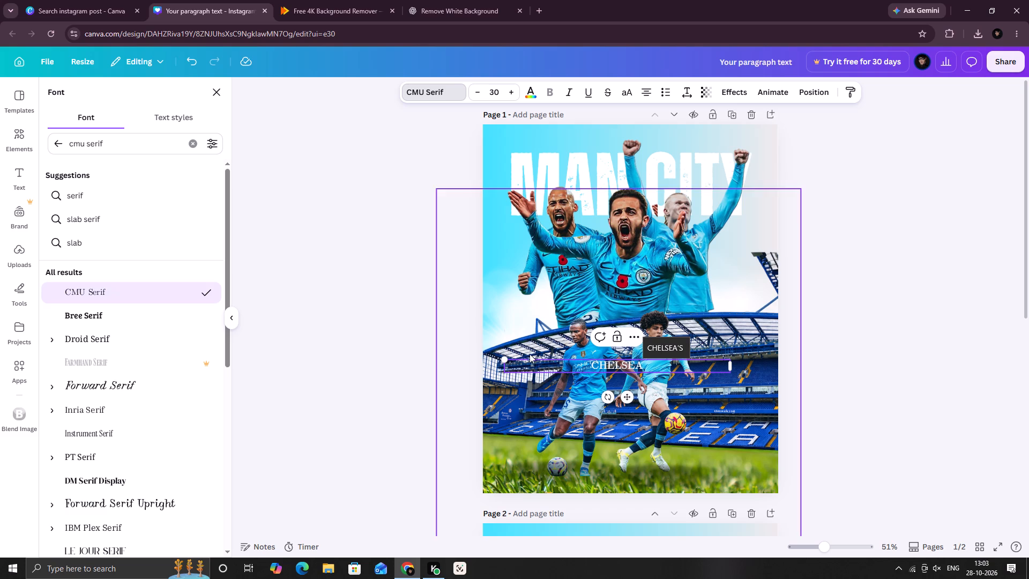
# Enlarge the CHELSEA text, set its font size to 100 and move it above the MAN CITY title.
pyautogui.moveTo(504, 359); pyautogui.dragTo(430, 230)
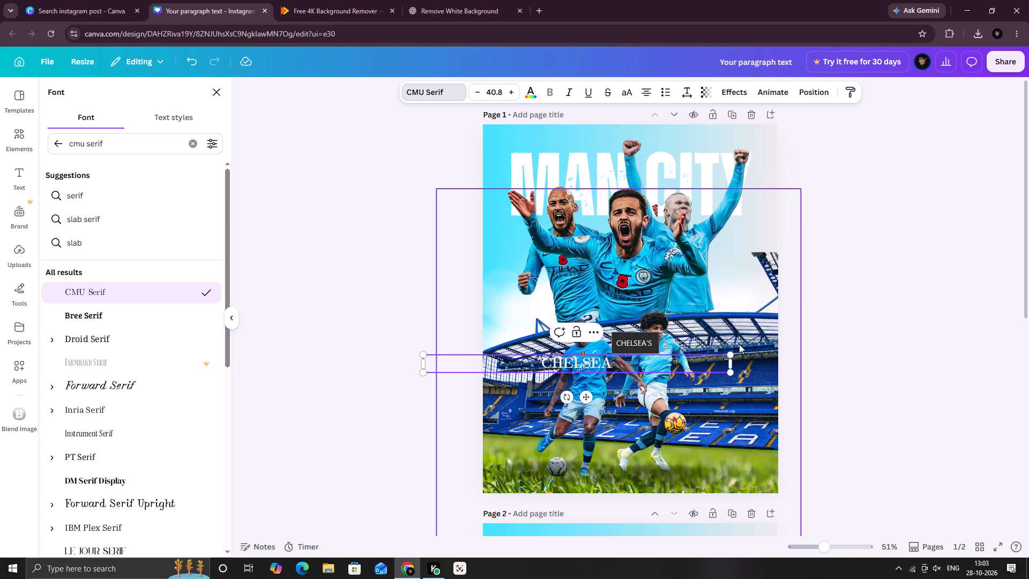
pyautogui.moveTo(730, 354); pyautogui.dragTo(939, 179)
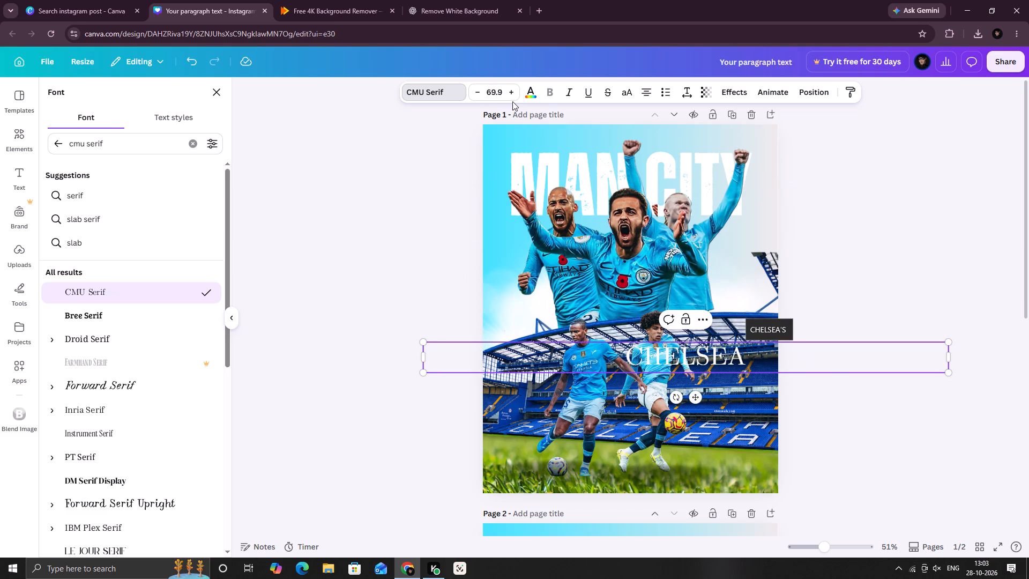
pyautogui.click(498, 87)
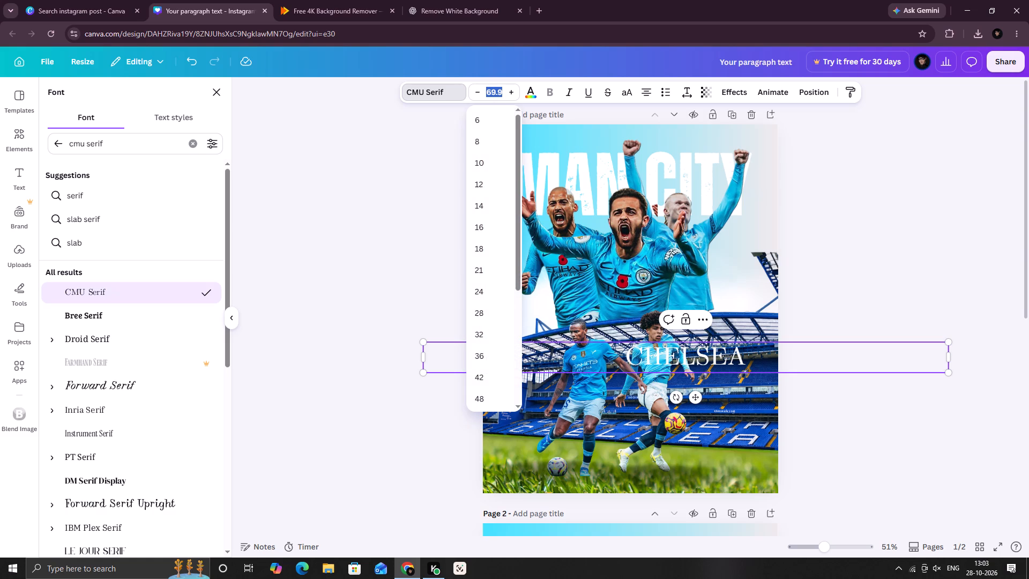
pyautogui.write('100')
pyautogui.press('Return')
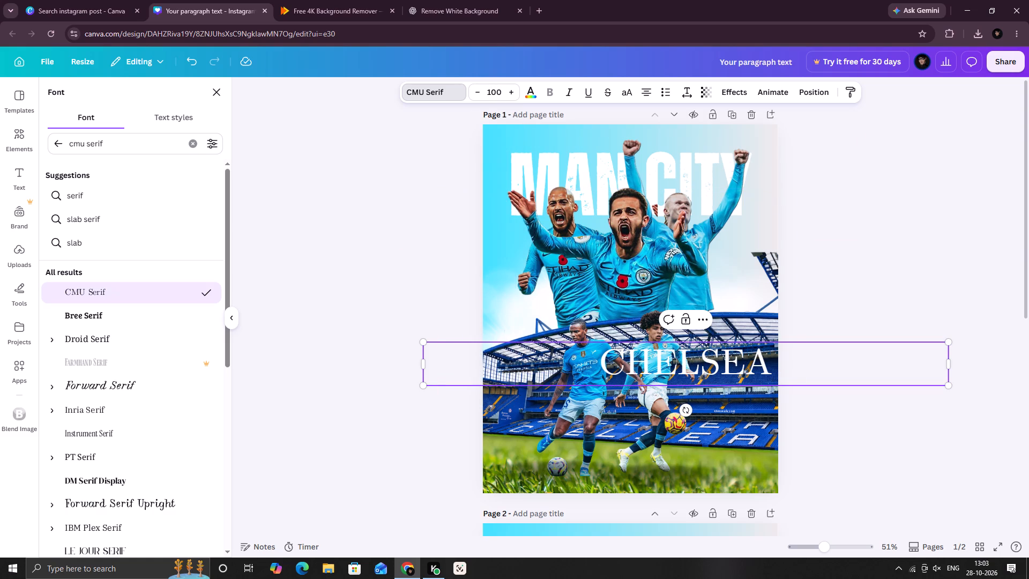
pyautogui.moveTo(706, 340); pyautogui.dragTo(645, 120)
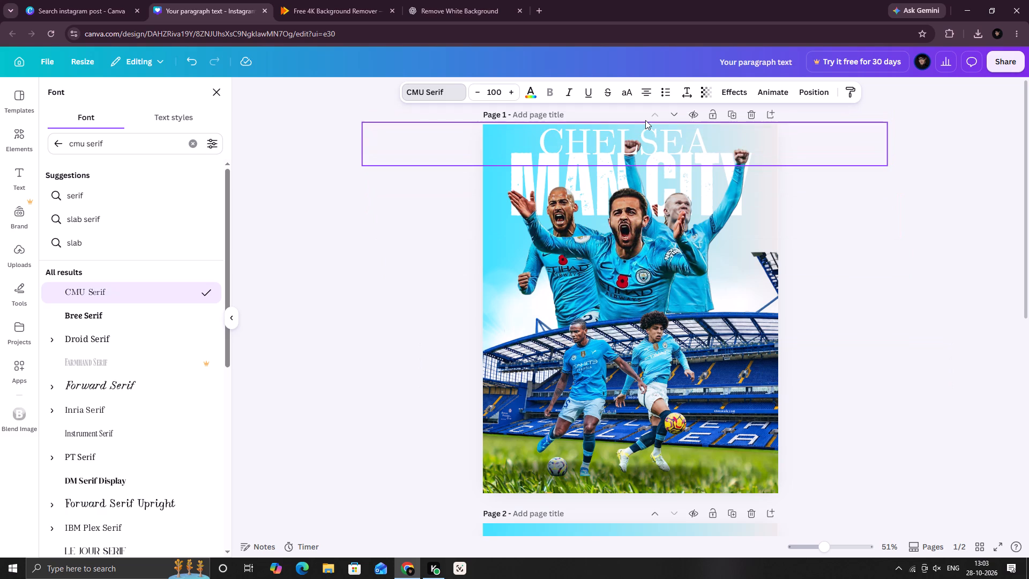
pyautogui.moveTo(645, 120); pyautogui.dragTo(650, 117)
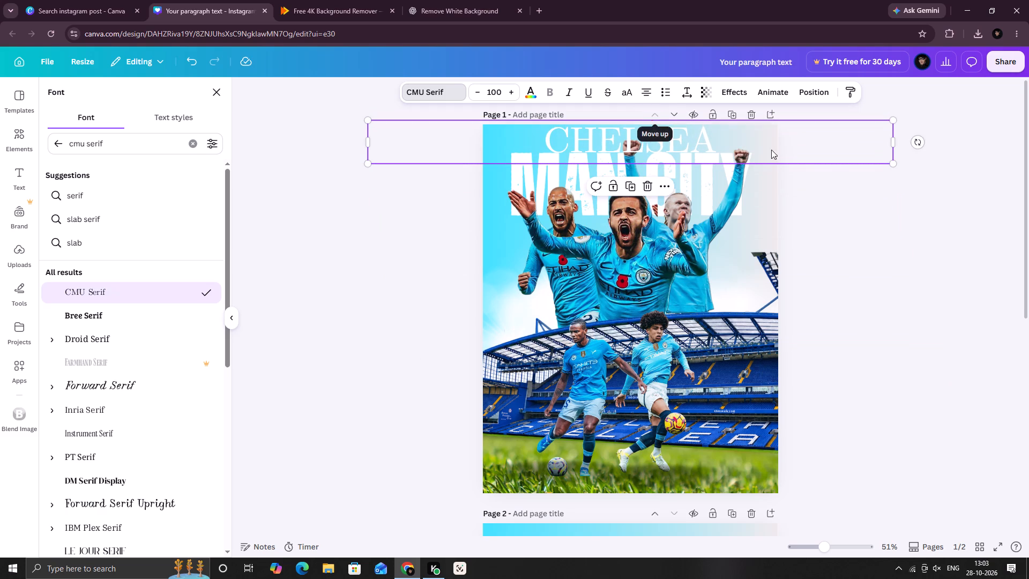
# Scale the CHELSEA text down to about size 66.4 and centre it horizontally at the page's top edge.
pyautogui.moveTo(893, 119); pyautogui.dragTo(807, 173)
pyautogui.click(361, 127)
pyautogui.moveTo(364, 127); pyautogui.dragTo(434, 141)
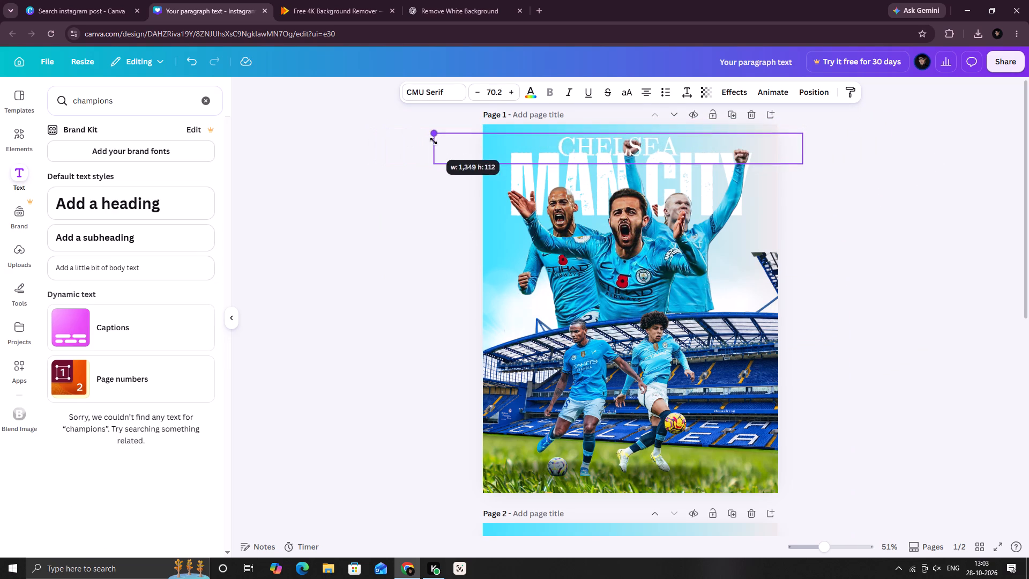
pyautogui.moveTo(434, 141); pyautogui.dragTo(449, 142)
pyautogui.moveTo(643, 147); pyautogui.dragTo(647, 139)
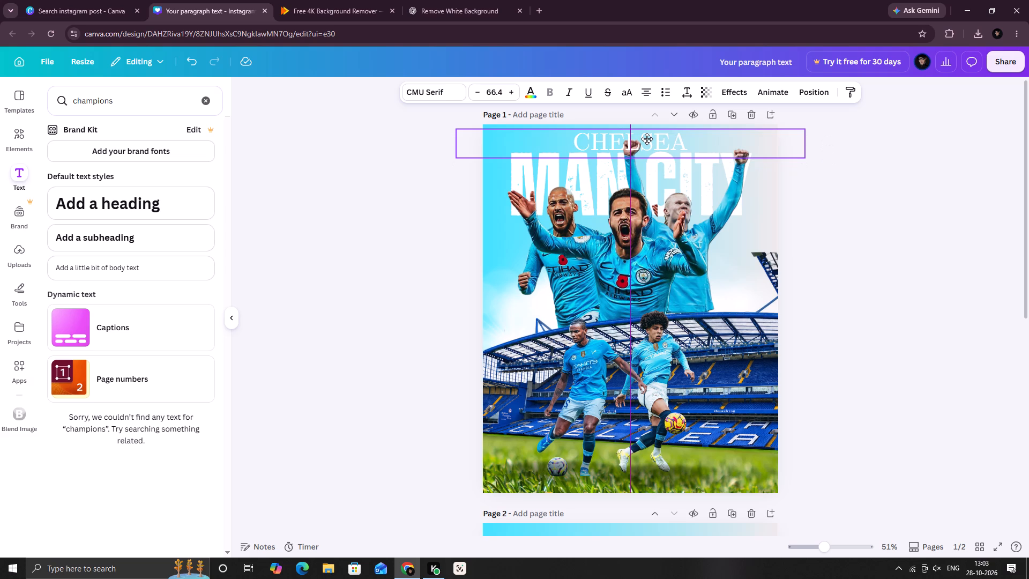
pyautogui.moveTo(647, 139); pyautogui.dragTo(646, 138)
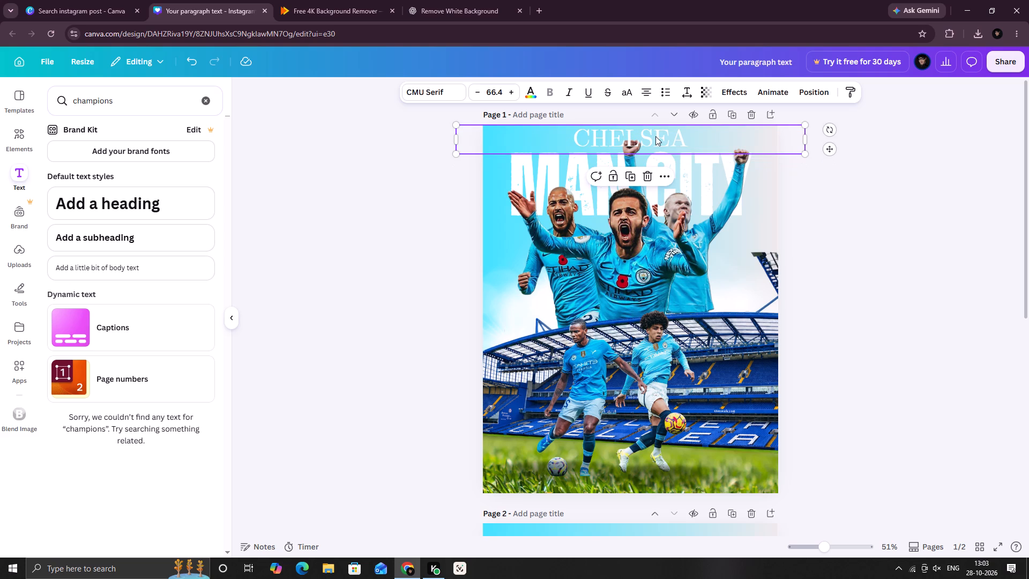
# Move the CHELSEA text down the layer order so it sits behind the celebrating players.
pyautogui.rightClick(655, 136)
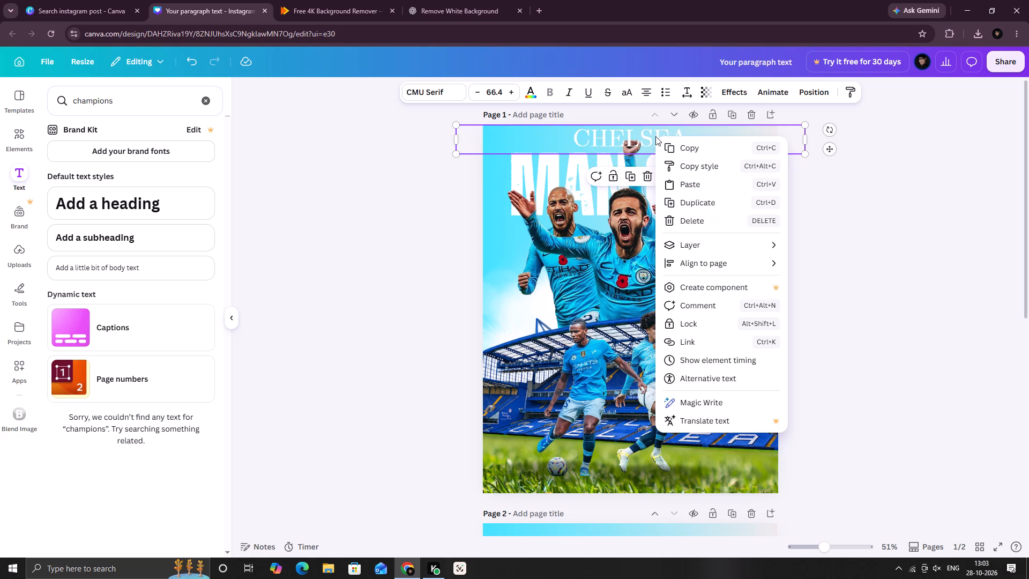
pyautogui.click(712, 242)
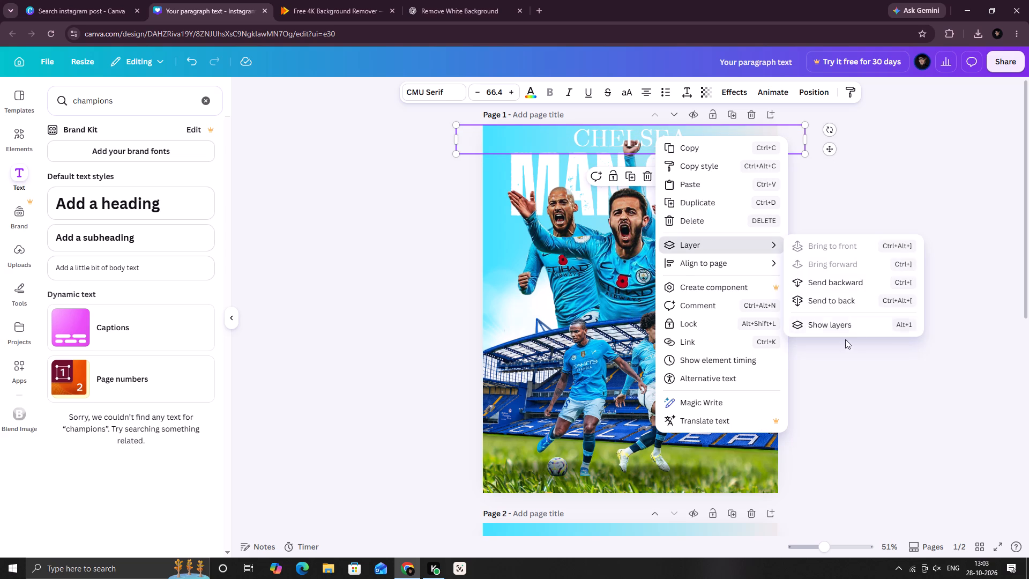
pyautogui.click(856, 332)
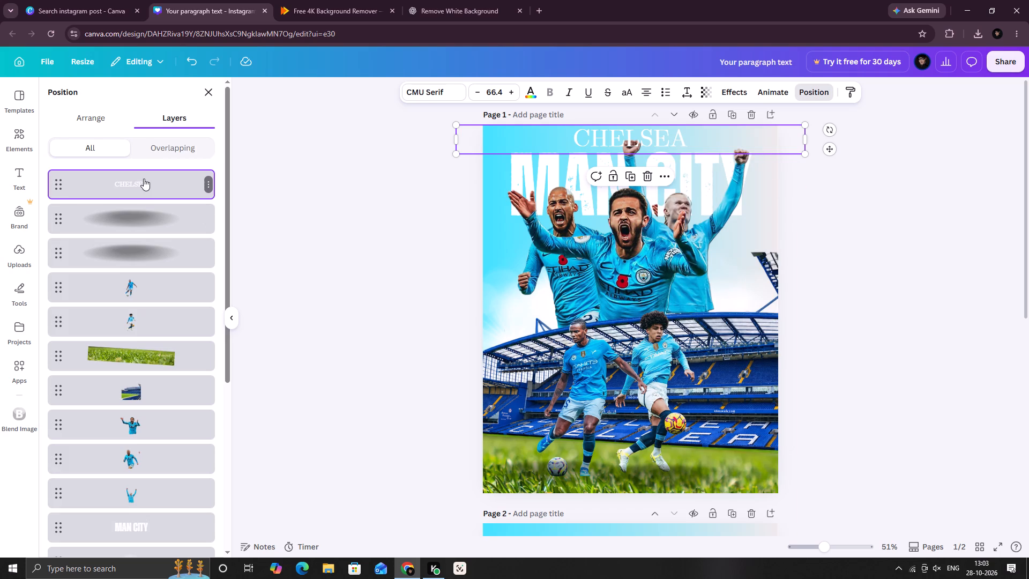
pyautogui.moveTo(144, 179); pyautogui.dragTo(150, 454)
pyautogui.scroll(-1, 133, 275)
pyautogui.click(888, 223)
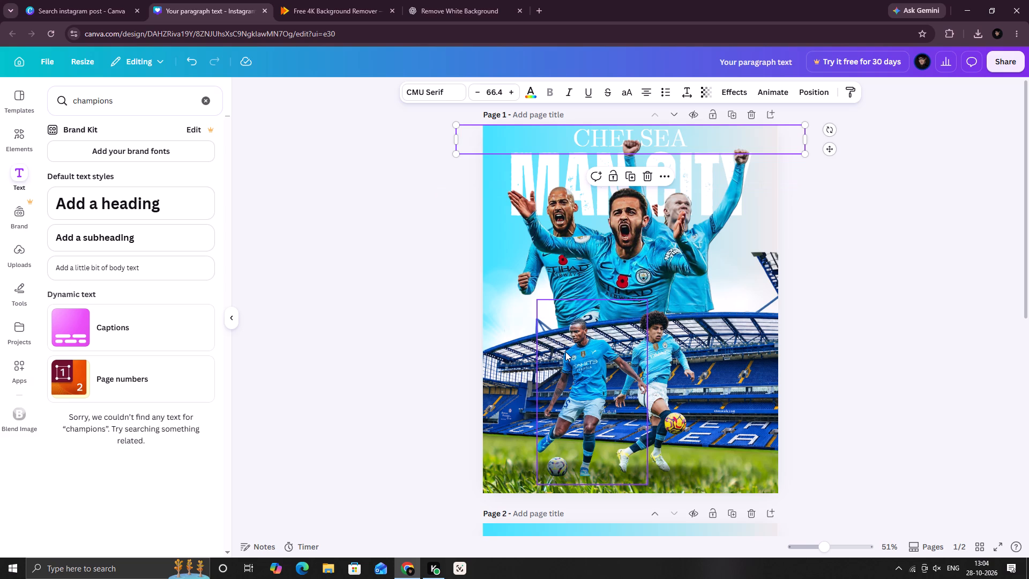
# Add a square shape, align it to the page's bottom-left corner and stretch it to 1,080 wide, up to the players' chests.
pyautogui.press('r')
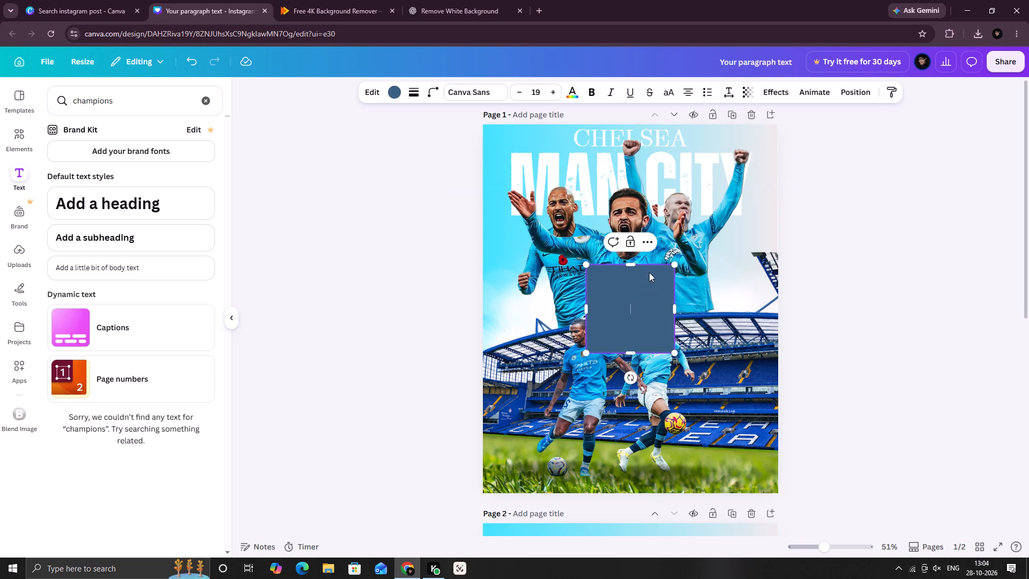
pyautogui.moveTo(650, 272); pyautogui.dragTo(557, 410)
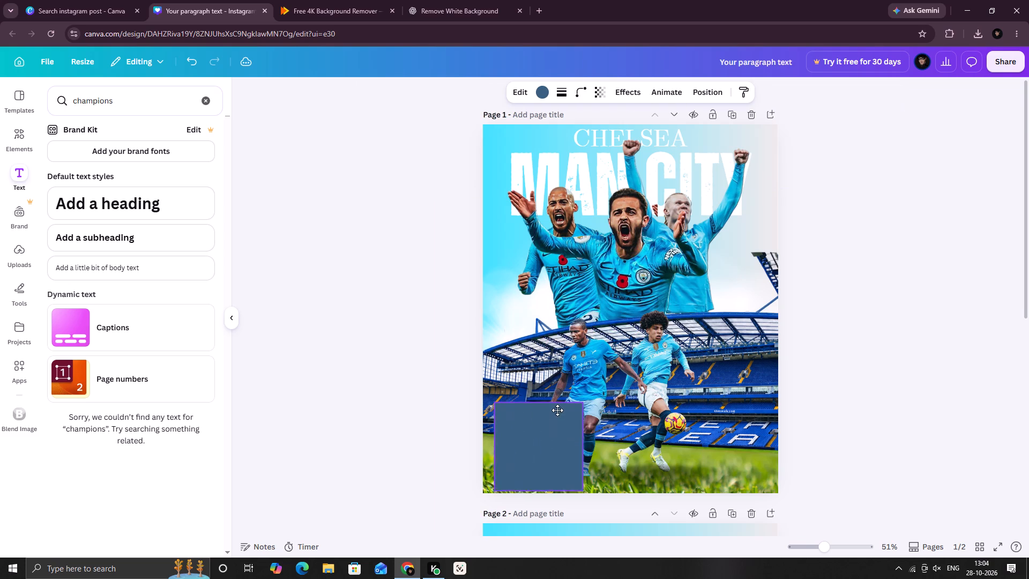
pyautogui.moveTo(557, 410); pyautogui.dragTo(543, 411)
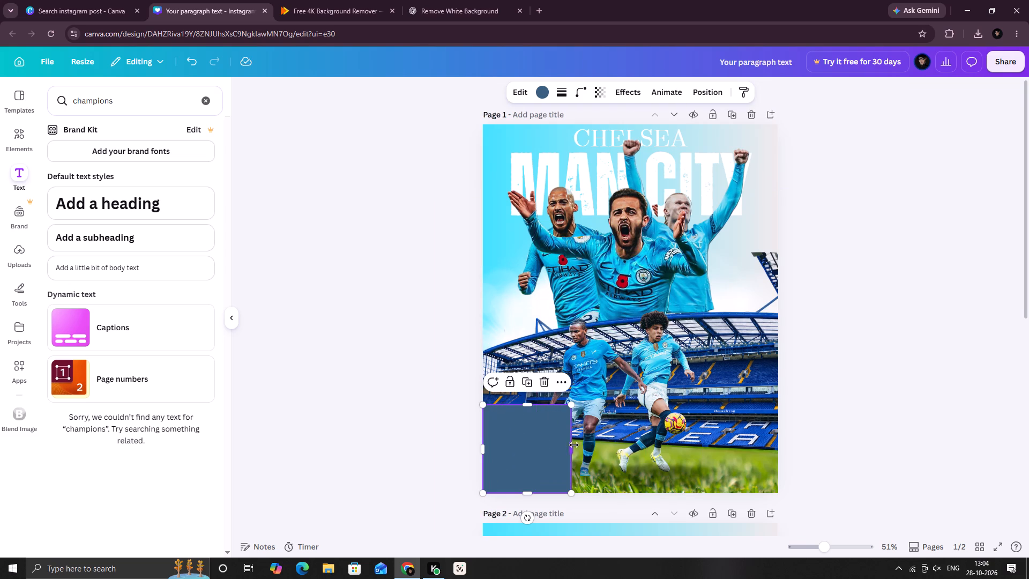
pyautogui.moveTo(571, 449); pyautogui.dragTo(778, 448)
pyautogui.moveTo(631, 406); pyautogui.dragTo(644, 265)
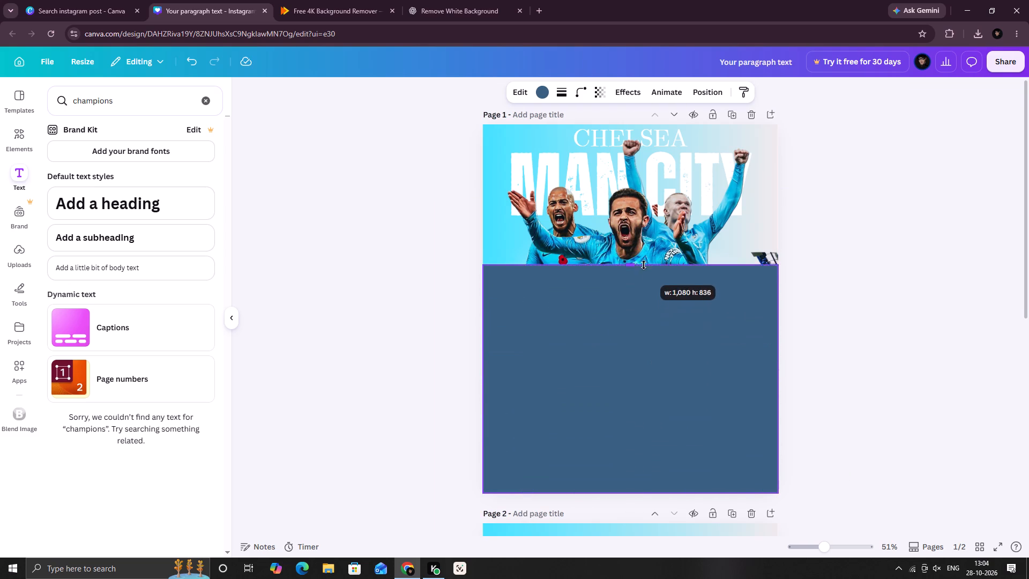
pyautogui.moveTo(644, 265); pyautogui.dragTo(644, 258)
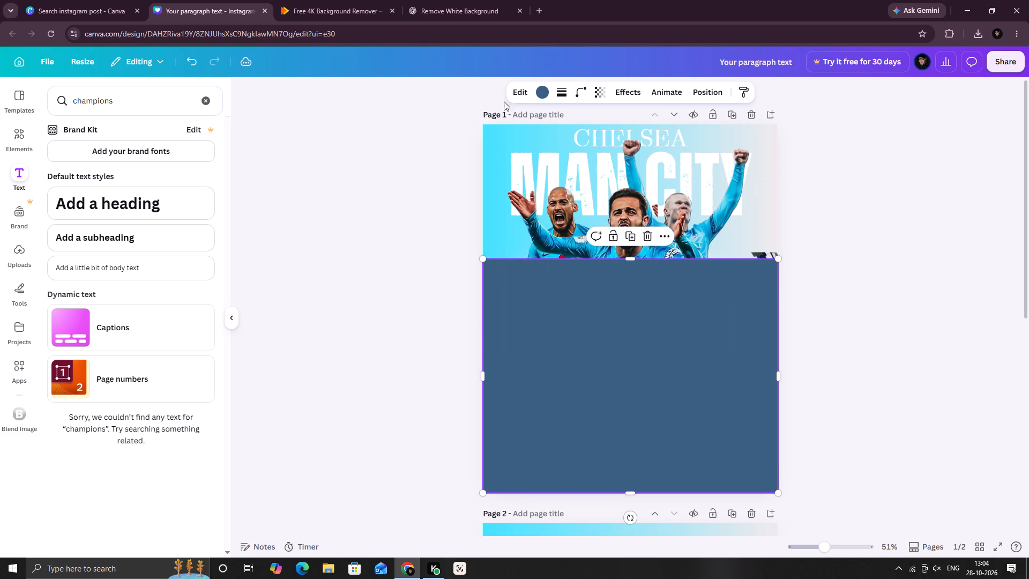
# Fill the rectangle with a two-colour gradient from solid black #000000 to fully transparent black.
pyautogui.click(545, 94)
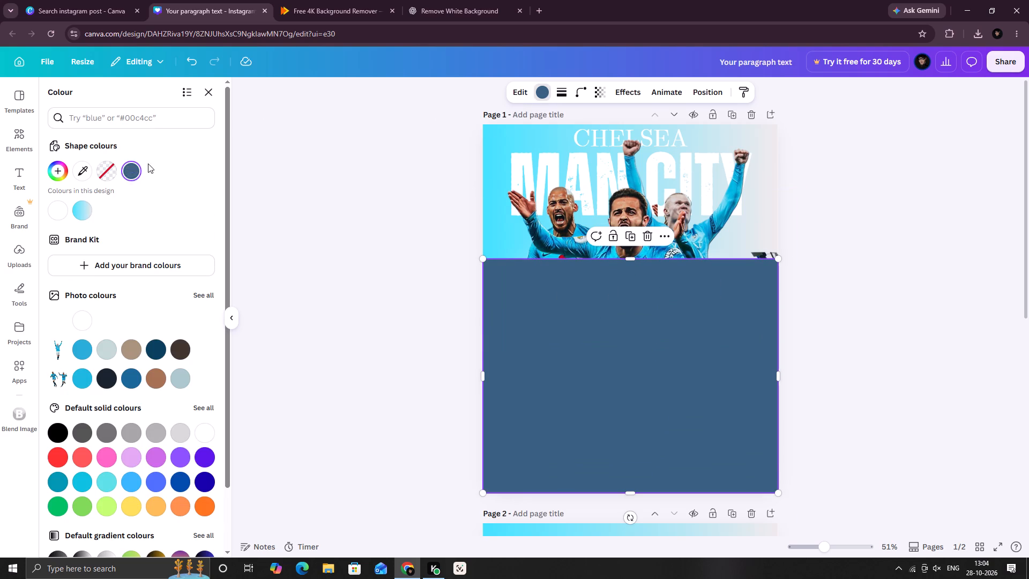
pyautogui.click(133, 173)
pyautogui.click(171, 204)
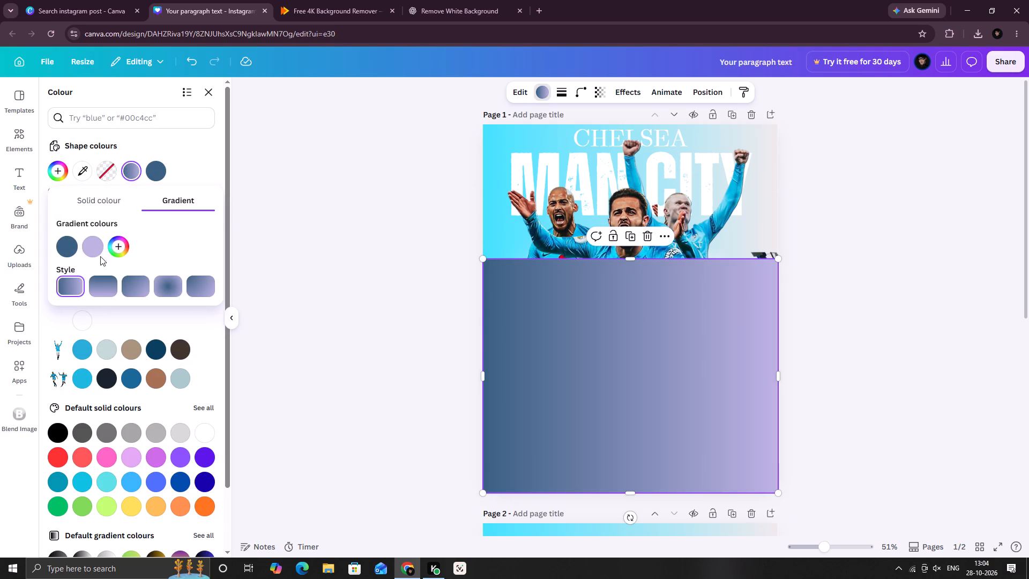
pyautogui.click(88, 244)
pyautogui.click(94, 323)
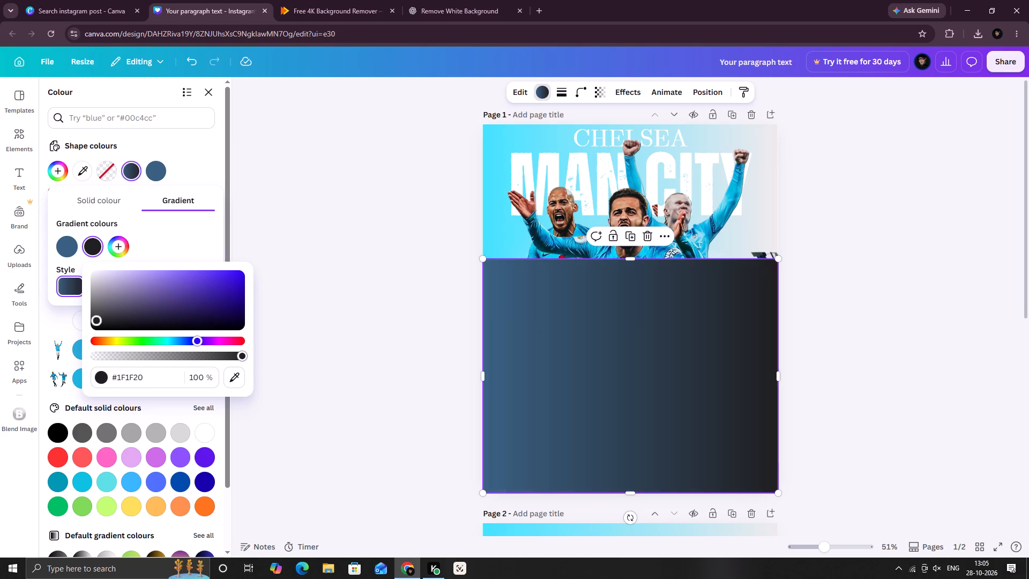
pyautogui.moveTo(94, 323); pyautogui.dragTo(81, 338)
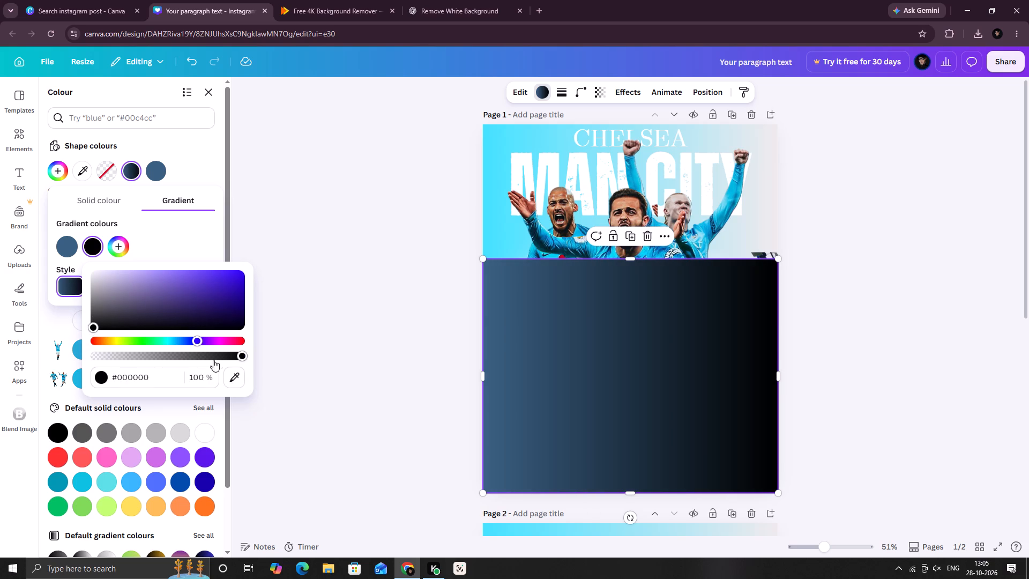
pyautogui.moveTo(205, 354); pyautogui.dragTo(54, 361)
pyautogui.click(65, 251)
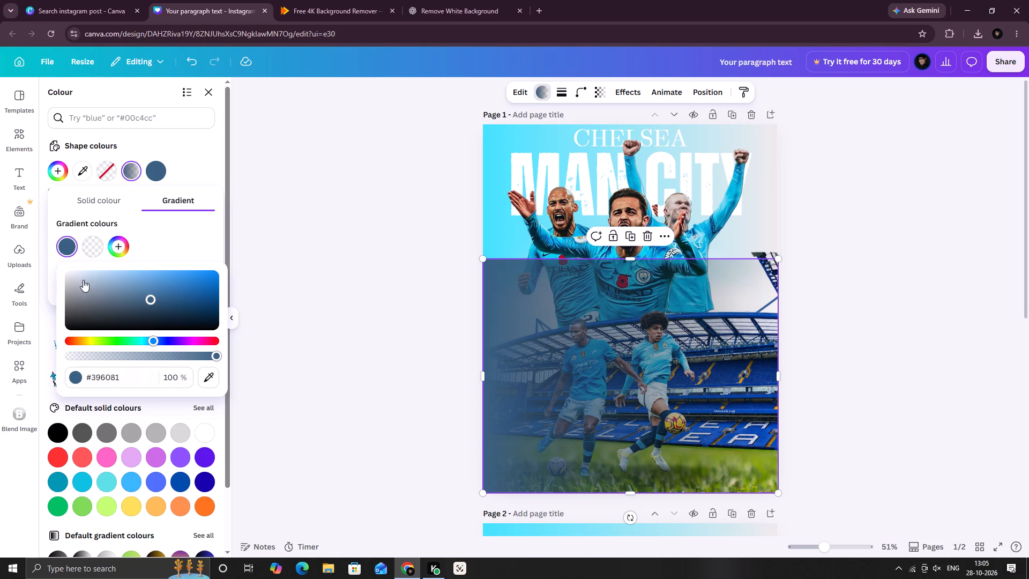
pyautogui.moveTo(146, 297); pyautogui.dragTo(87, 315)
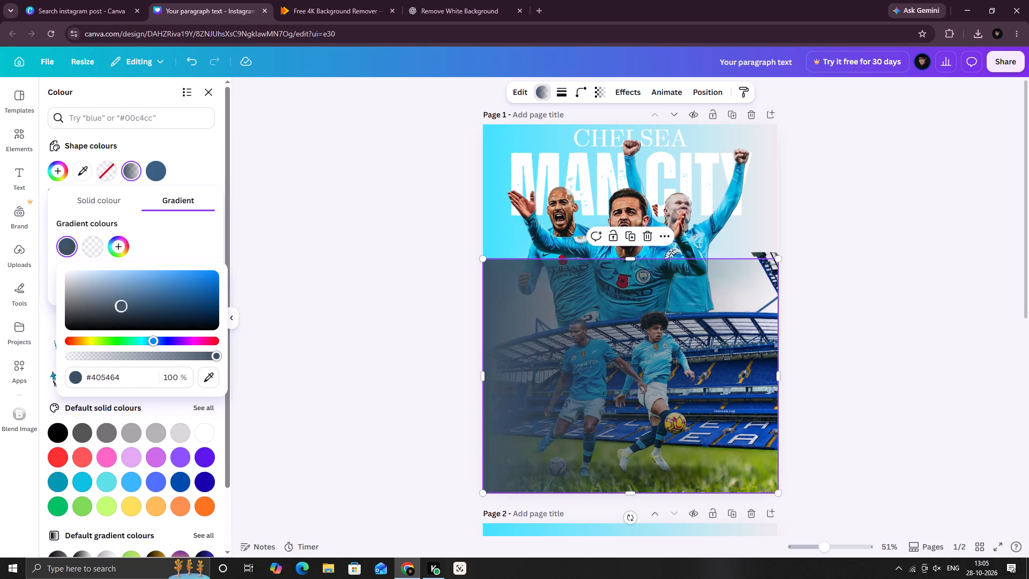
pyautogui.moveTo(87, 315); pyautogui.dragTo(30, 331)
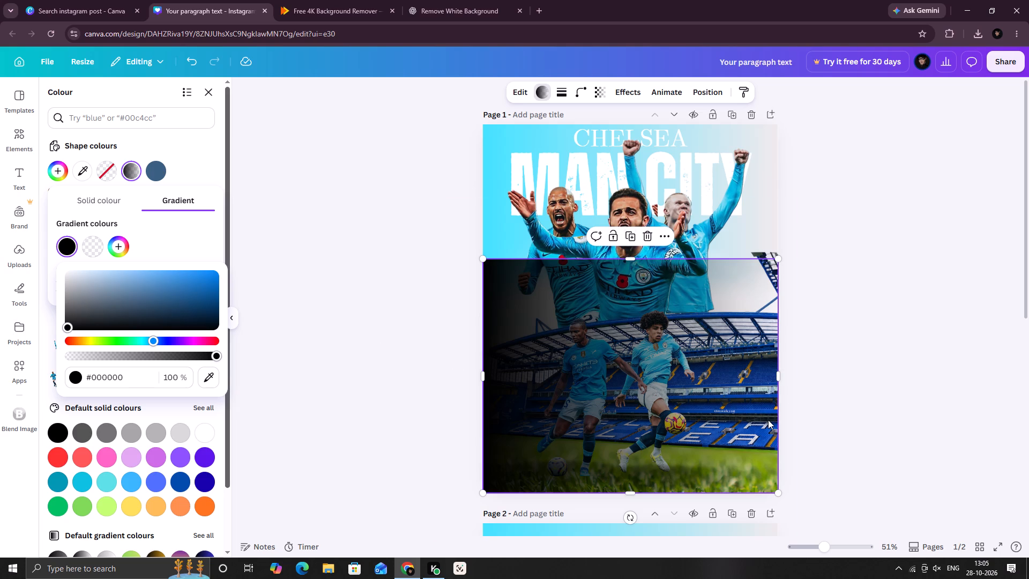
pyautogui.rightClick(654, 299)
pyautogui.click(645, 301)
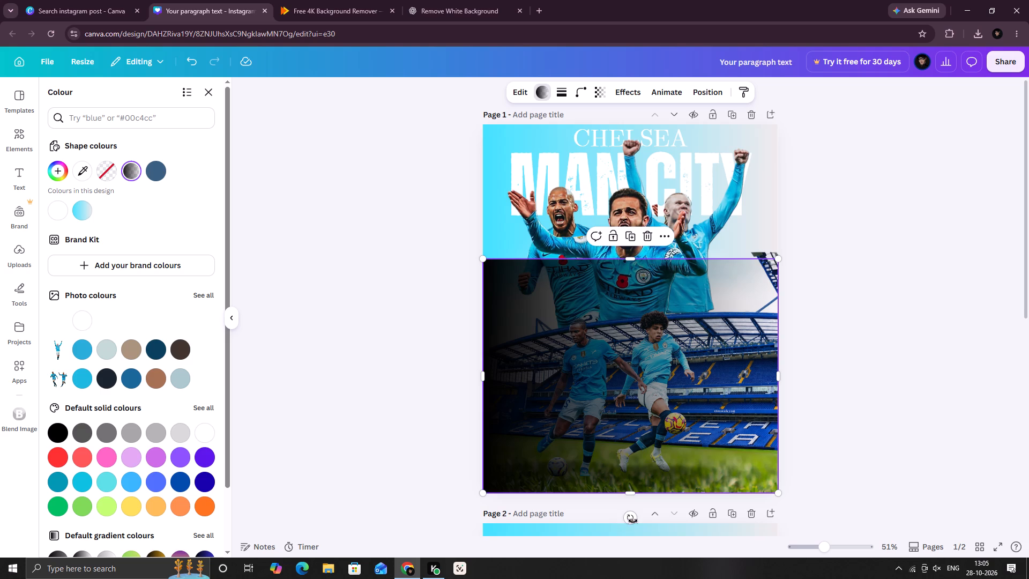
# Rotate the gradient rectangle to -90° so its black end lies at the bottom of the page.
pyautogui.moveTo(633, 522); pyautogui.dragTo(732, 365)
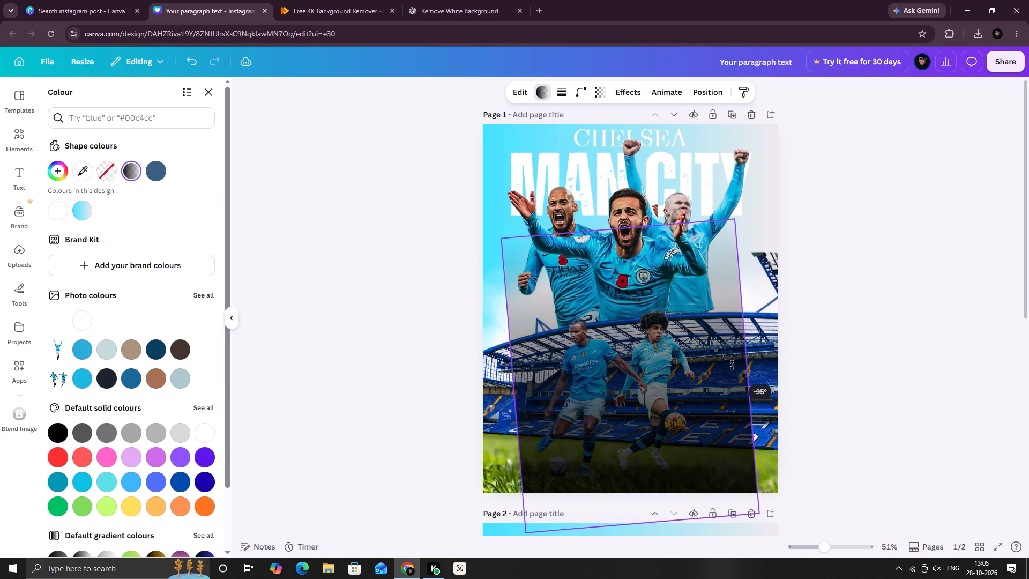
pyautogui.moveTo(732, 365); pyautogui.dragTo(745, 376)
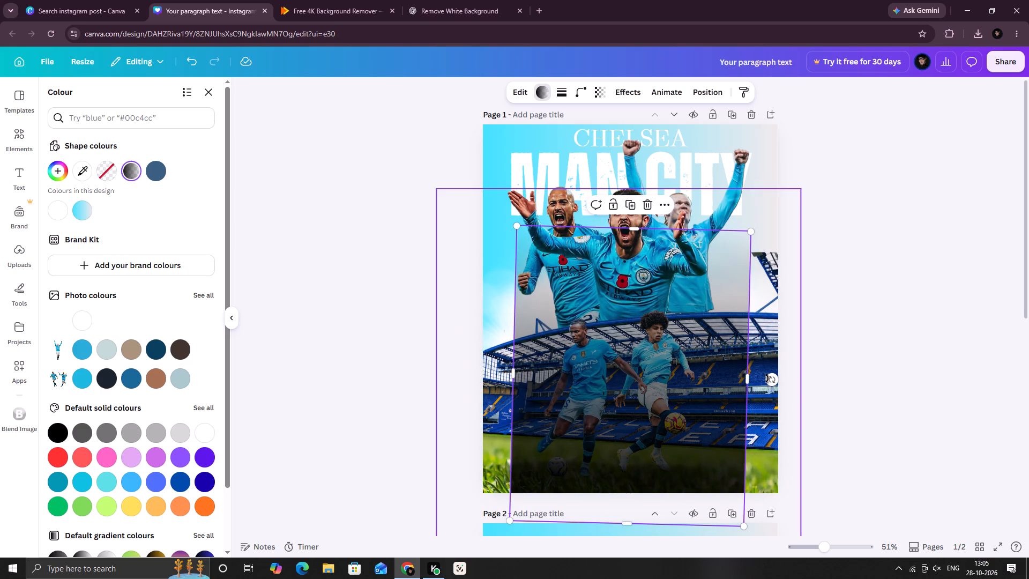
pyautogui.click(772, 379)
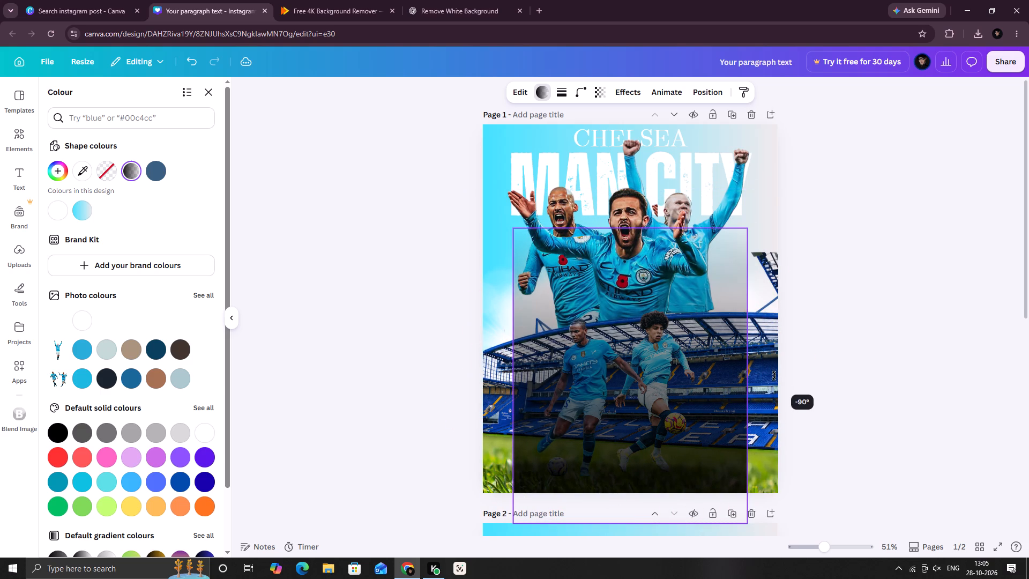
# Resize the gradient rectangle to span the page's full width, with its top edge lowered to the central player's chest.
pyautogui.moveTo(511, 378); pyautogui.dragTo(486, 378)
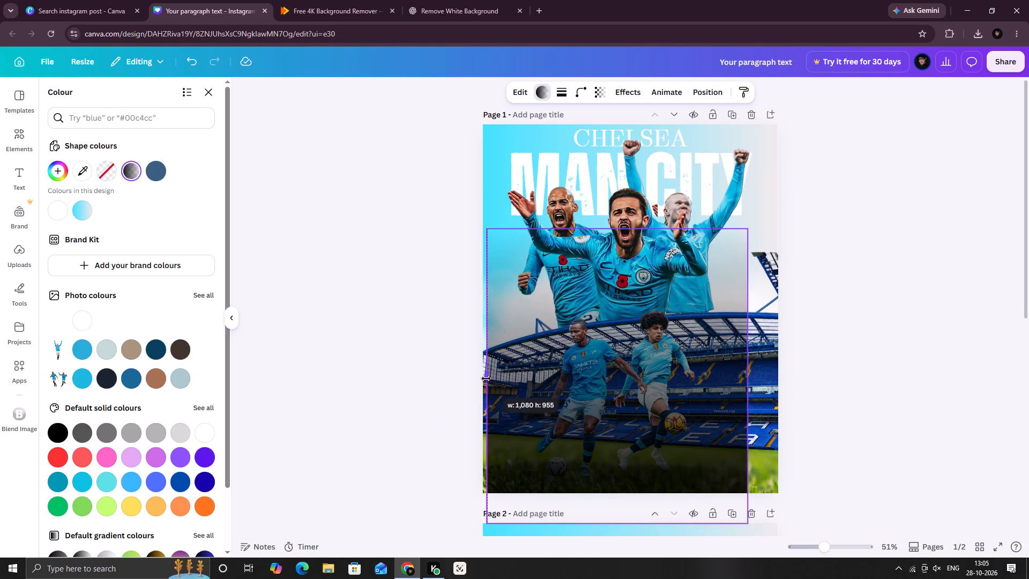
pyautogui.moveTo(486, 378); pyautogui.dragTo(480, 381)
pyautogui.moveTo(748, 375); pyautogui.dragTo(774, 376)
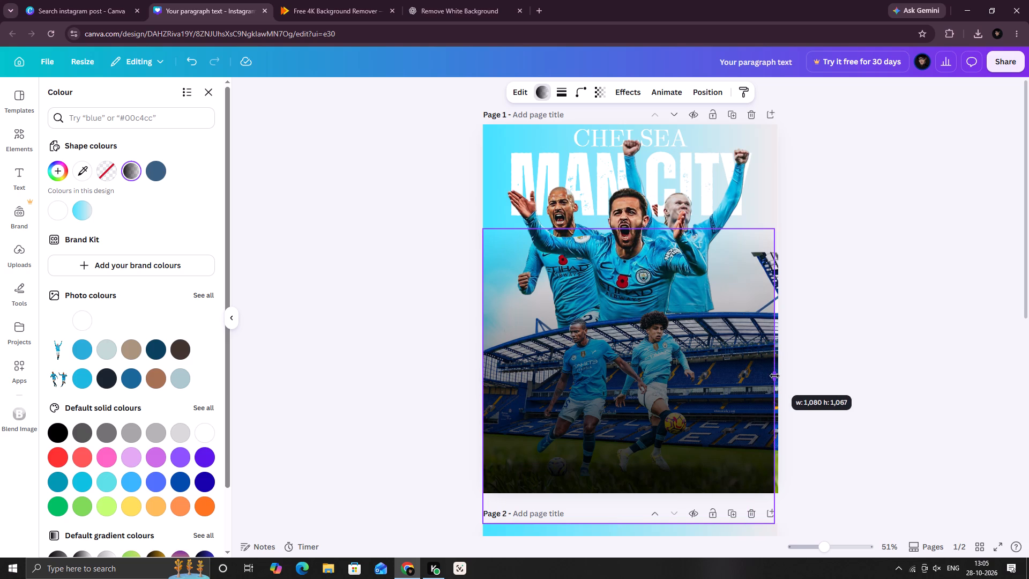
pyautogui.moveTo(774, 376); pyautogui.dragTo(777, 376)
pyautogui.click(878, 350)
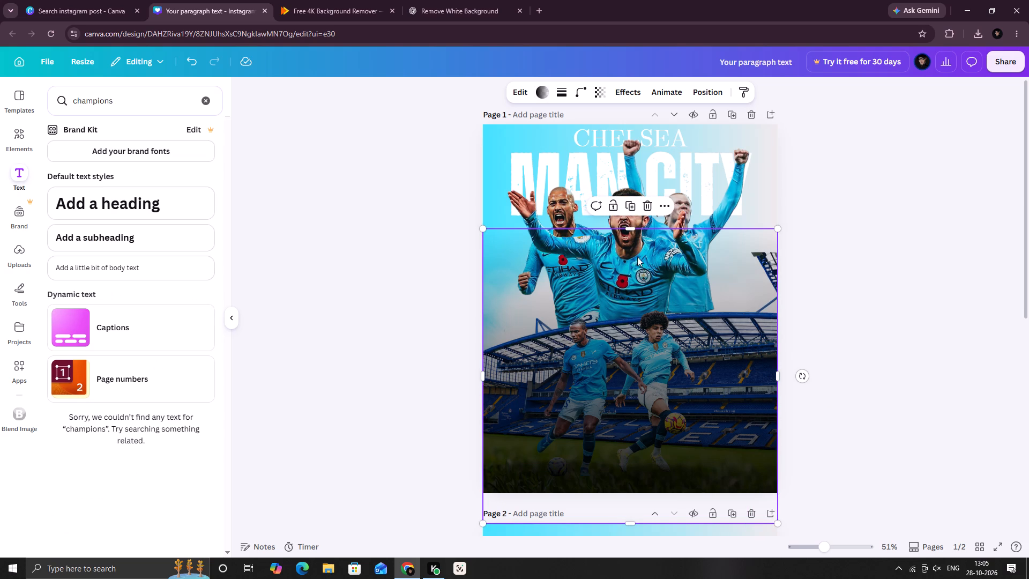
pyautogui.moveTo(631, 225); pyautogui.dragTo(629, 281)
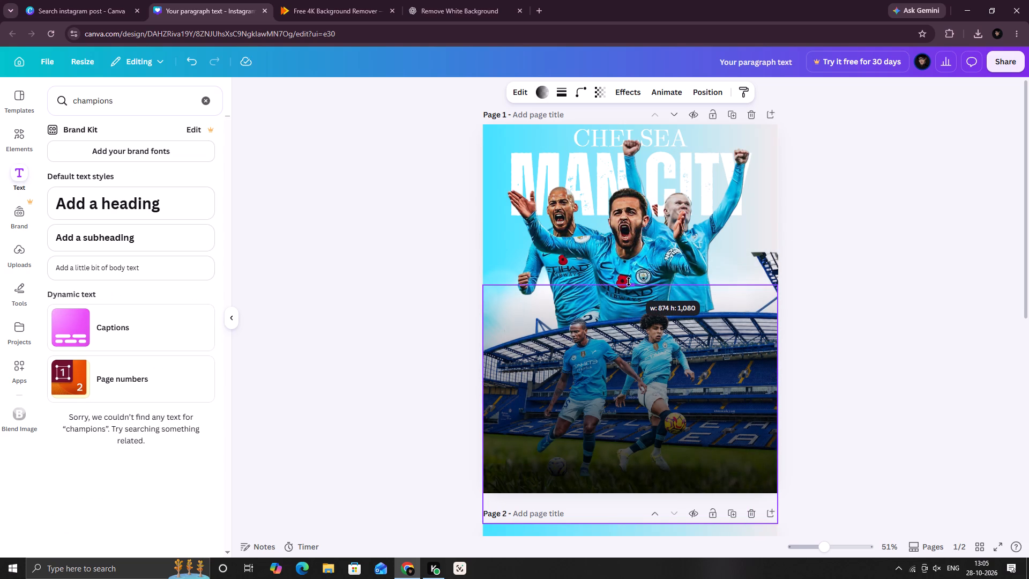
pyautogui.moveTo(629, 281); pyautogui.dragTo(628, 252)
pyautogui.click(936, 249)
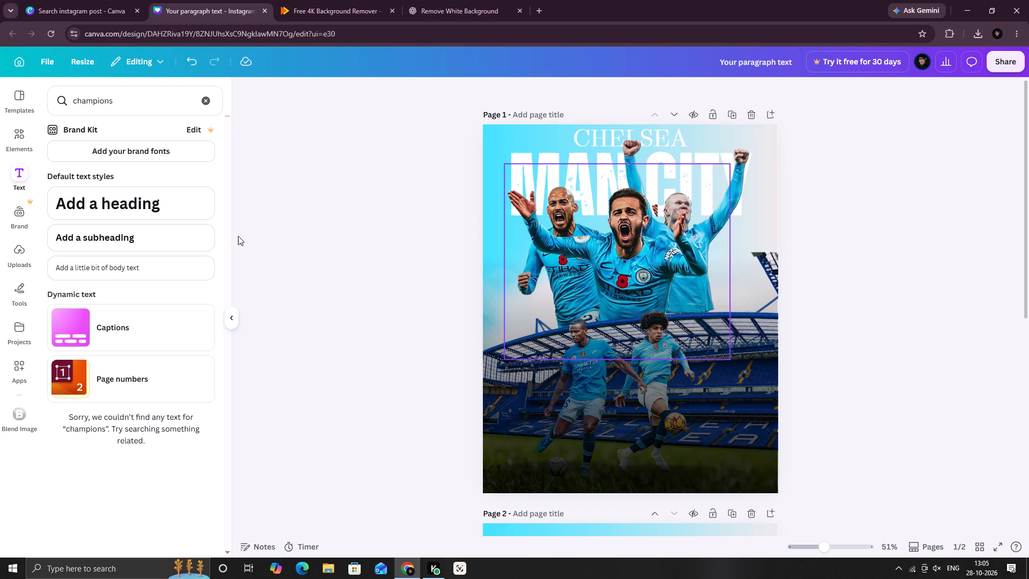
# Search the graphics elements for "premium league" and look through the results for a suitable league logo.
pyautogui.click(20, 326)
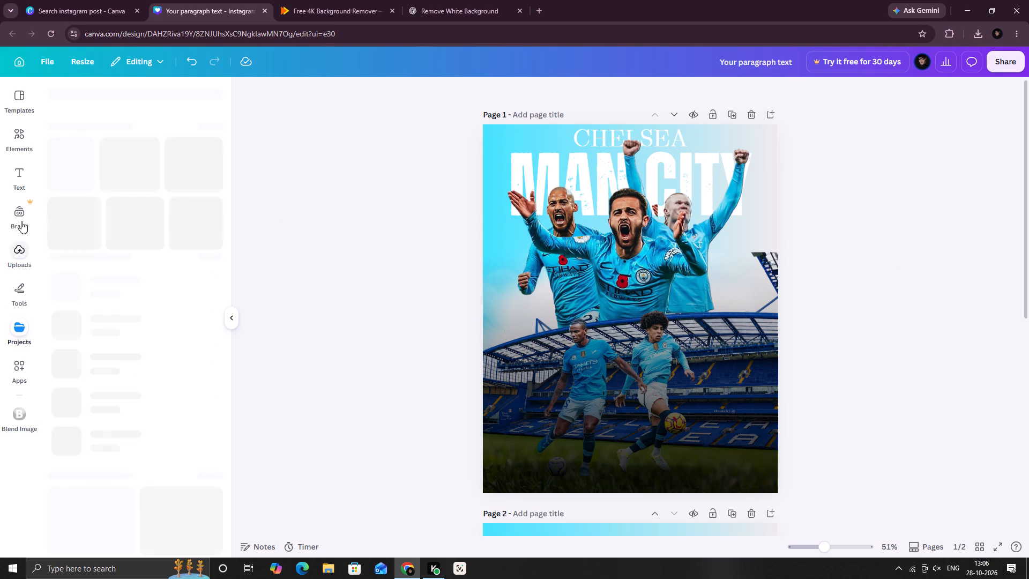
pyautogui.click(19, 179)
pyautogui.click(16, 147)
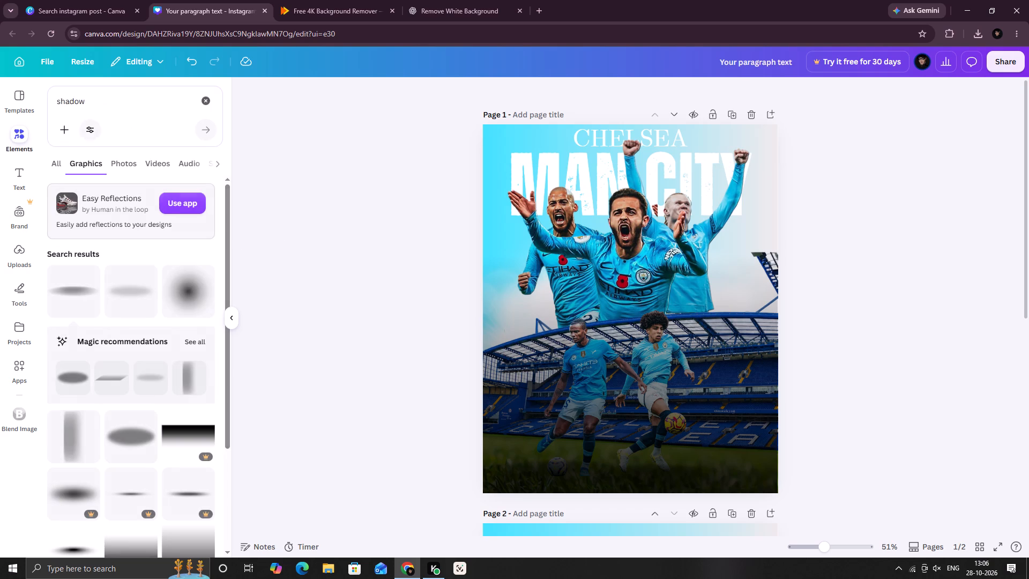
pyautogui.click(106, 109)
pyautogui.moveTo(109, 103); pyautogui.dragTo(16, 105)
pyautogui.write('pre')
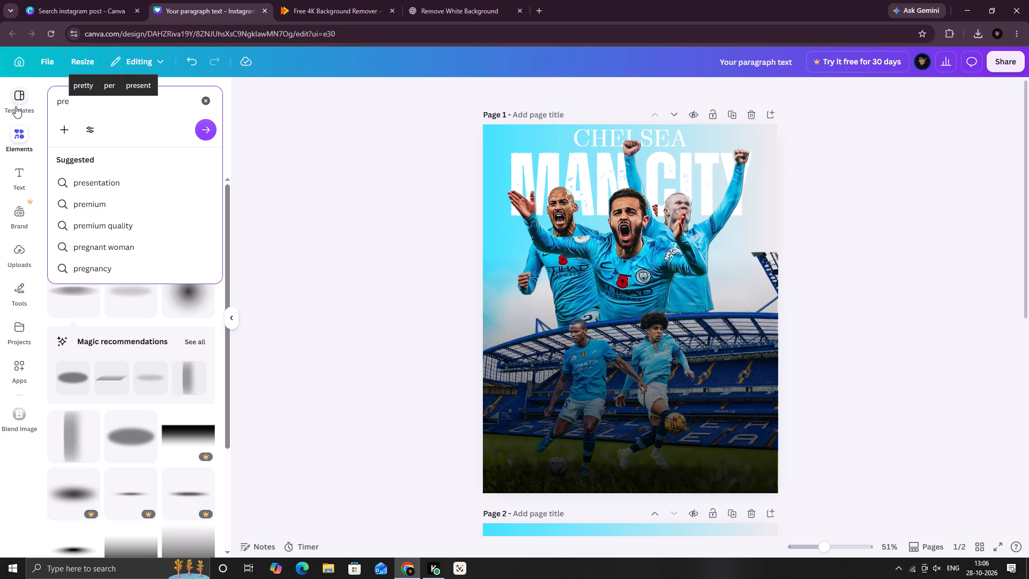
pyautogui.write('mium league')
pyautogui.press('space')
pyautogui.press('Return')
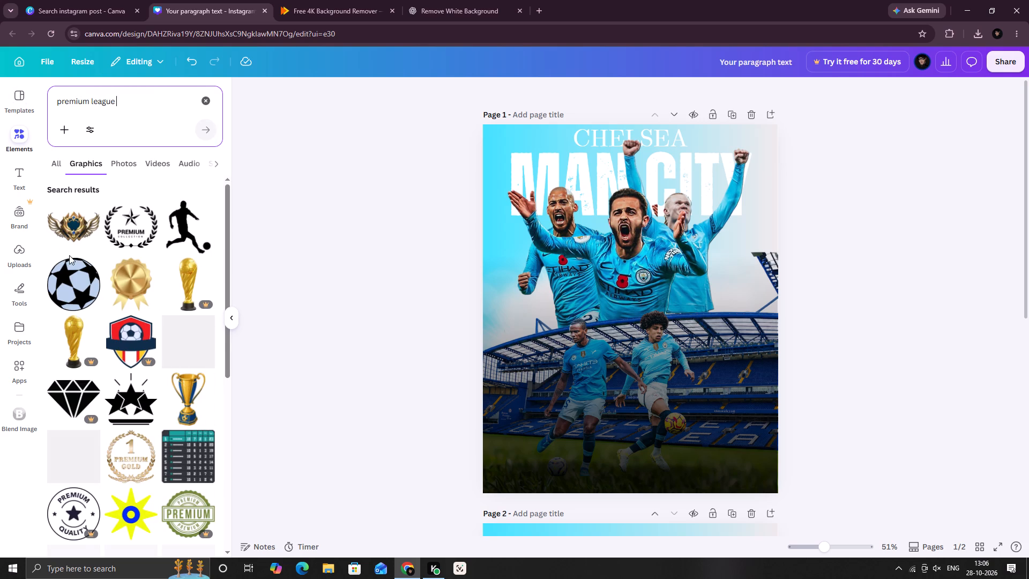
pyautogui.scroll(-10, 150, 335)
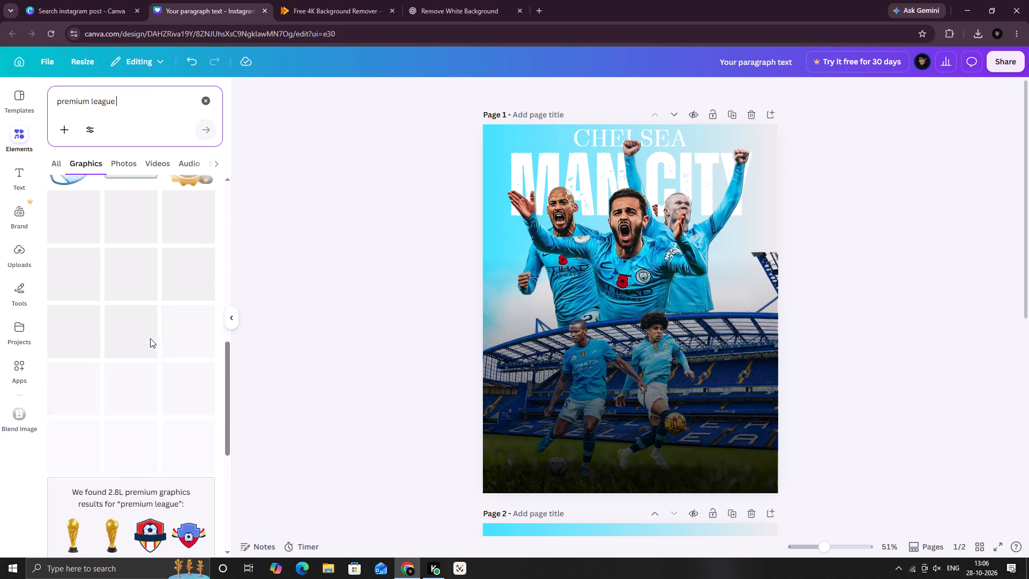
pyautogui.scroll(-3, 150, 338)
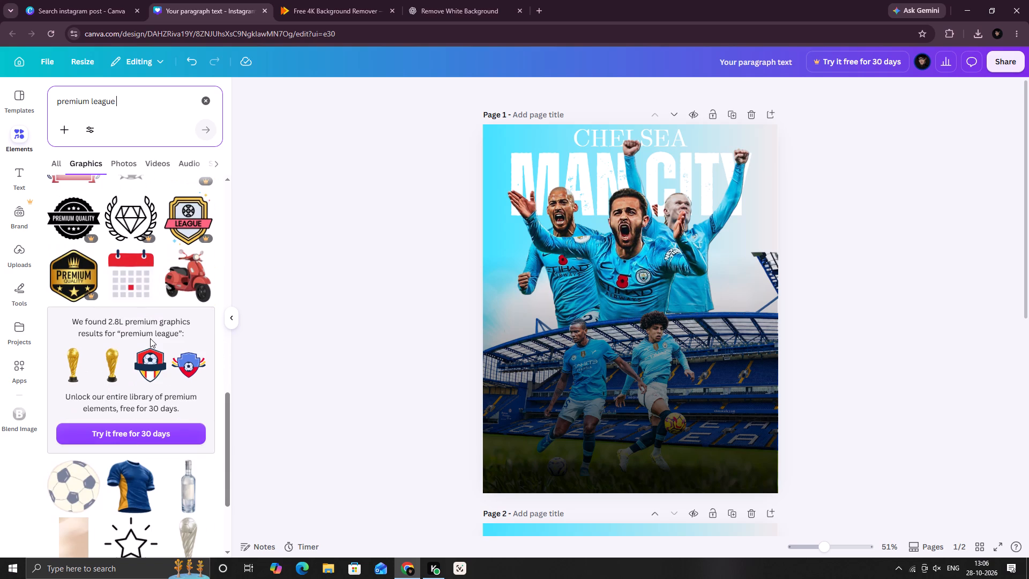
pyautogui.scroll(15, 150, 338)
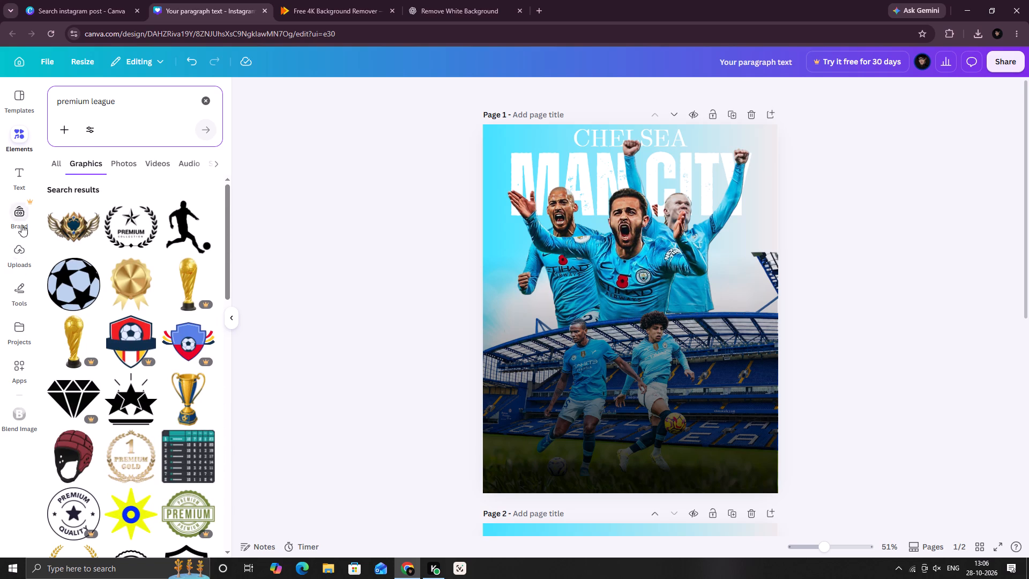
pyautogui.scroll(-2, 95, 225)
pyautogui.scroll(7, 95, 225)
# Search the graphics elements for "premier league" instead and look through the results for a league logo.
pyautogui.moveTo(137, 96); pyautogui.dragTo(40, 110)
pyautogui.click(225, 33)
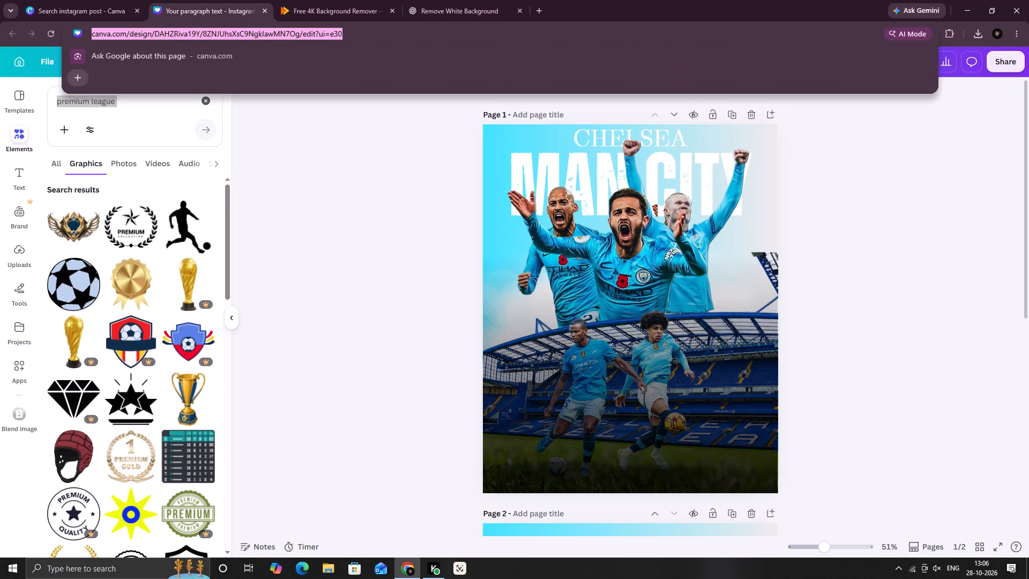
pyautogui.write('premi')
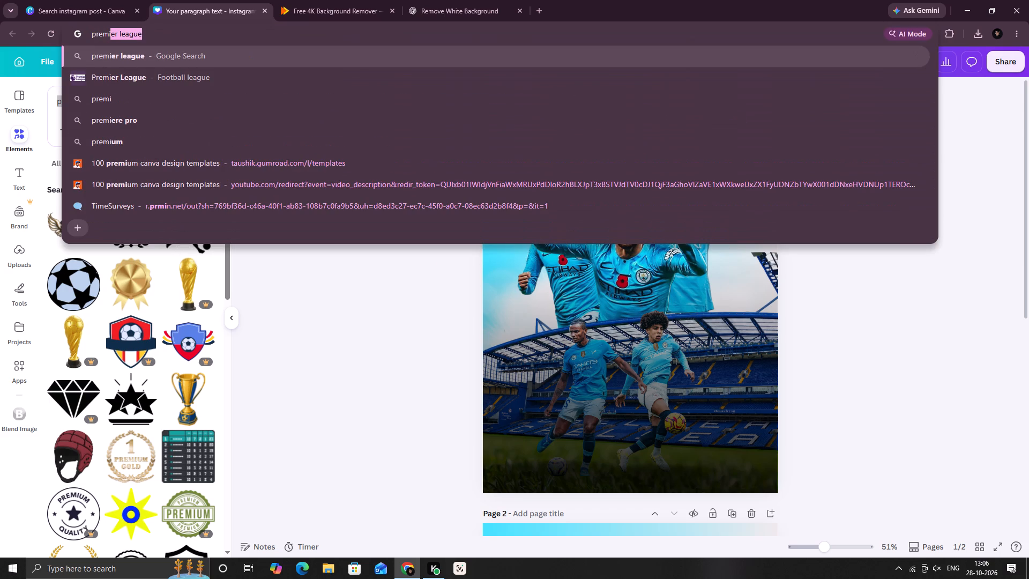
pyautogui.press('Down')
pyautogui.moveTo(169, 36); pyautogui.dragTo(57, 39)
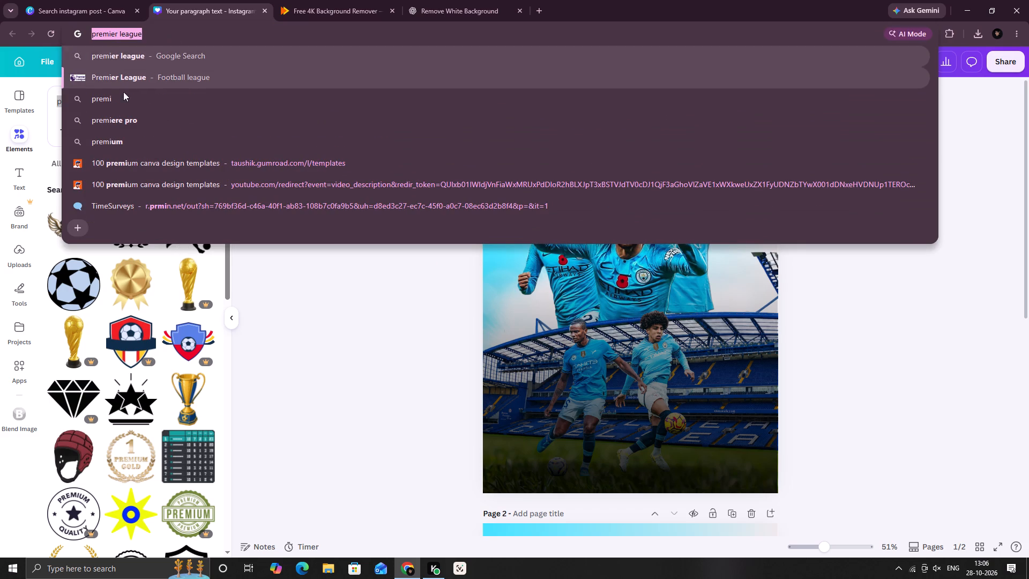
pyautogui.hotkey('ctrl', 'c')
pyautogui.keyDown('ctrl'); pyautogui.click(386, 328); pyautogui.keyUp('ctrl')
pyautogui.moveTo(130, 107); pyautogui.dragTo(0, 107)
pyautogui.hotkey('ctrl', 'v')
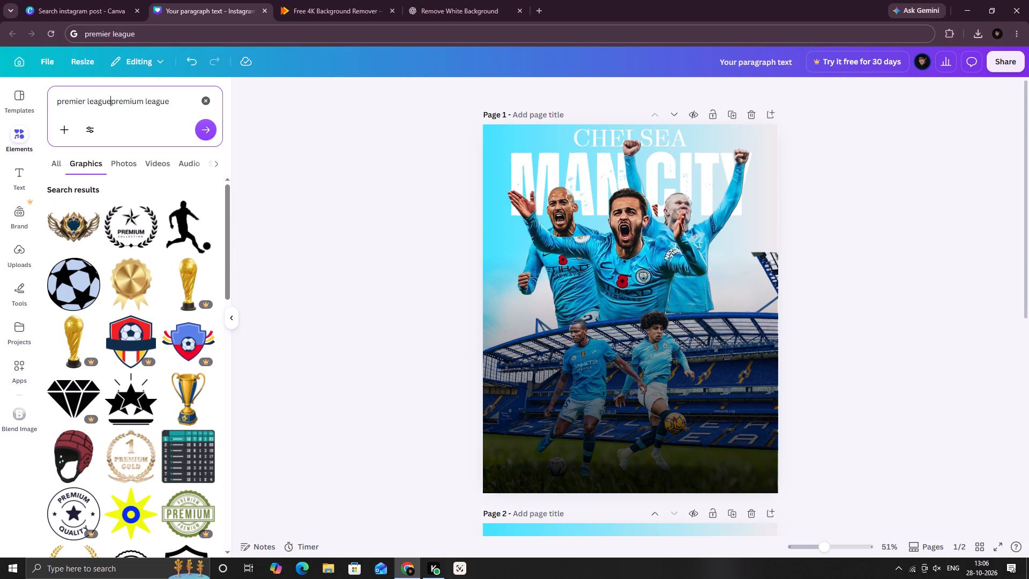
pyautogui.moveTo(176, 99); pyautogui.dragTo(0, 104)
pyautogui.hotkey('ctrl', 'v')
pyautogui.press('Return')
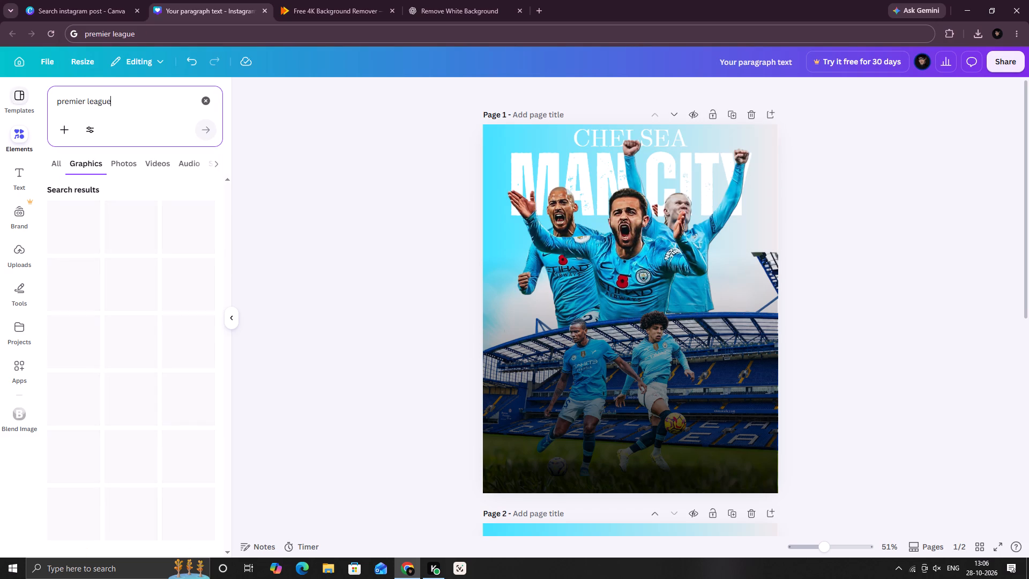
pyautogui.scroll(-1, 98, 277)
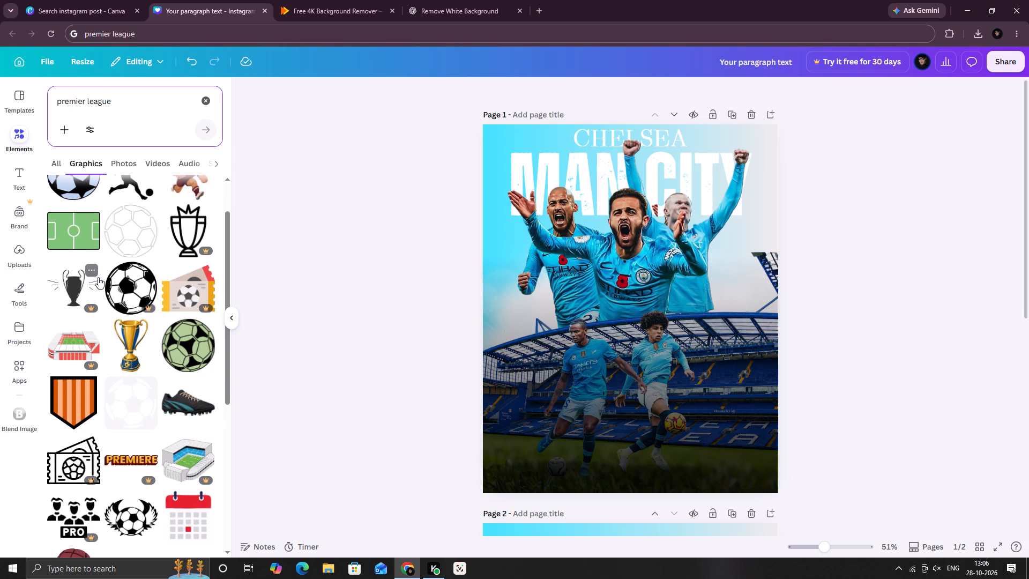
pyautogui.scroll(-3, 130, 342)
pyautogui.scroll(1, 129, 344)
pyautogui.scroll(-7, 129, 344)
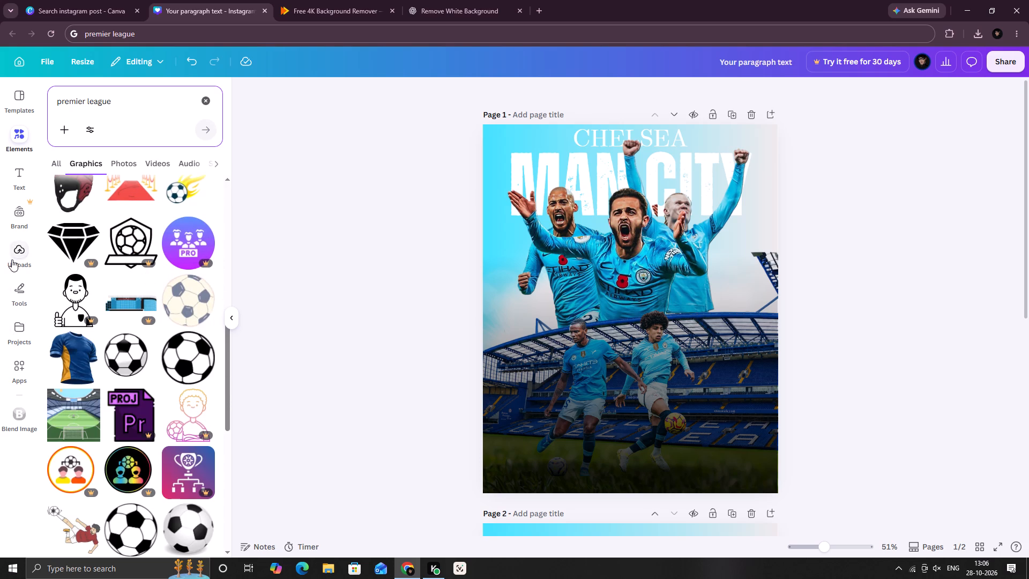
pyautogui.click(11, 295)
pyautogui.click(17, 323)
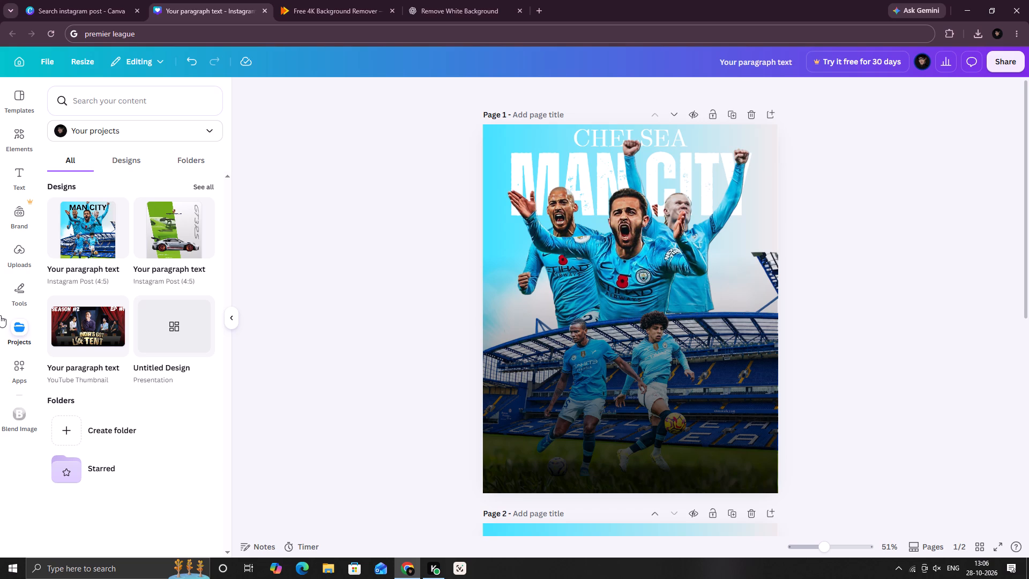
# Search the web for "premier league logo" in a new browser tab.
pyautogui.click(475, 3)
pyautogui.click(535, 5)
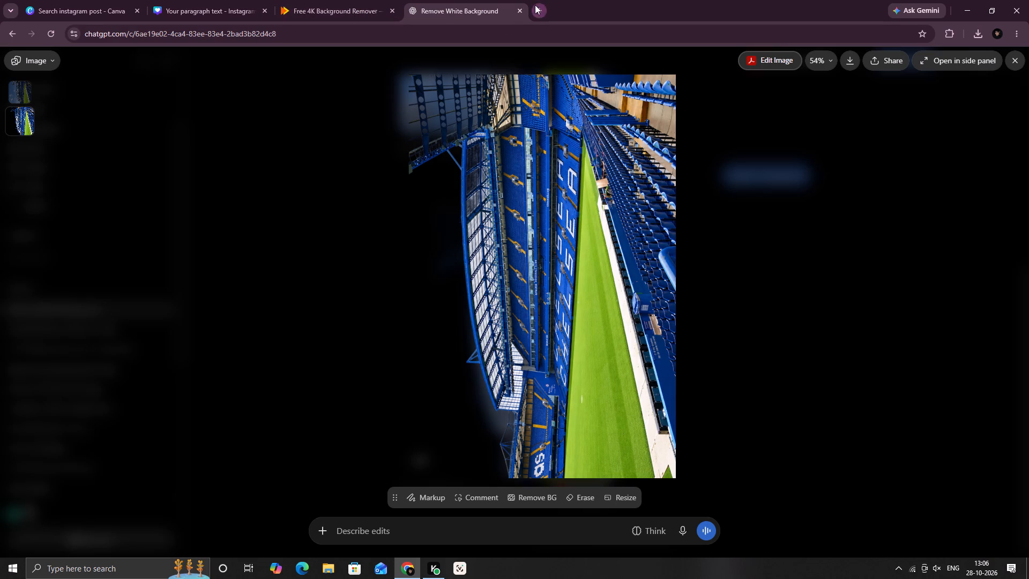
pyautogui.hotkey('ctrl', 'v')
pyautogui.press('space')
pyautogui.write('logo')
pyautogui.press('Return')
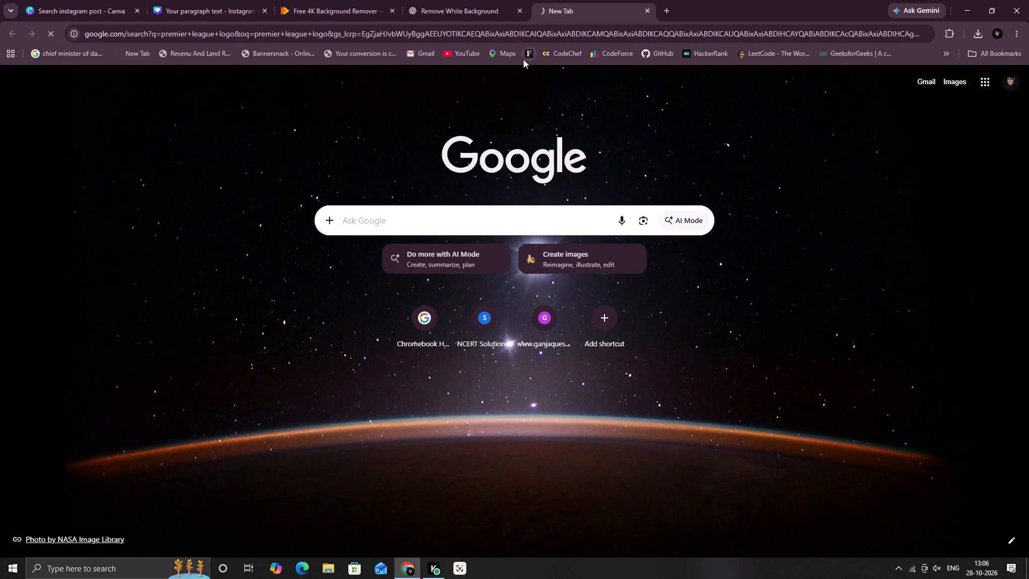
# Open the first Premier League logo image result, with purple lion and wordmark, and save the image to the computer.
pyautogui.click(299, 196)
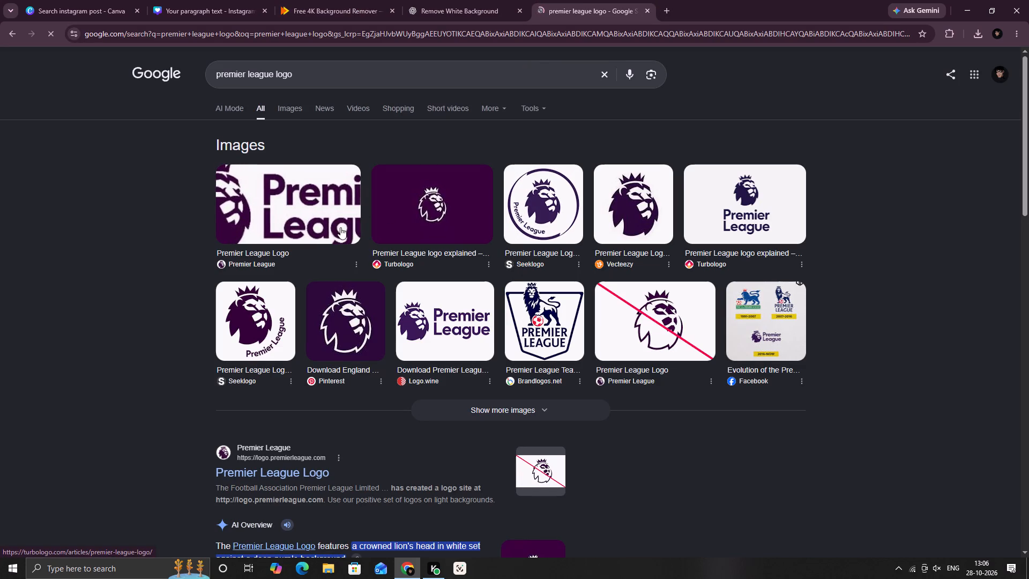
pyautogui.click(308, 214)
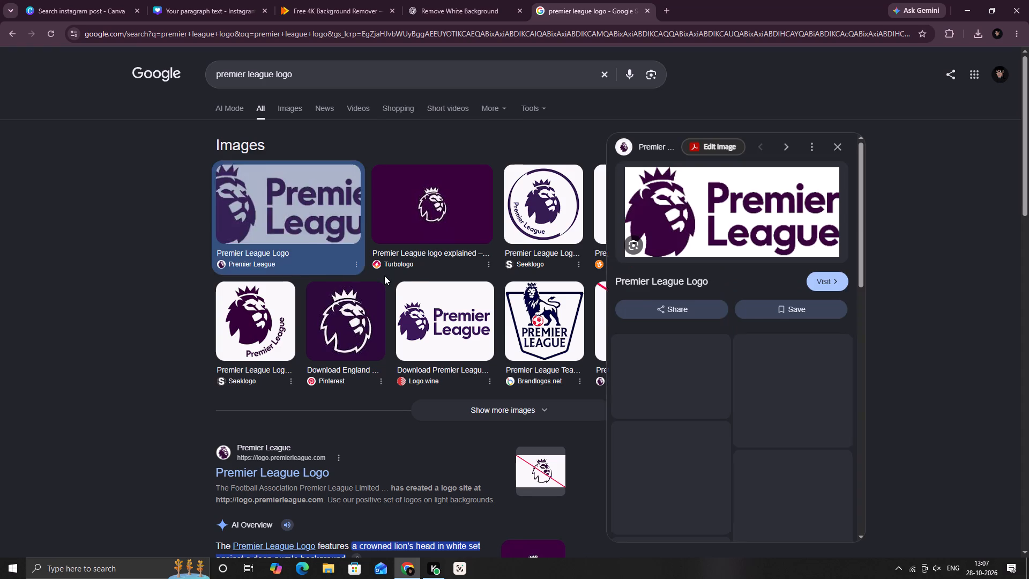
pyautogui.click(716, 195)
pyautogui.rightClick(716, 195)
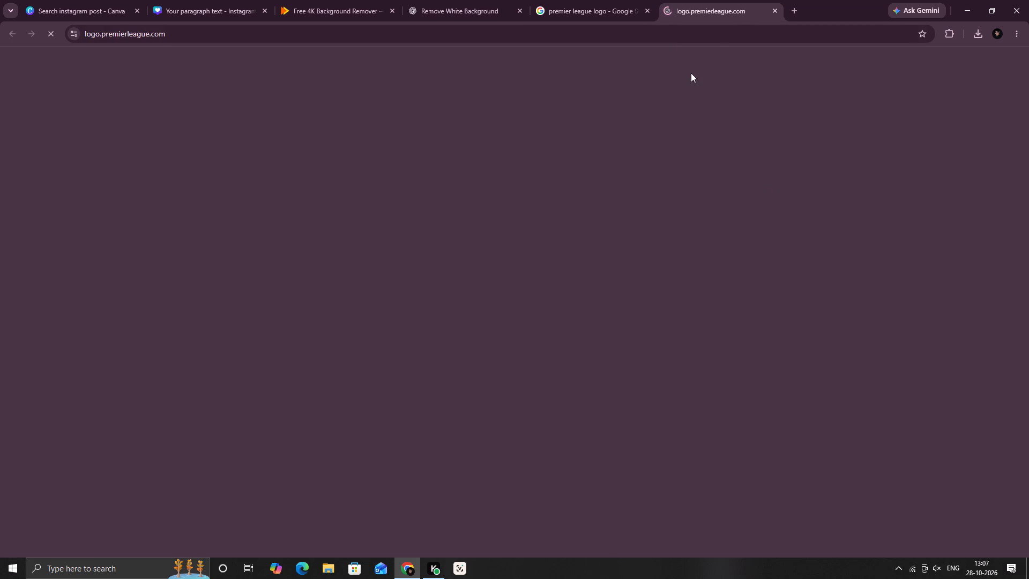
pyautogui.click(610, 12)
pyautogui.rightClick(722, 194)
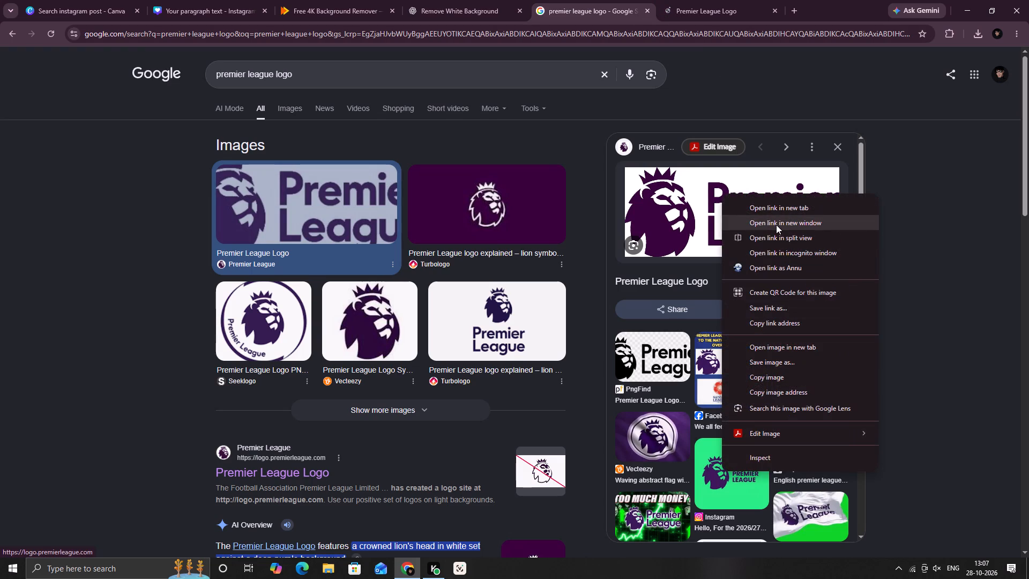
pyautogui.click(778, 366)
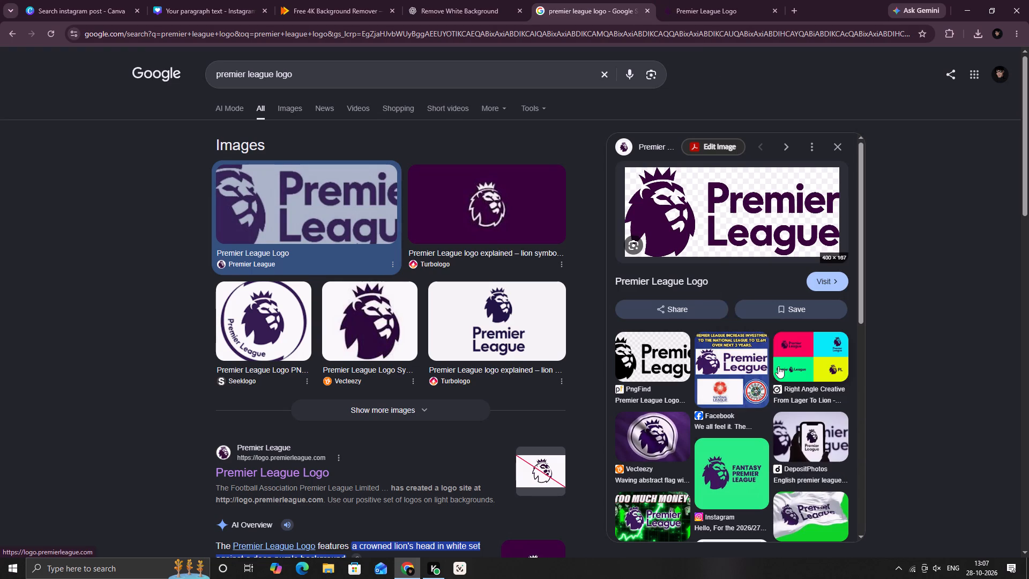
pyautogui.click(414, 270)
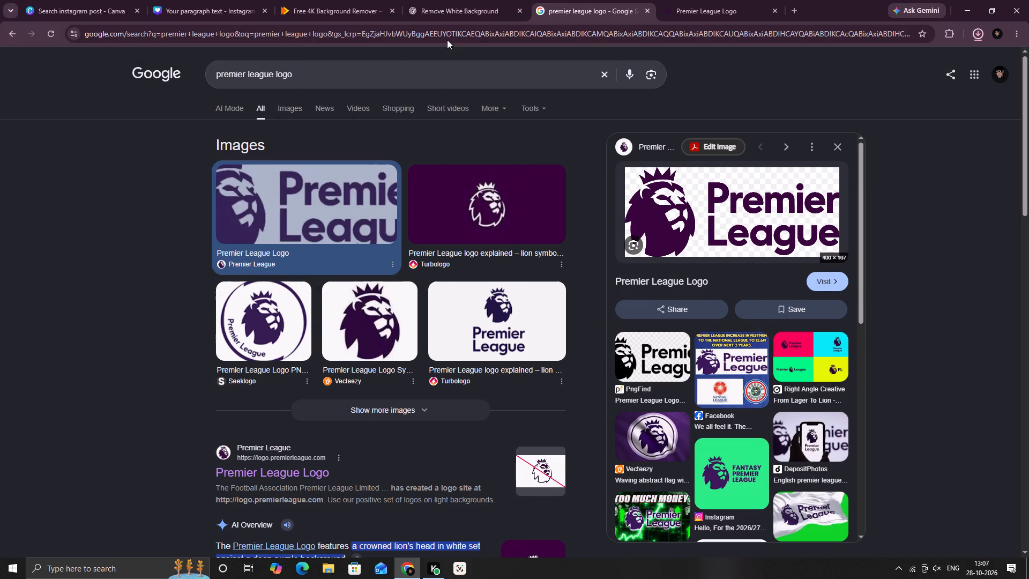
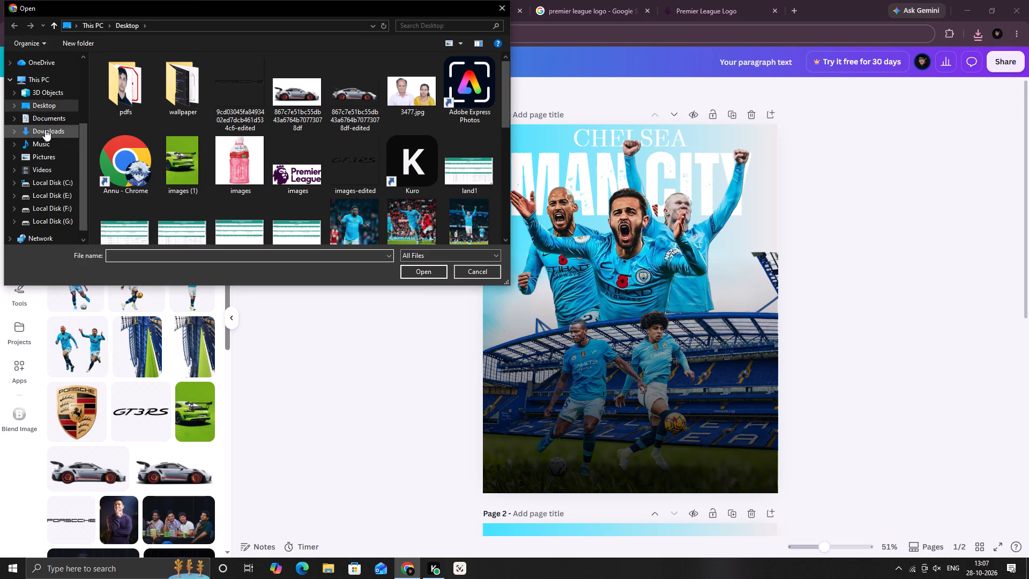
# Upload the saved Premier League logo image from the Downloads folder and add it to page 1.
pyautogui.click(45, 129)
pyautogui.doubleClick(117, 94)
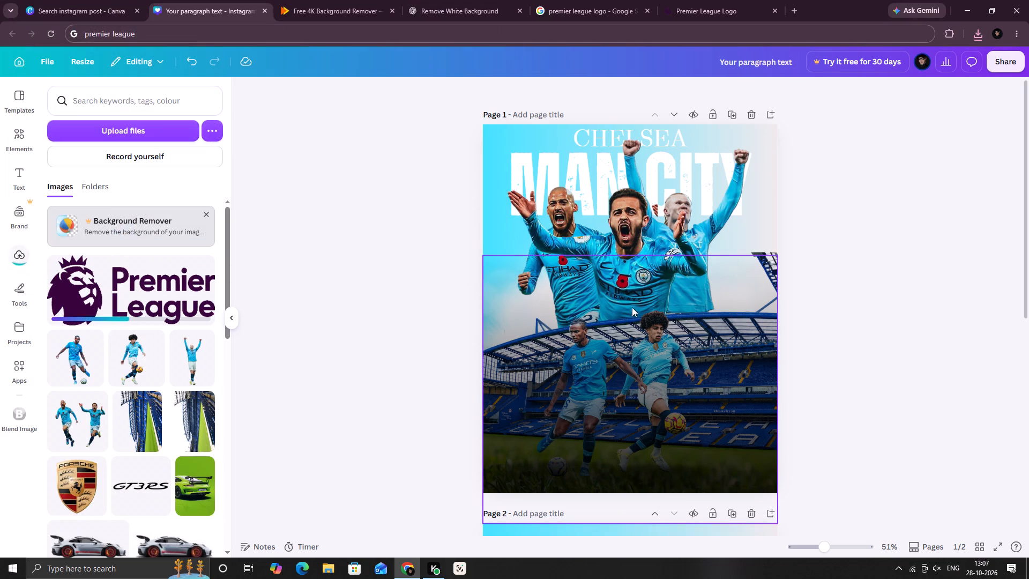
pyautogui.click(149, 291)
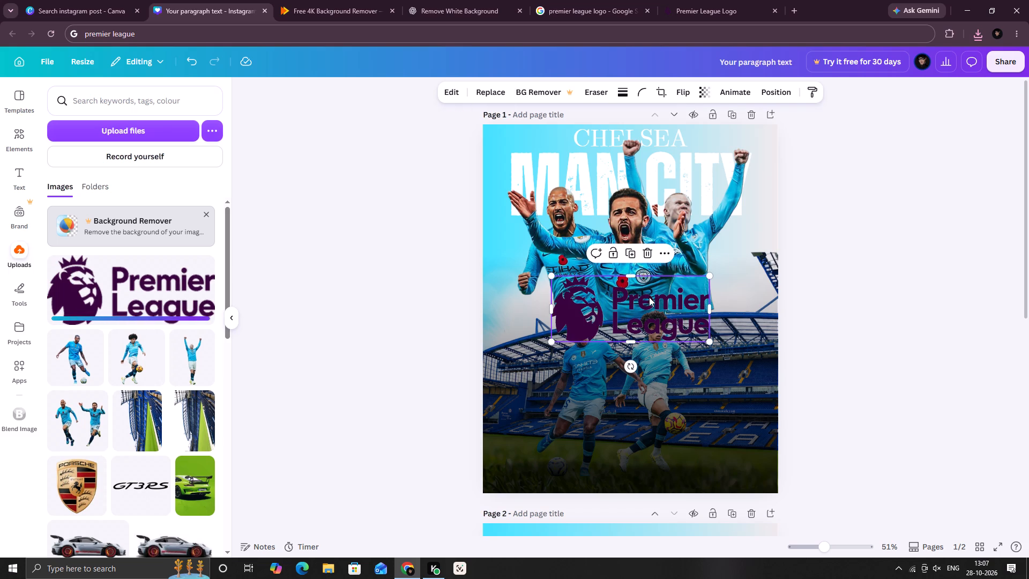
# Shrink the Premier League logo to a small size and position it near the bottom centre of the page 1 poster.
pyautogui.moveTo(649, 297); pyautogui.dragTo(637, 456)
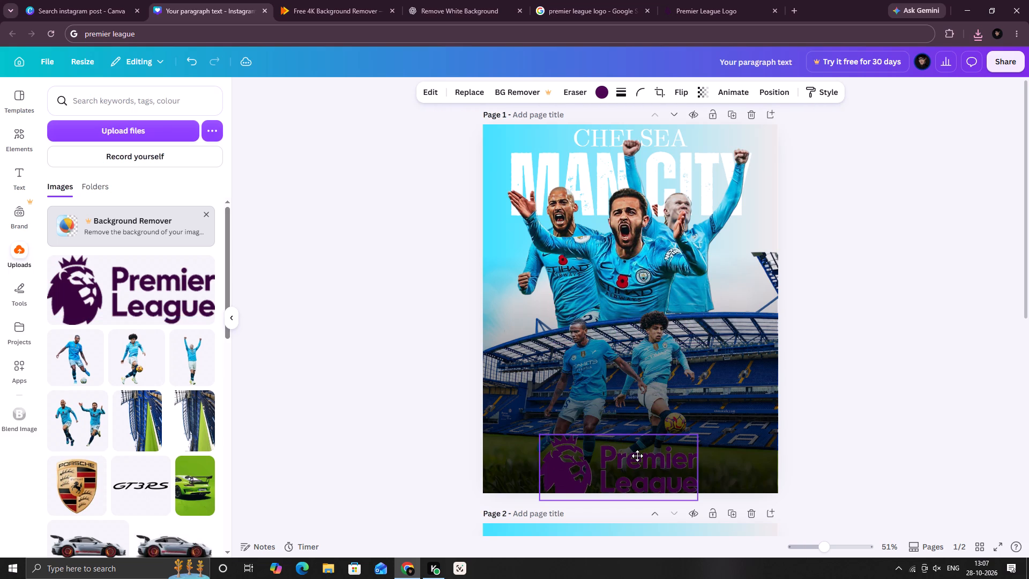
pyautogui.moveTo(637, 456); pyautogui.dragTo(686, 443)
pyautogui.moveTo(585, 421); pyautogui.dragTo(640, 436)
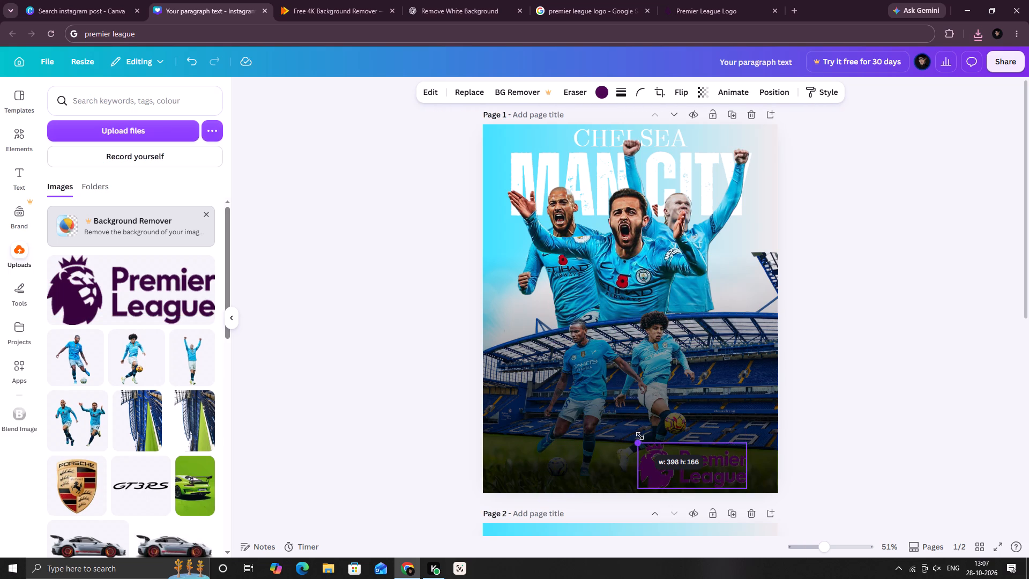
pyautogui.moveTo(640, 436); pyautogui.dragTo(678, 456)
pyautogui.moveTo(712, 469); pyautogui.dragTo(630, 465)
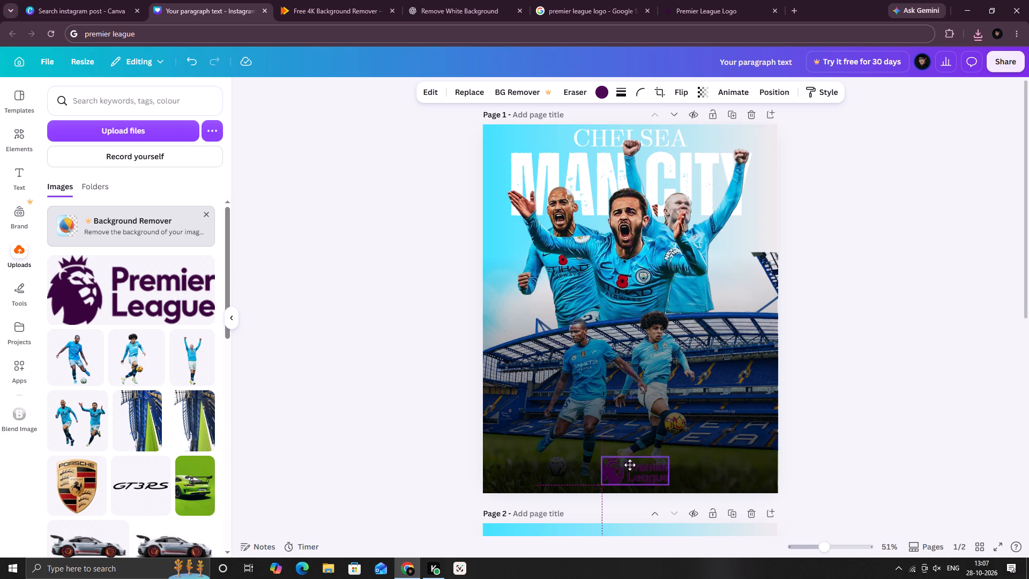
# Place the Premier League logo at the bottom centre of the first page's design and enlarge it slightly.
pyautogui.moveTo(630, 465); pyautogui.dragTo(629, 465)
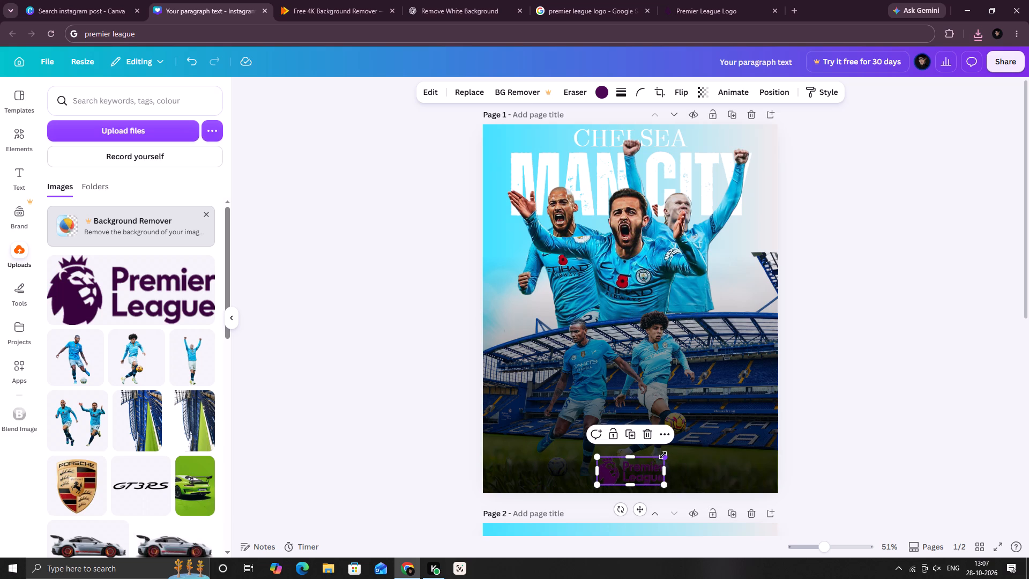
pyautogui.moveTo(663, 455); pyautogui.dragTo(666, 450)
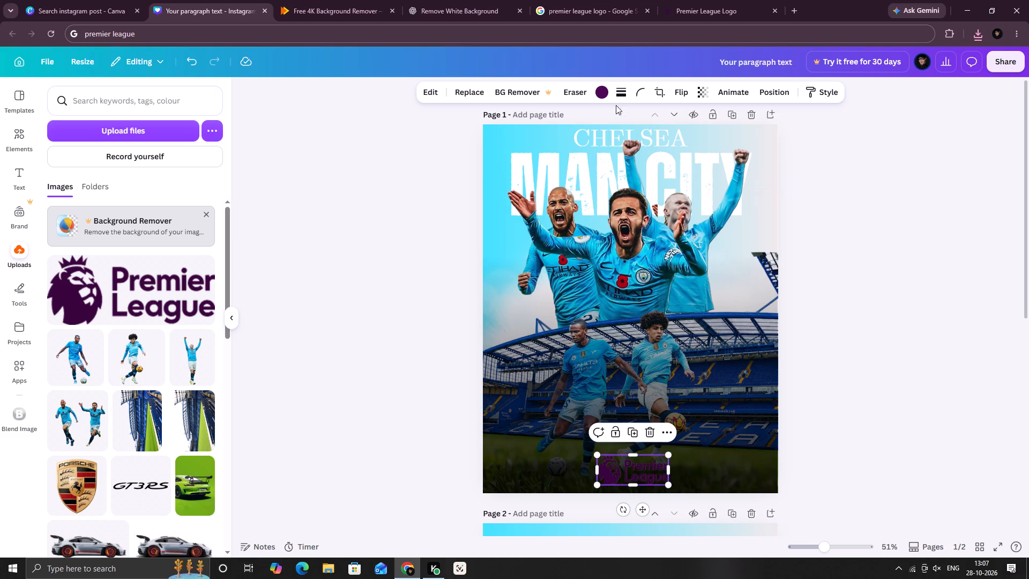
# Recolour the Premier League logo to white, #FFFFFF.
pyautogui.click(598, 91)
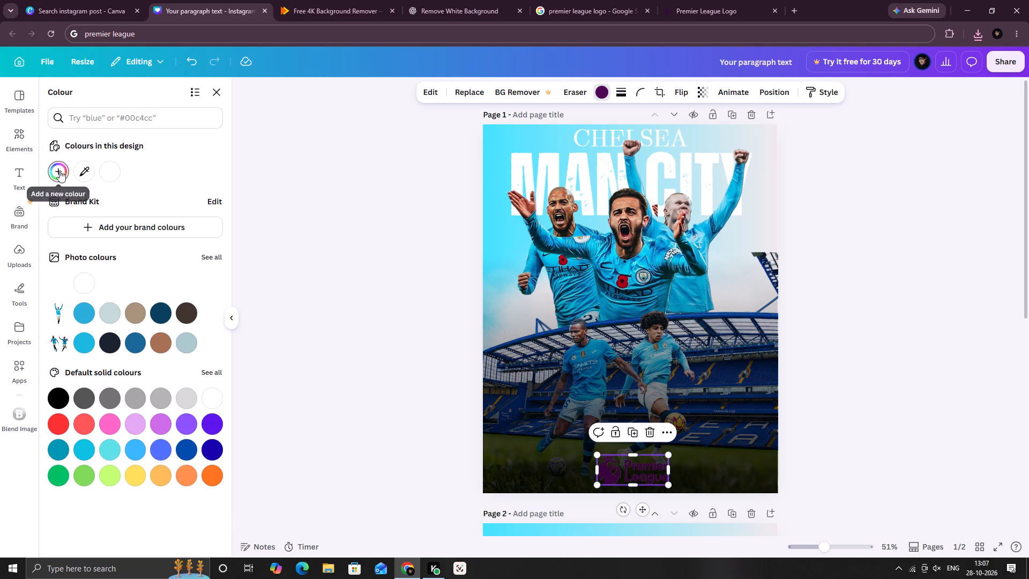
pyautogui.click(59, 170)
pyautogui.click(56, 198)
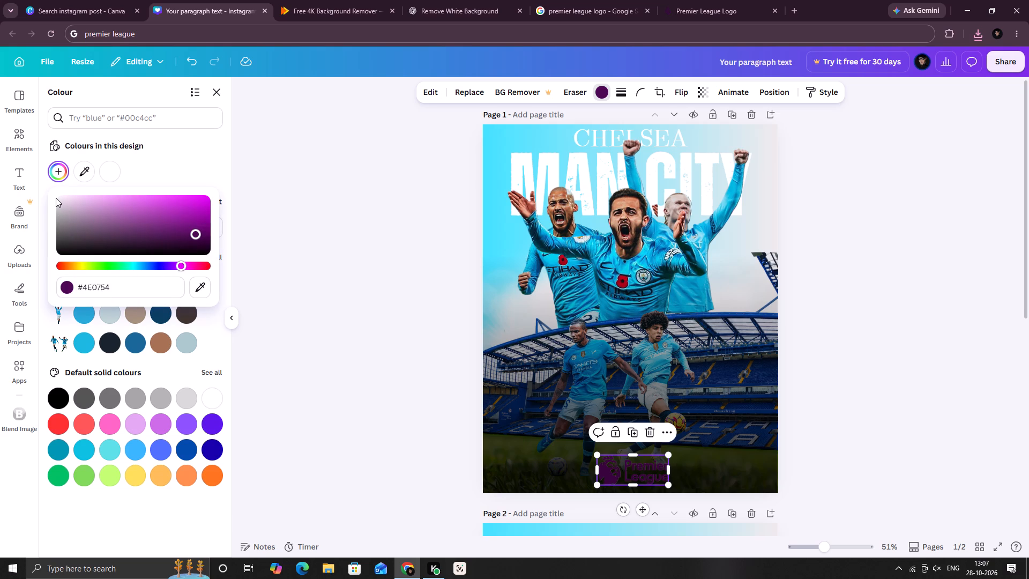
pyautogui.click(56, 198)
pyautogui.click(62, 201)
pyautogui.click(58, 198)
pyautogui.click(58, 199)
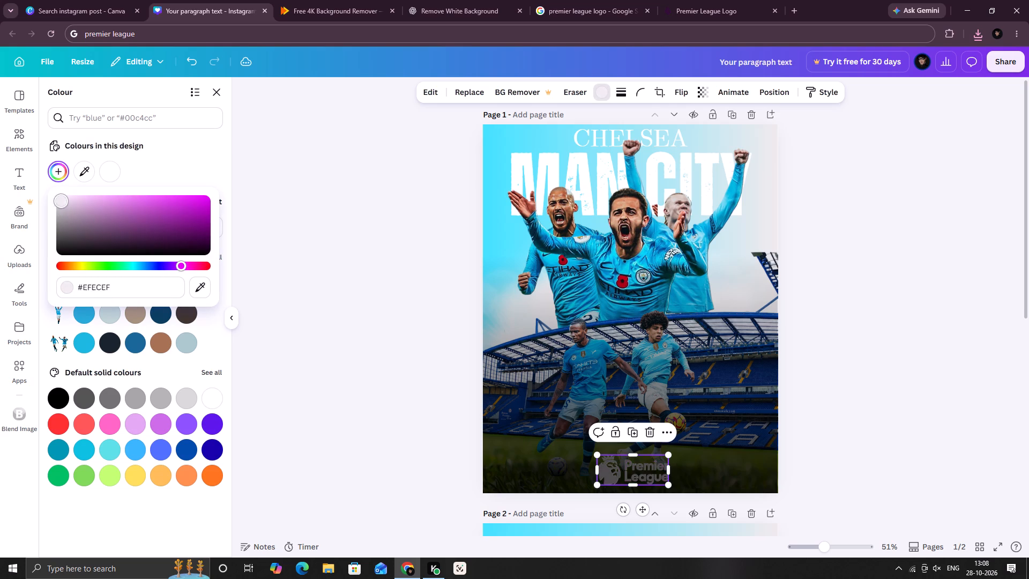
pyautogui.click(55, 197)
pyautogui.moveTo(59, 201); pyautogui.dragTo(55, 192)
pyautogui.moveTo(55, 192); pyautogui.dragTo(54, 190)
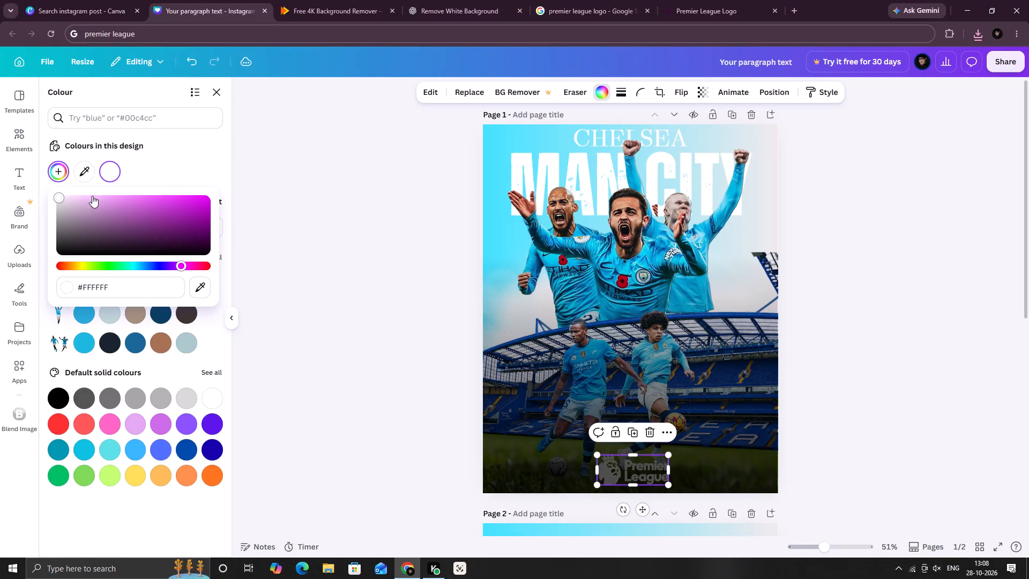
pyautogui.click(107, 168)
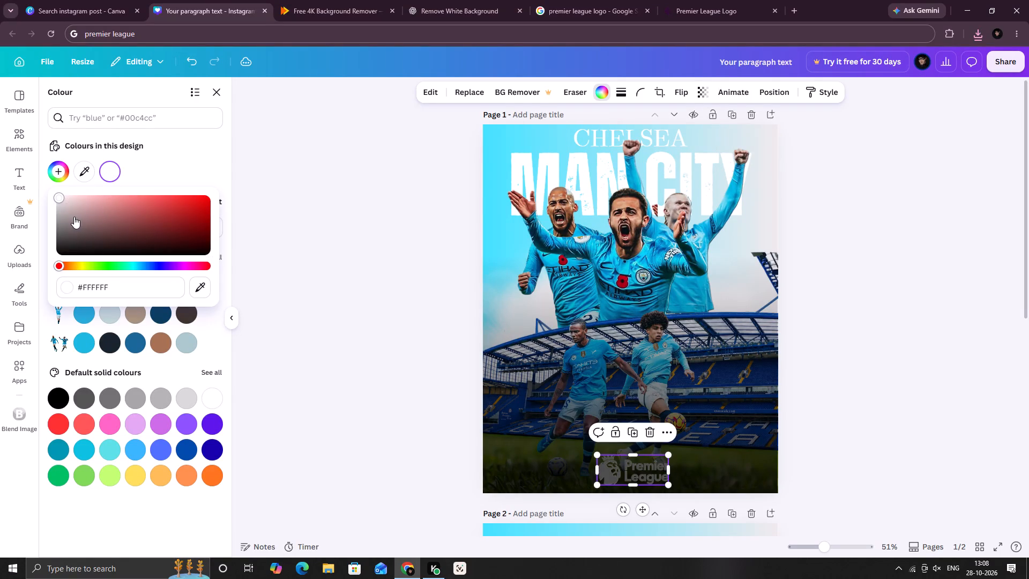
pyautogui.click(355, 344)
pyautogui.click(864, 433)
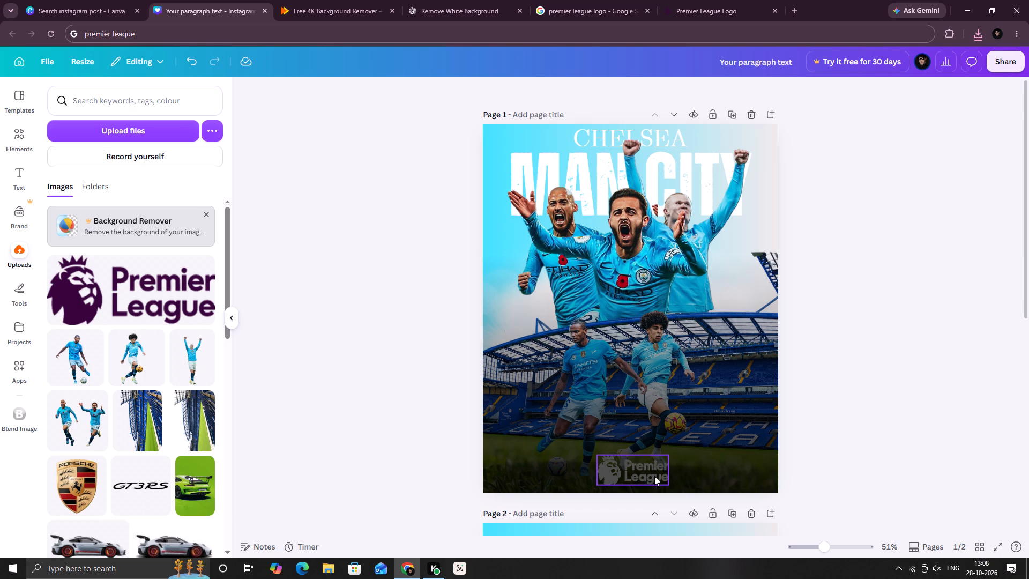
# Move the white Premier League logo into the bottom-right corner of the post, just inside the page edges.
pyautogui.moveTo(646, 474); pyautogui.dragTo(744, 474)
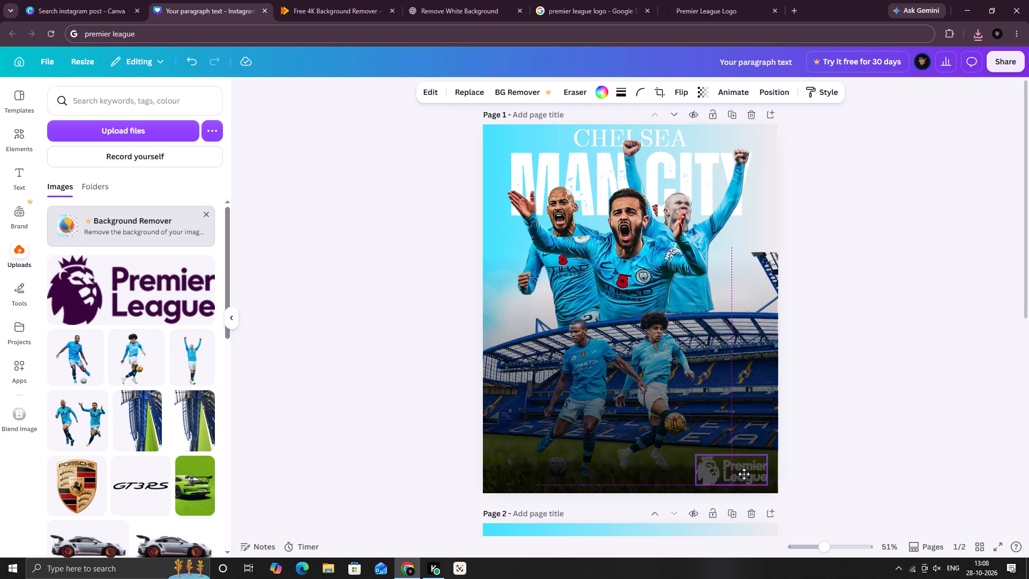
pyautogui.moveTo(744, 474); pyautogui.dragTo(748, 473)
pyautogui.click(884, 426)
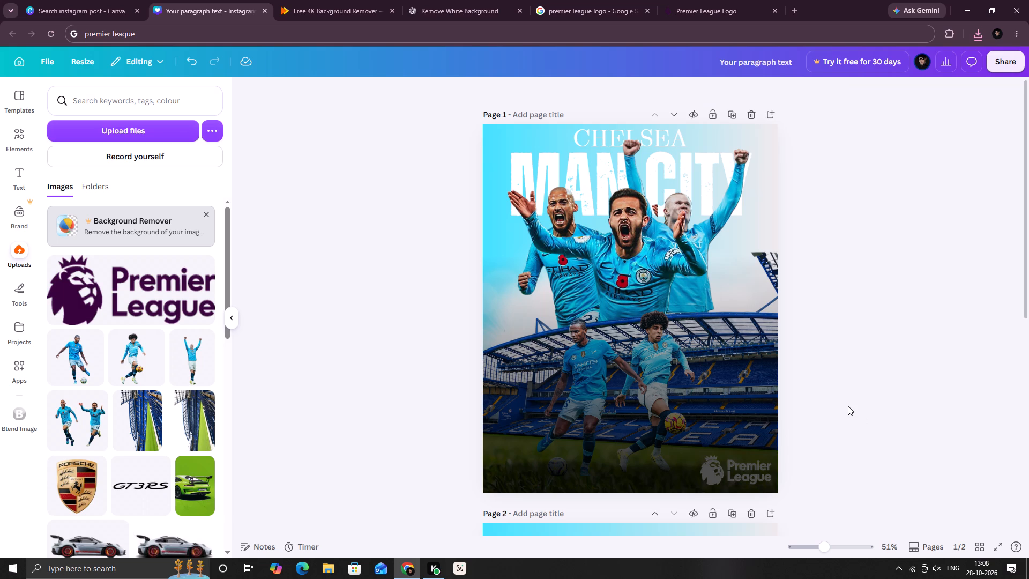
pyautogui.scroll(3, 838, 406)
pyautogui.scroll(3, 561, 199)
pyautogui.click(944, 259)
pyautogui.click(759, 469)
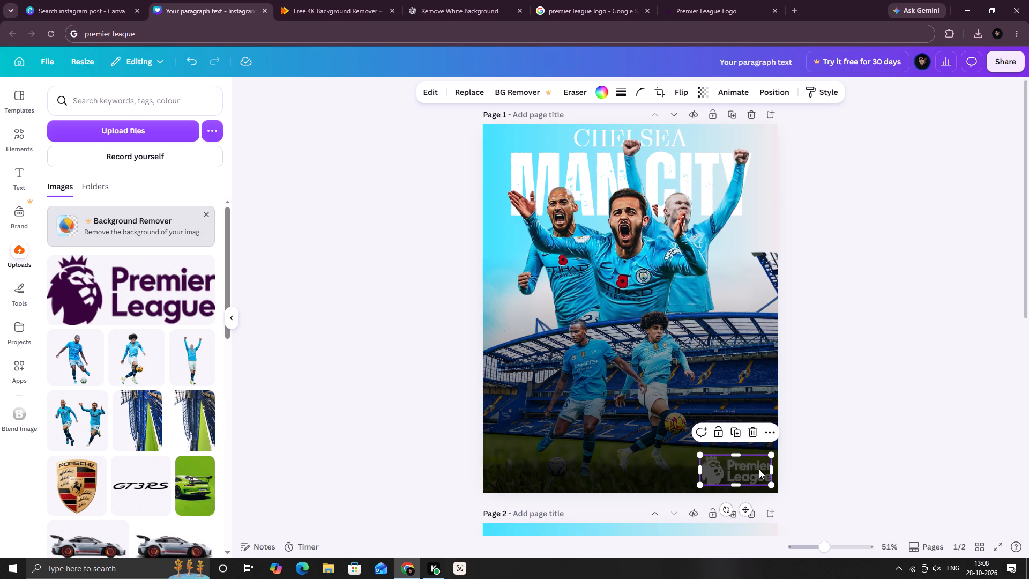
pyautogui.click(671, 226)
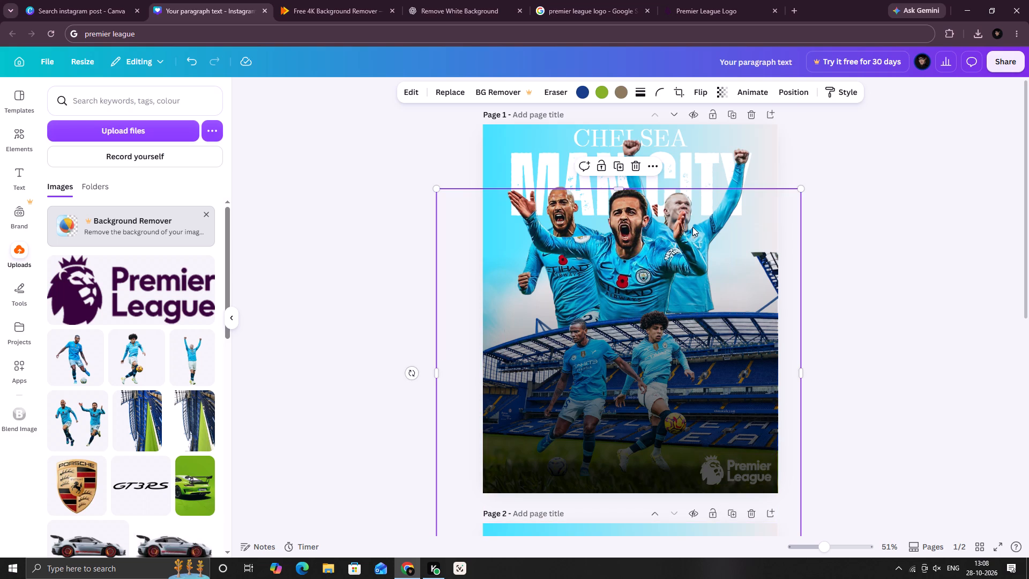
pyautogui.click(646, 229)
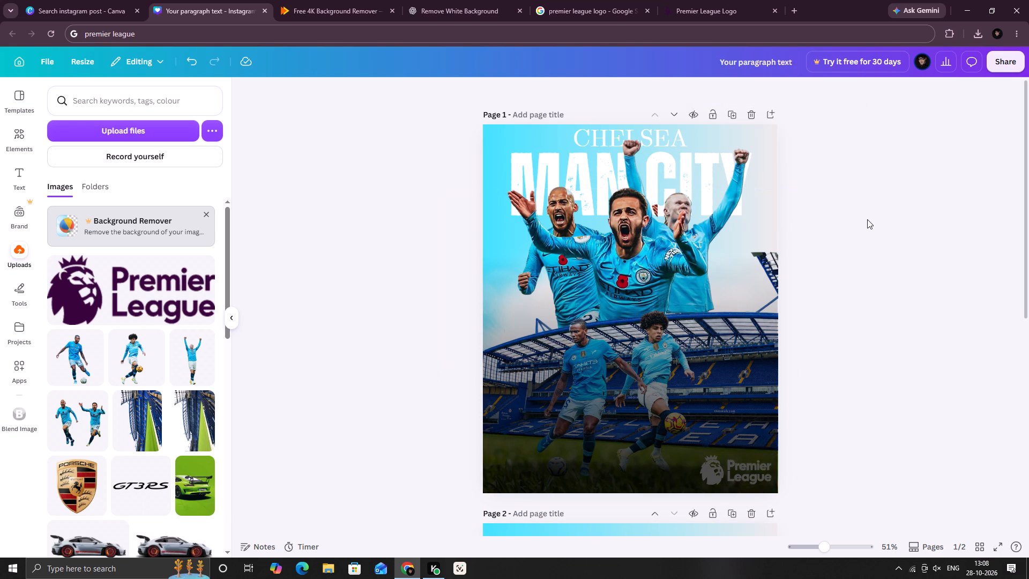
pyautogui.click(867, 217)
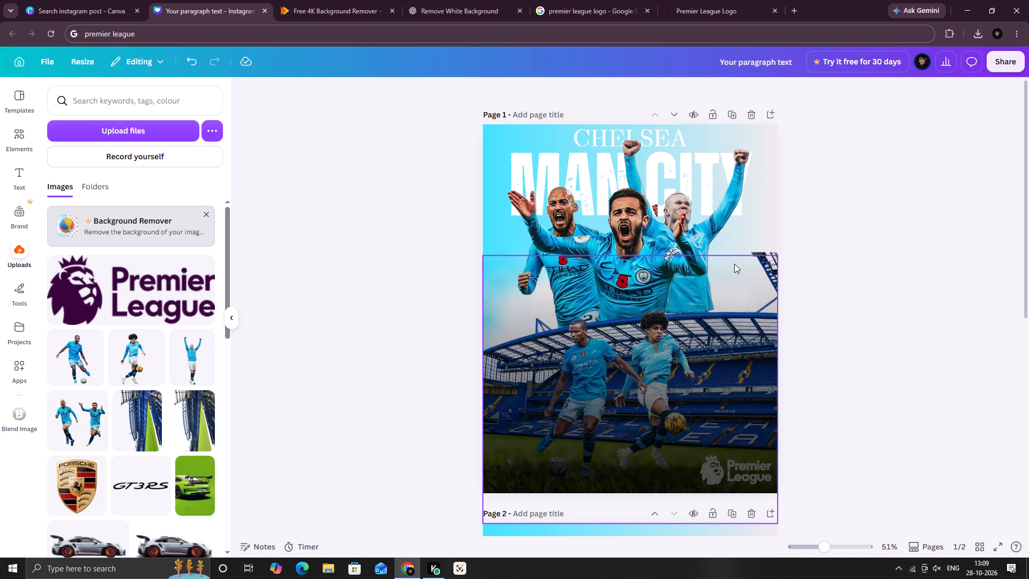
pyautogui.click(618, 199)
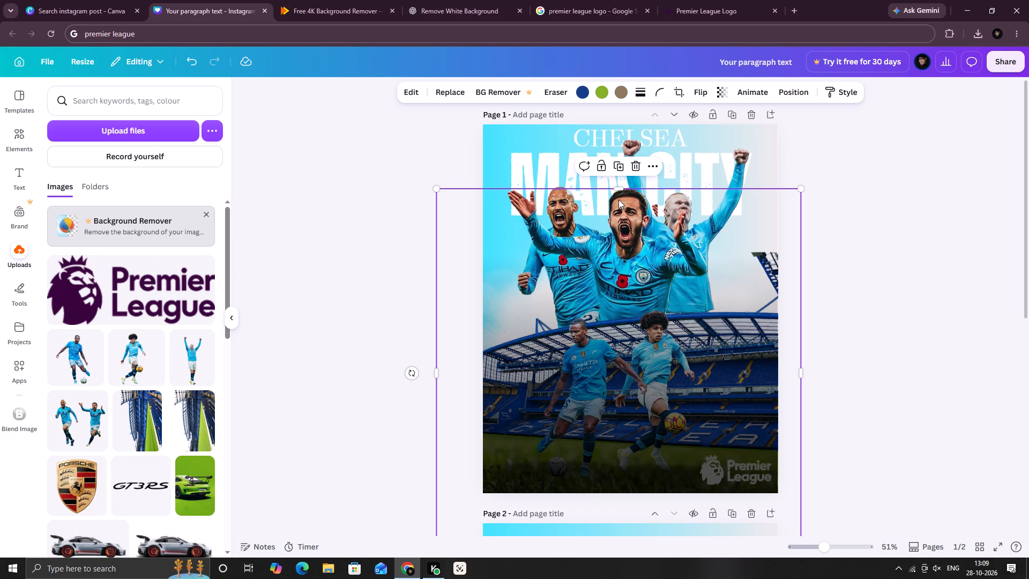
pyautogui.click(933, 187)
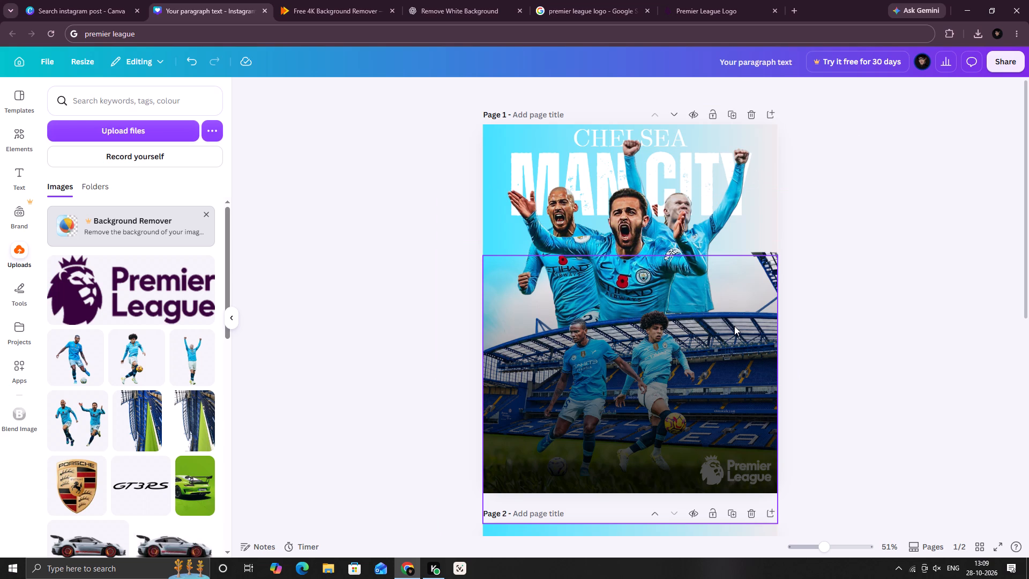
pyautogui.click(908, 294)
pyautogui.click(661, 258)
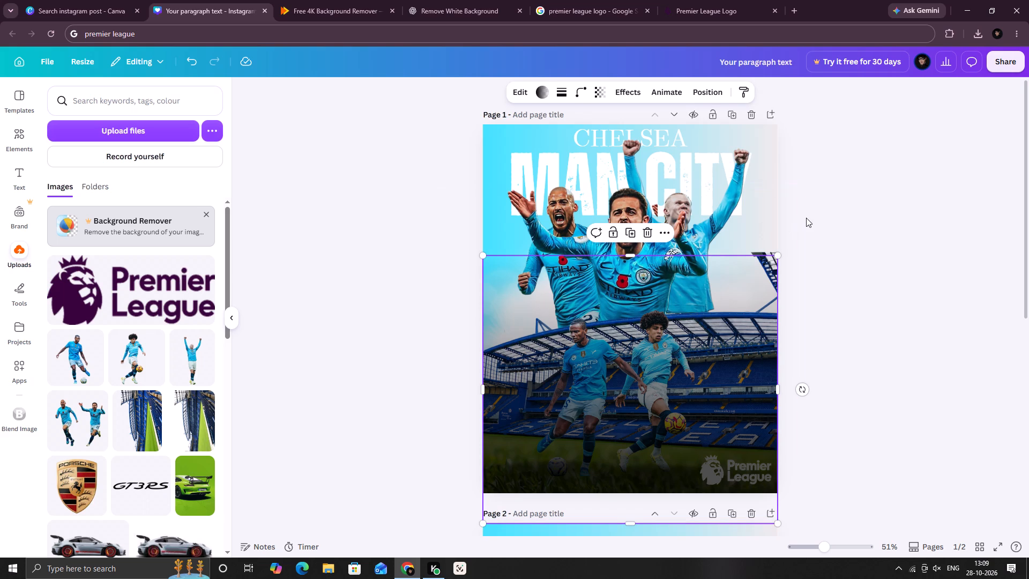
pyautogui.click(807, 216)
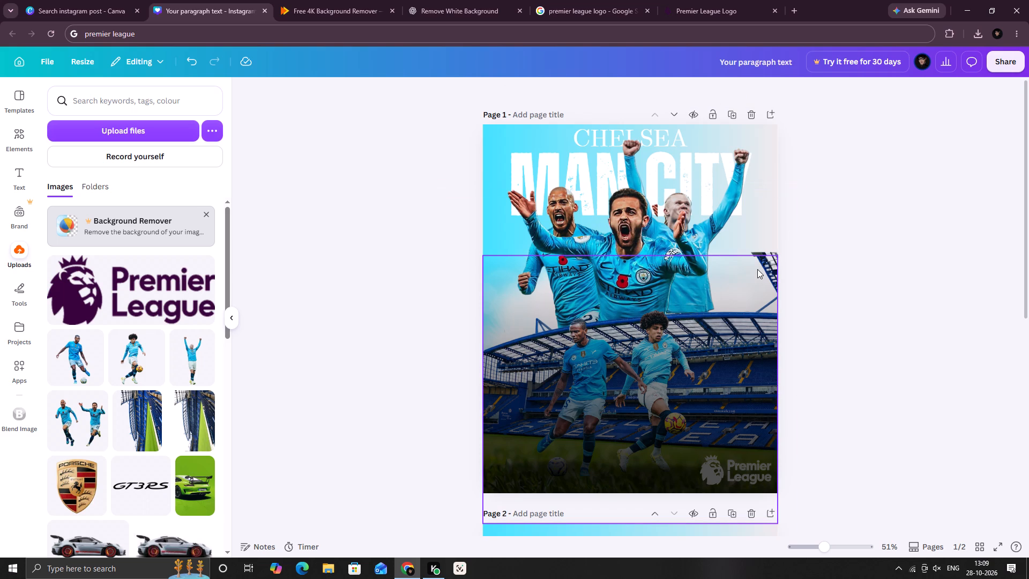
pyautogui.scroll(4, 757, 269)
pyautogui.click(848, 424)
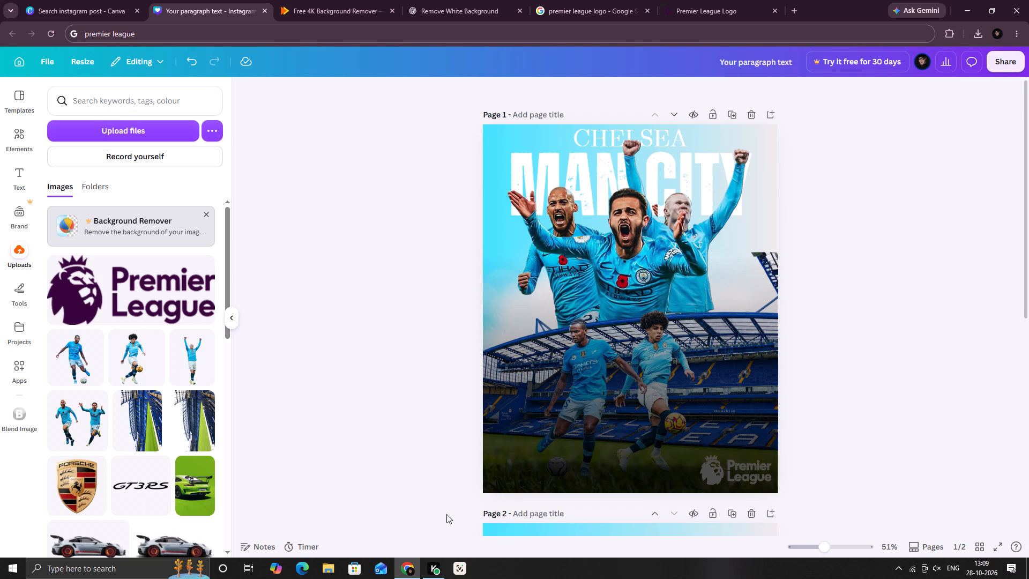